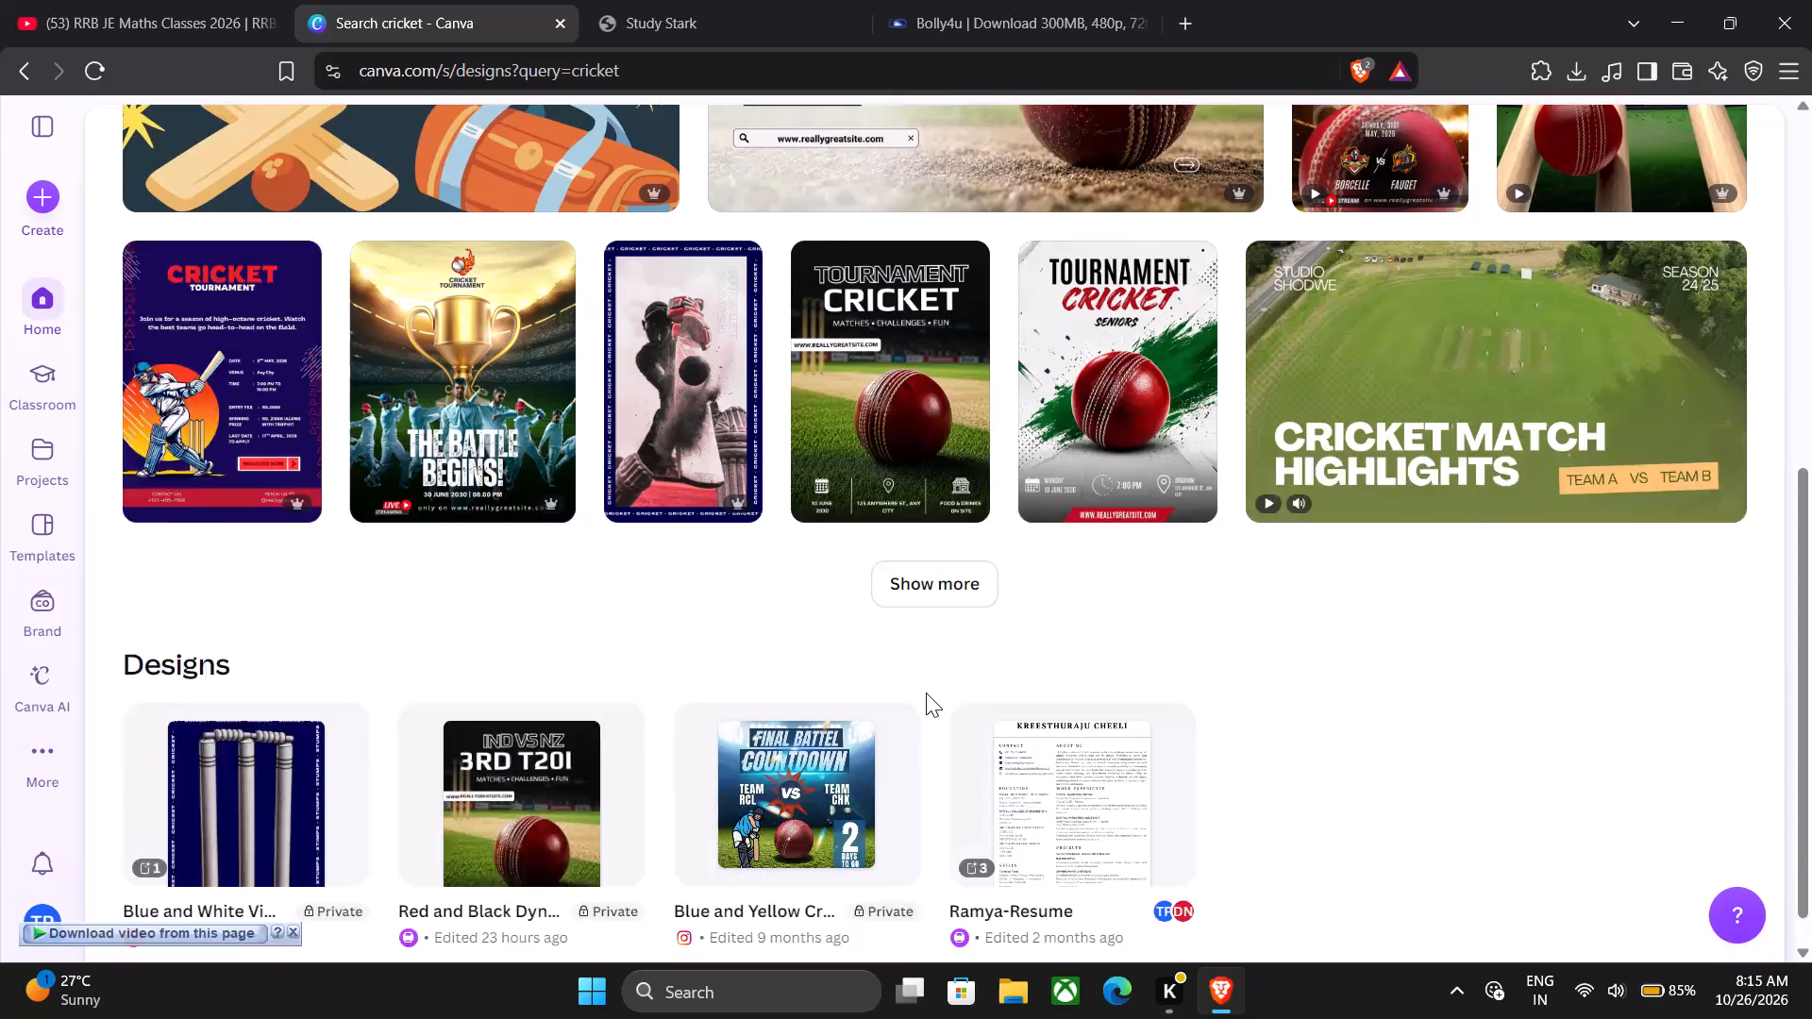
# Create a new custom-size design 1080 px wide and 1350 px high.
pyautogui.scroll(15, 926, 691)
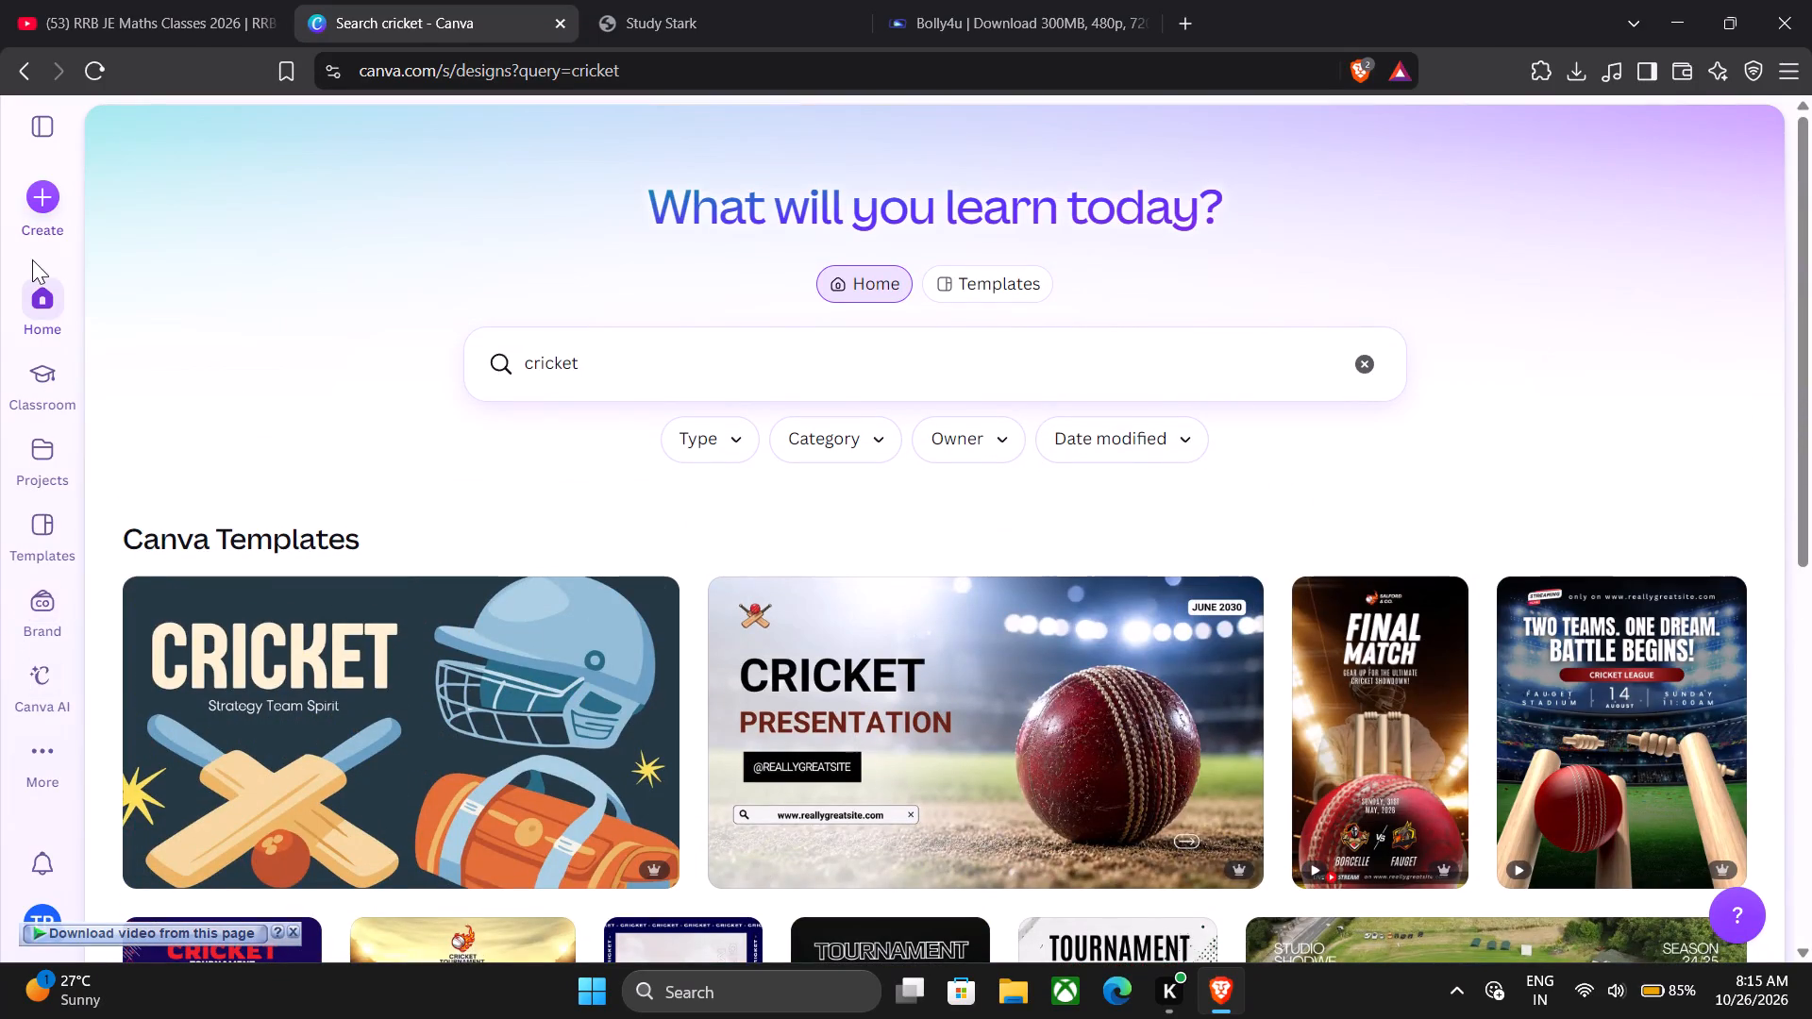
pyautogui.click(54, 201)
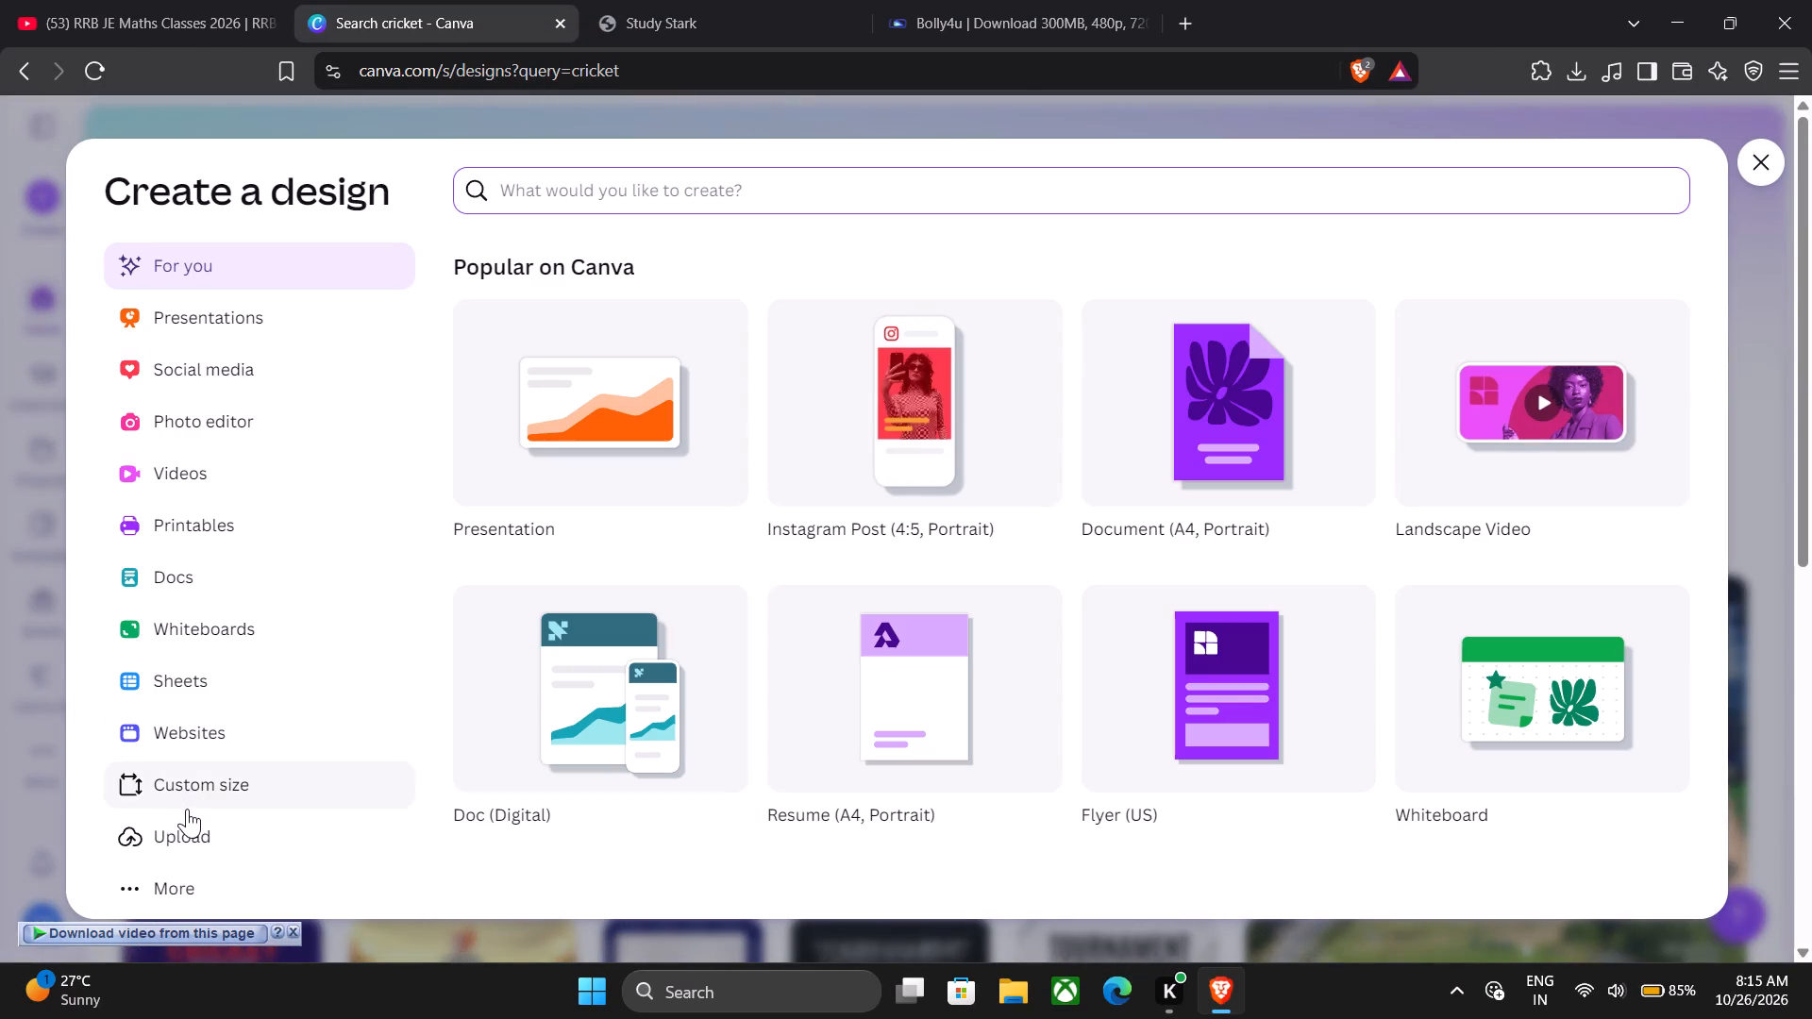
pyautogui.click(210, 779)
pyautogui.click(572, 288)
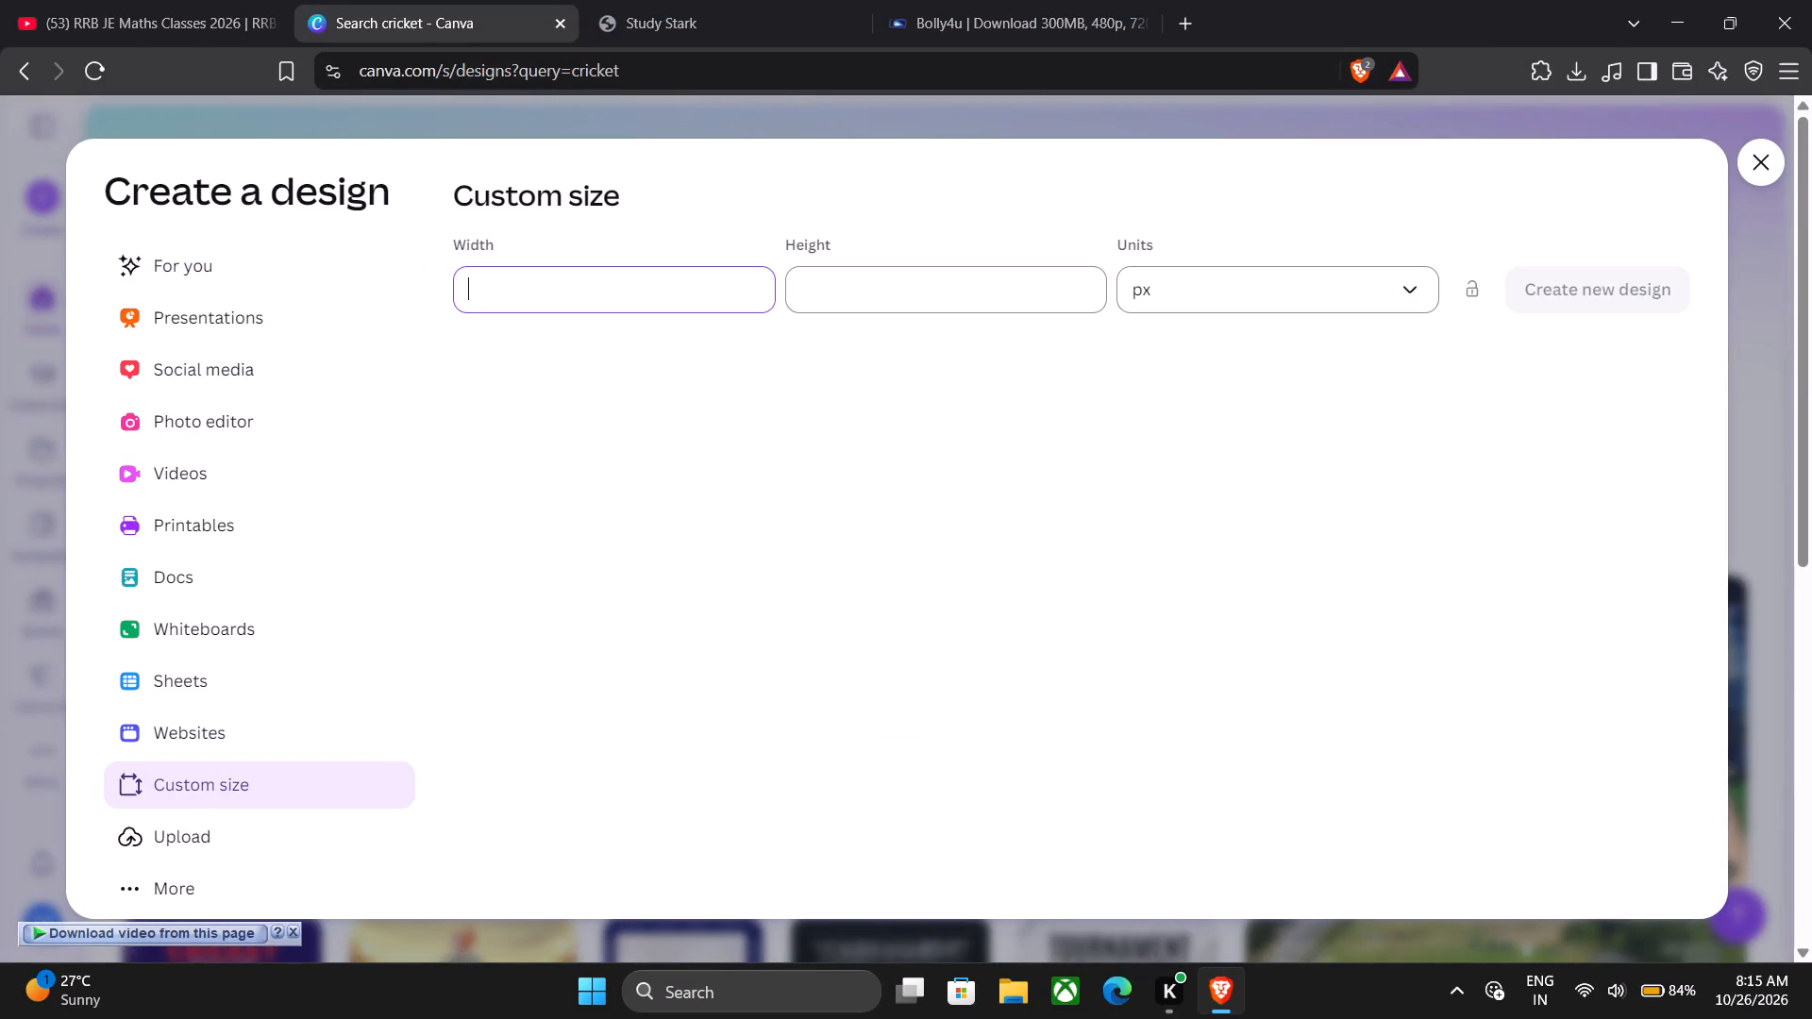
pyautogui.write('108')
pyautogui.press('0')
pyautogui.click(832, 303)
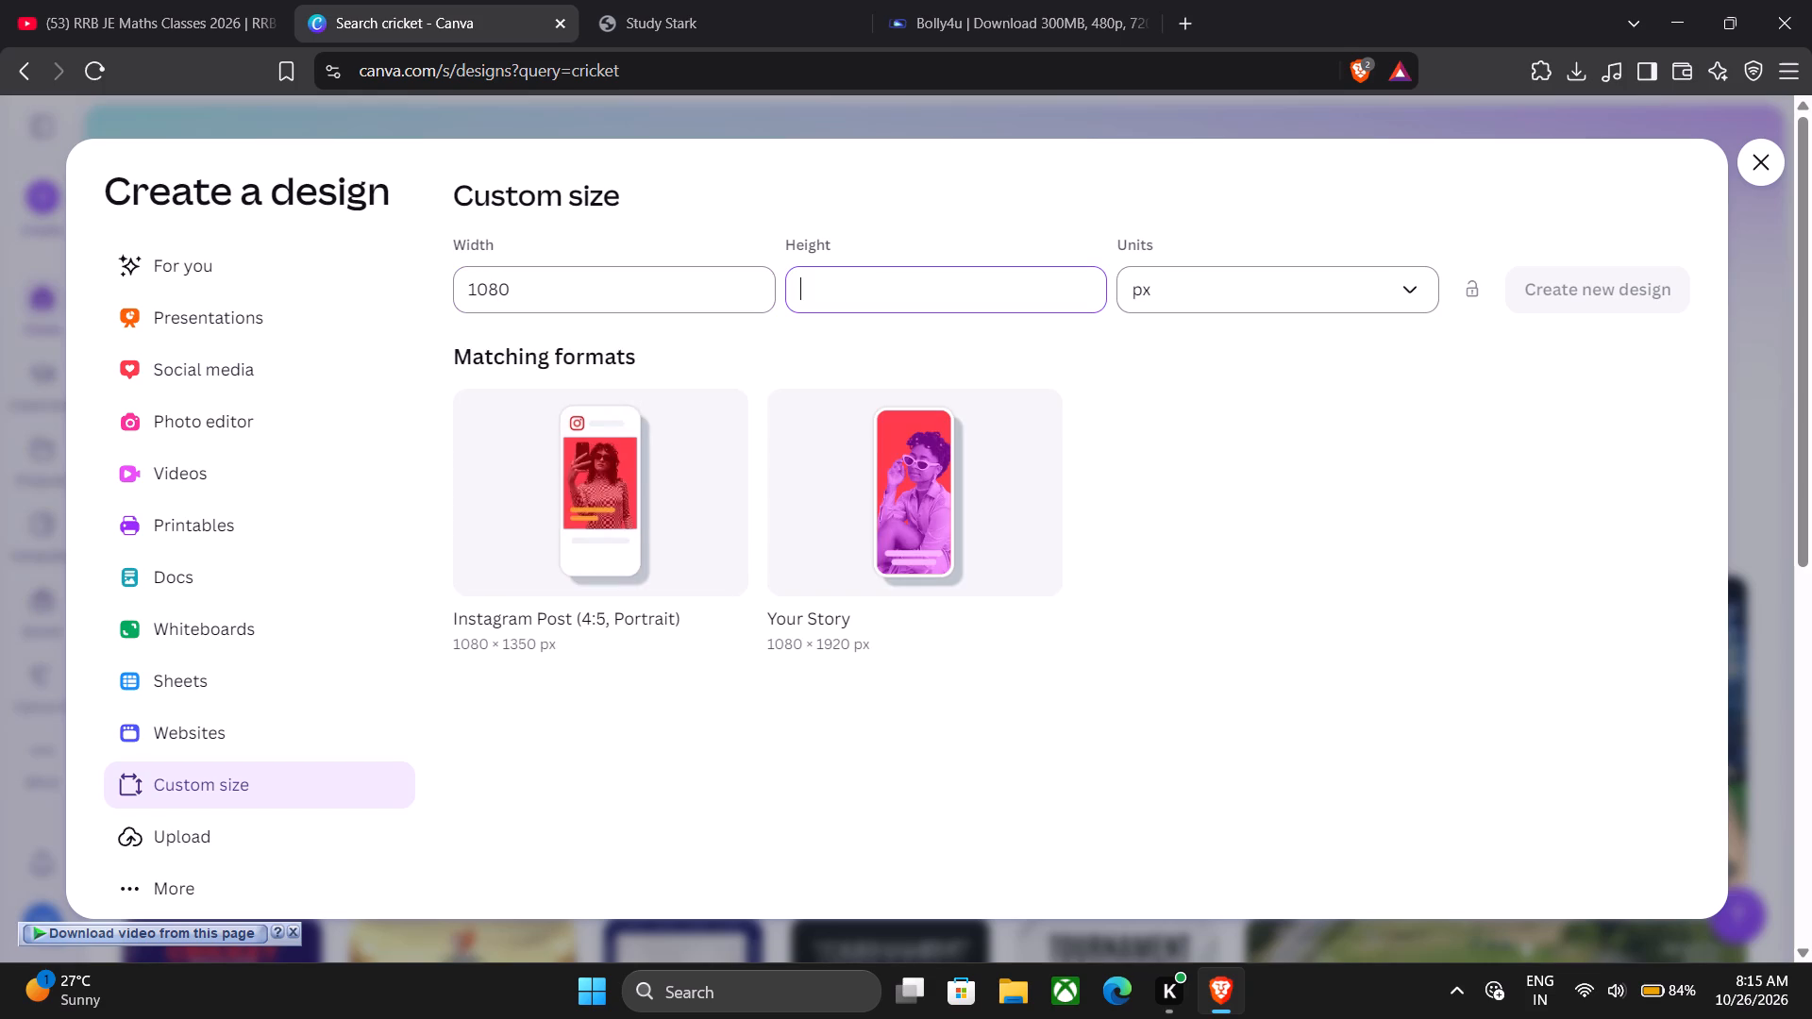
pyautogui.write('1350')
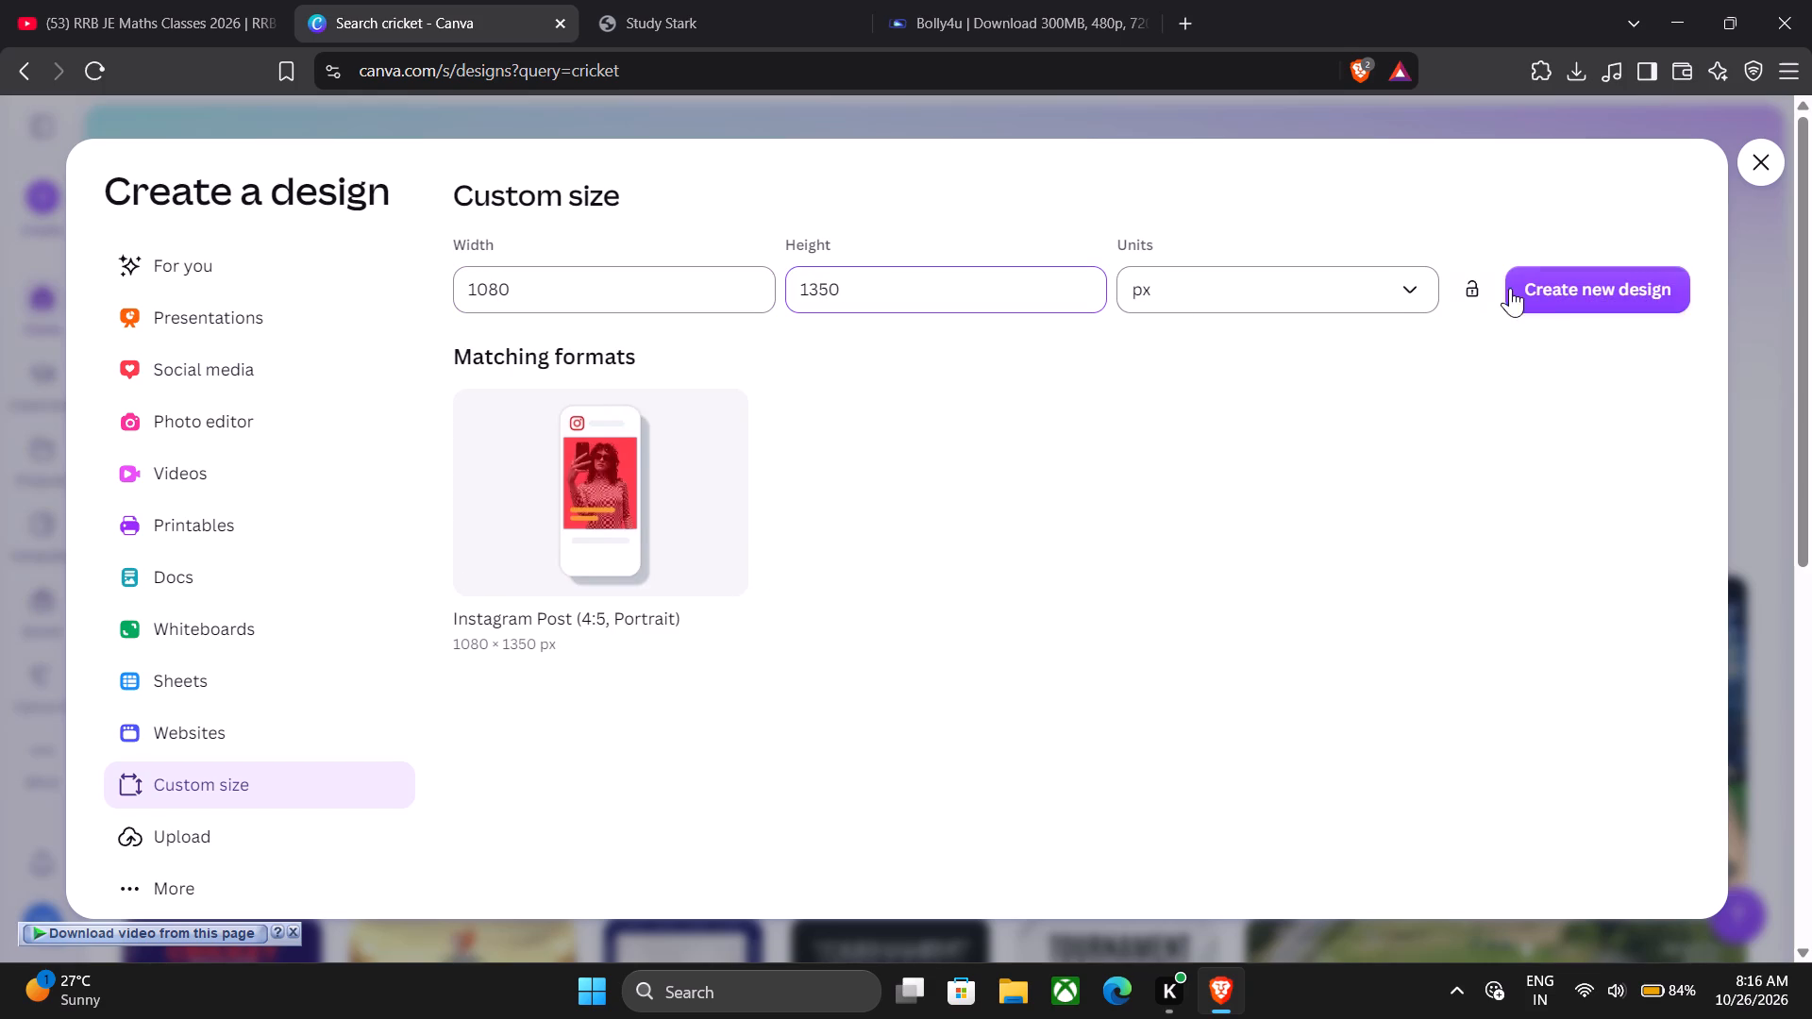
pyautogui.click(1535, 288)
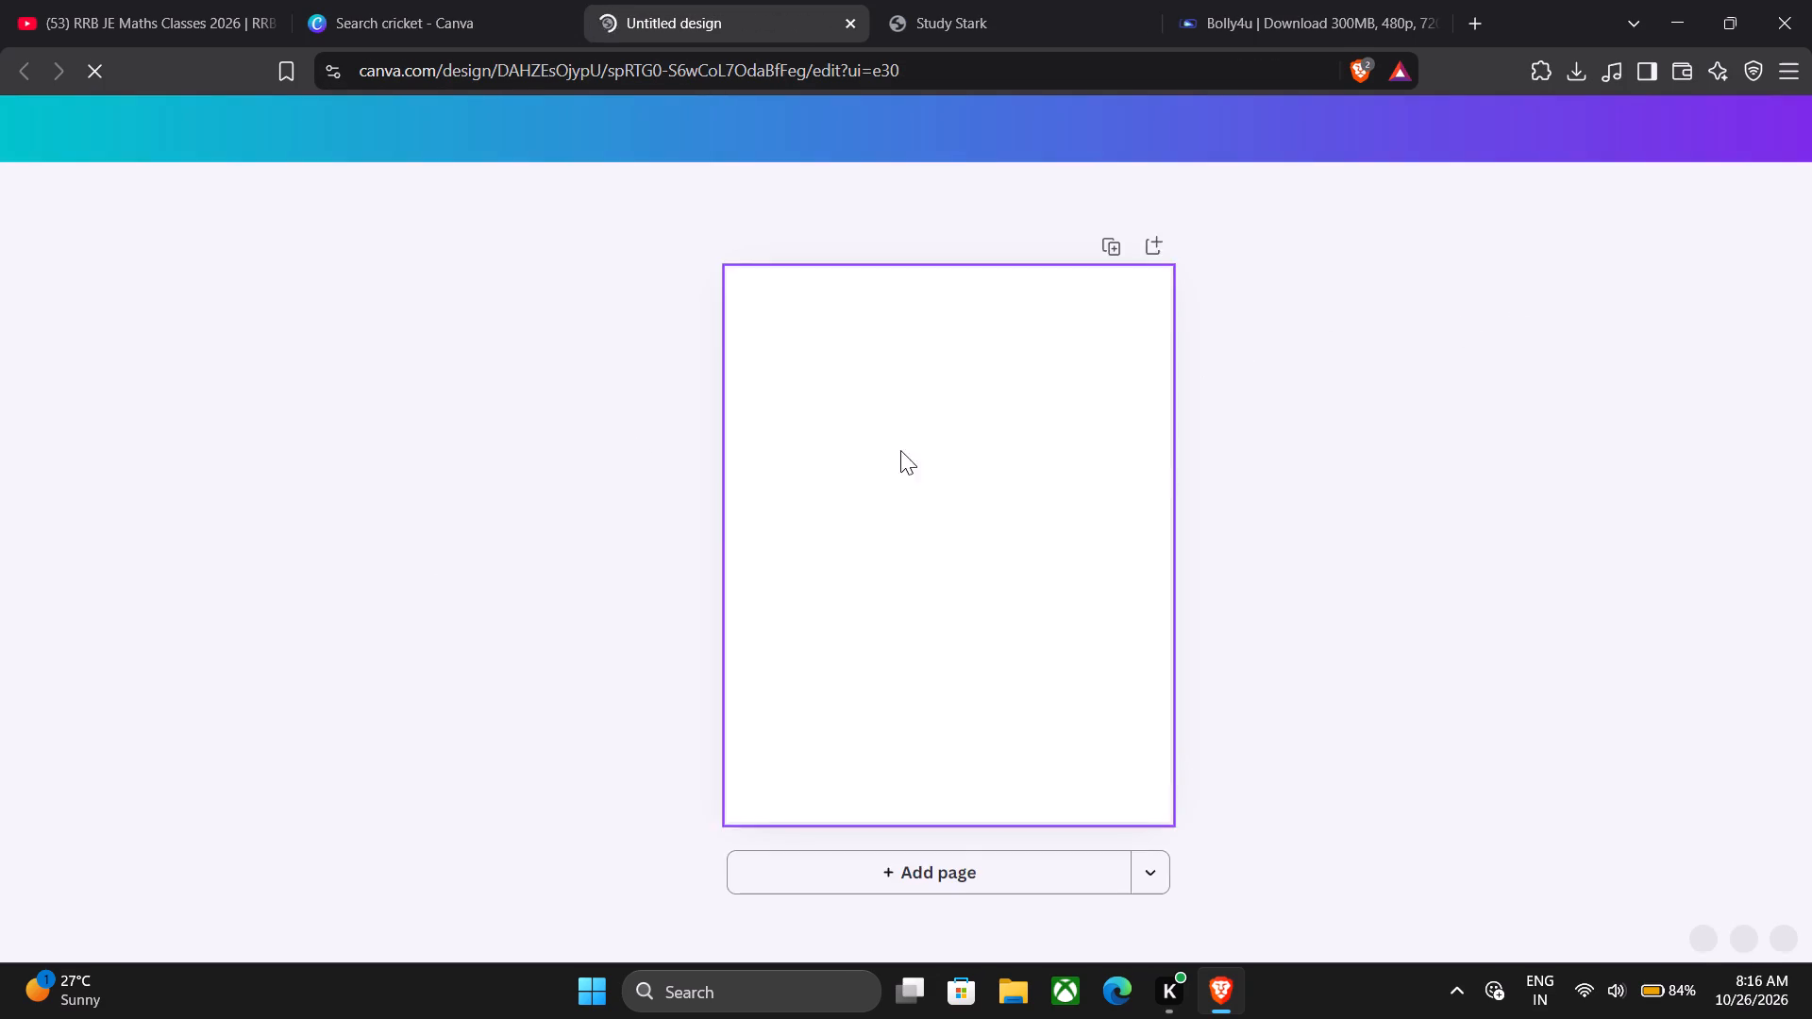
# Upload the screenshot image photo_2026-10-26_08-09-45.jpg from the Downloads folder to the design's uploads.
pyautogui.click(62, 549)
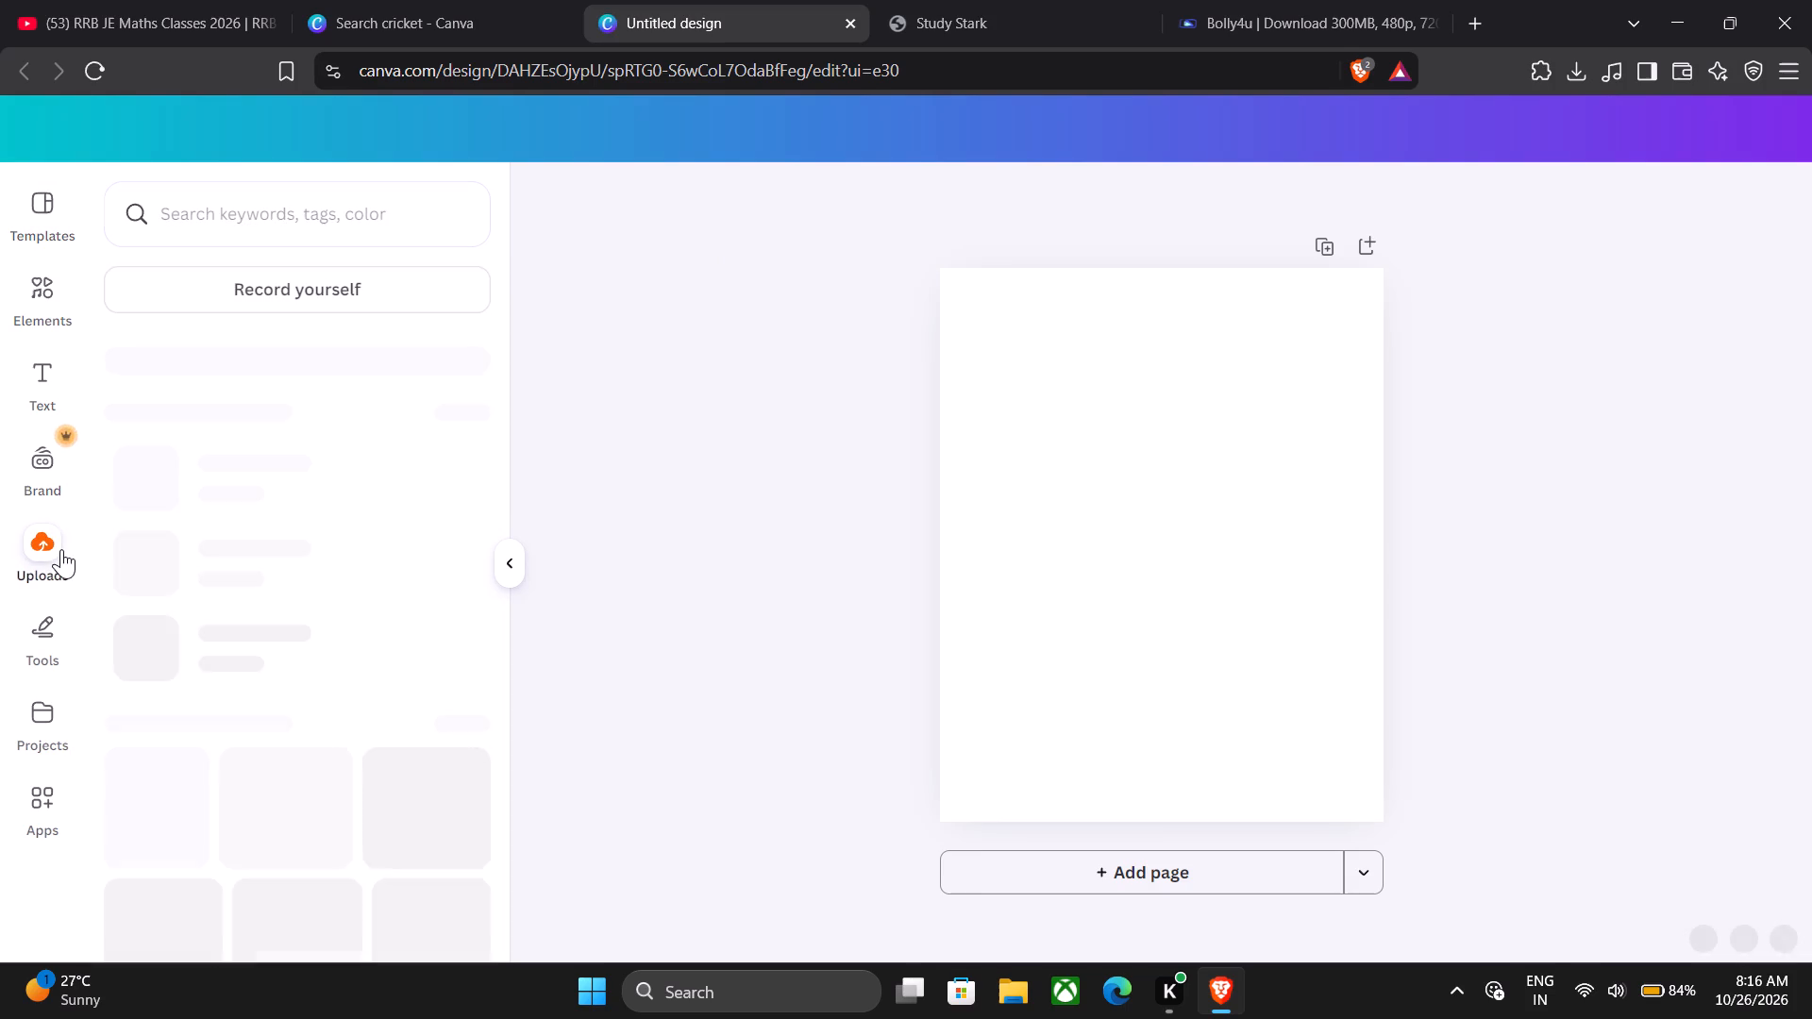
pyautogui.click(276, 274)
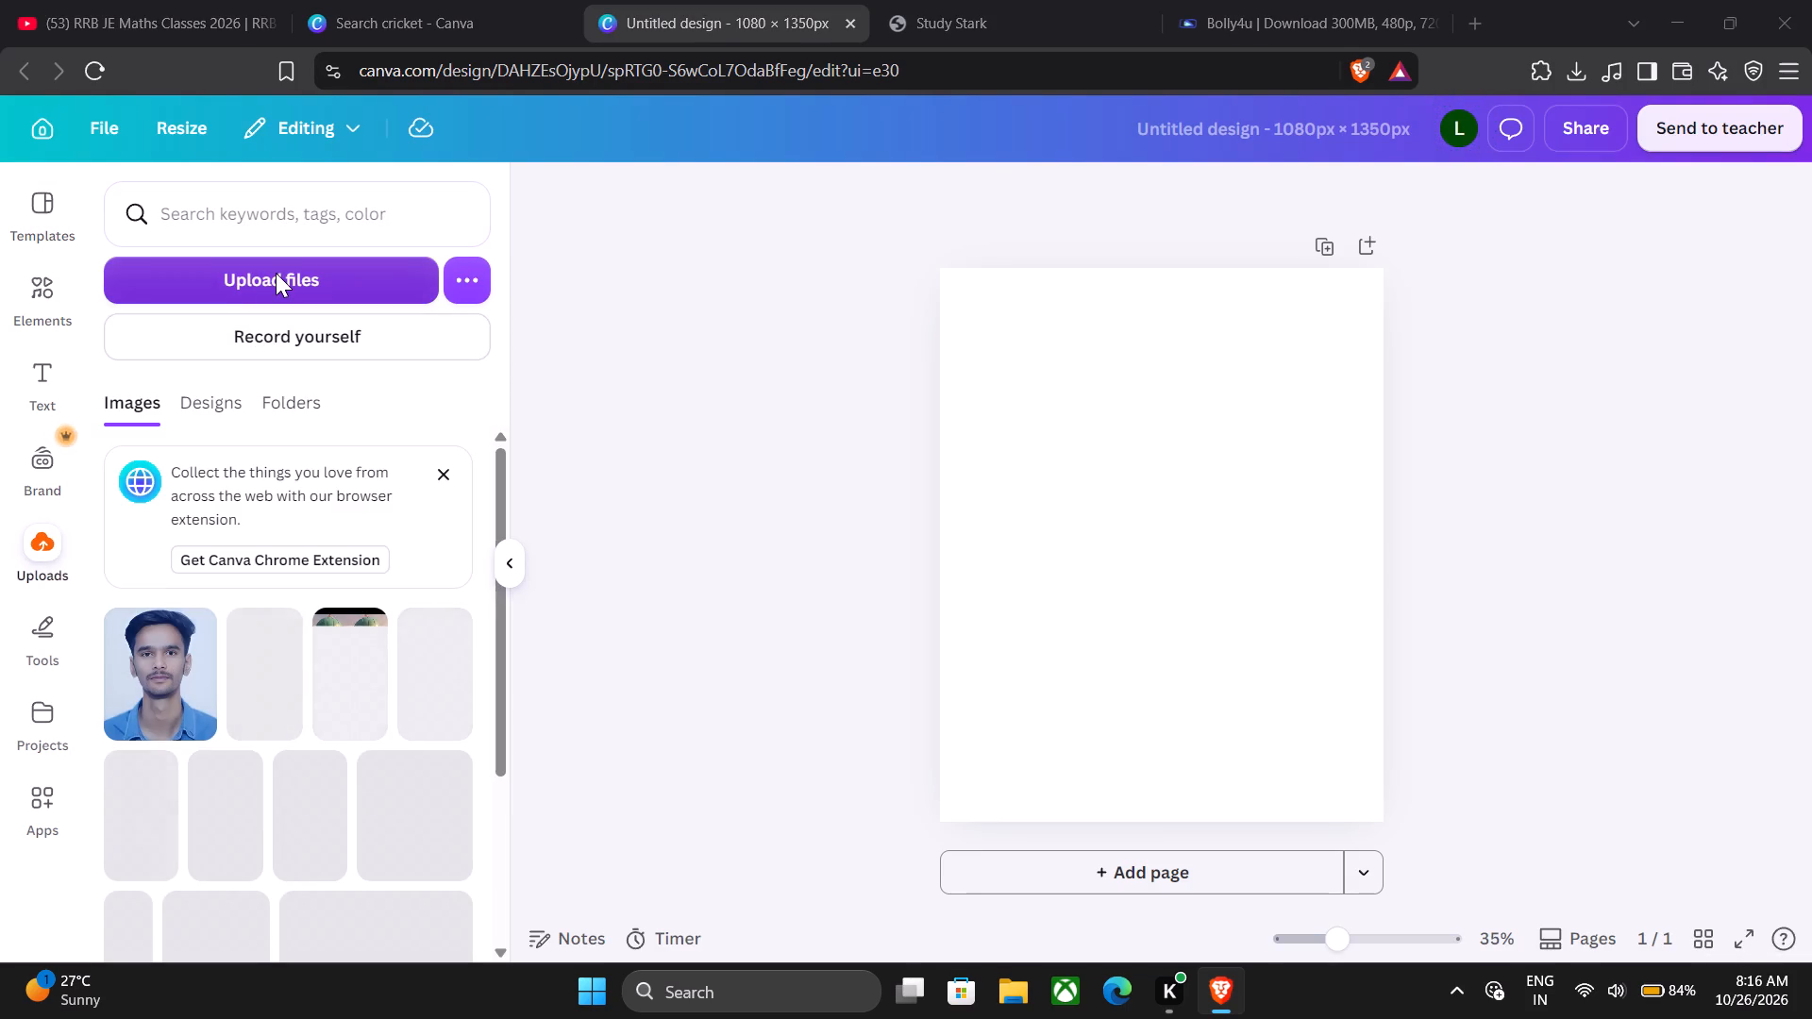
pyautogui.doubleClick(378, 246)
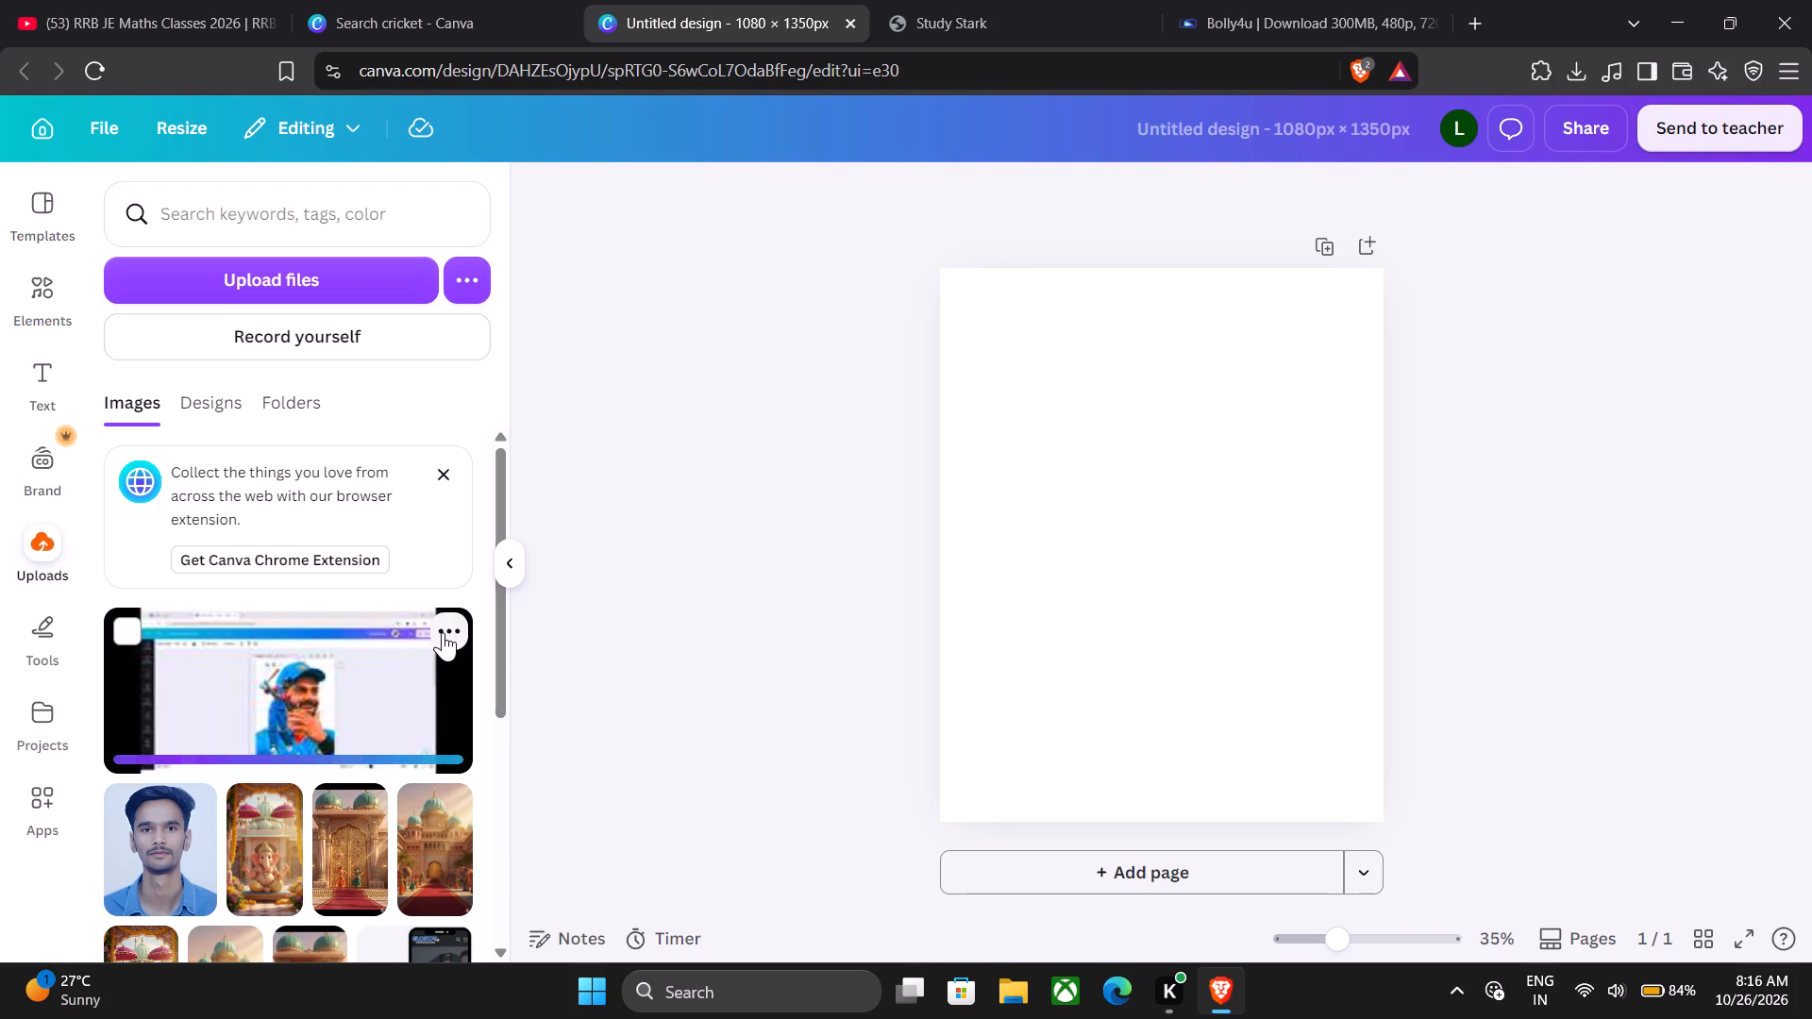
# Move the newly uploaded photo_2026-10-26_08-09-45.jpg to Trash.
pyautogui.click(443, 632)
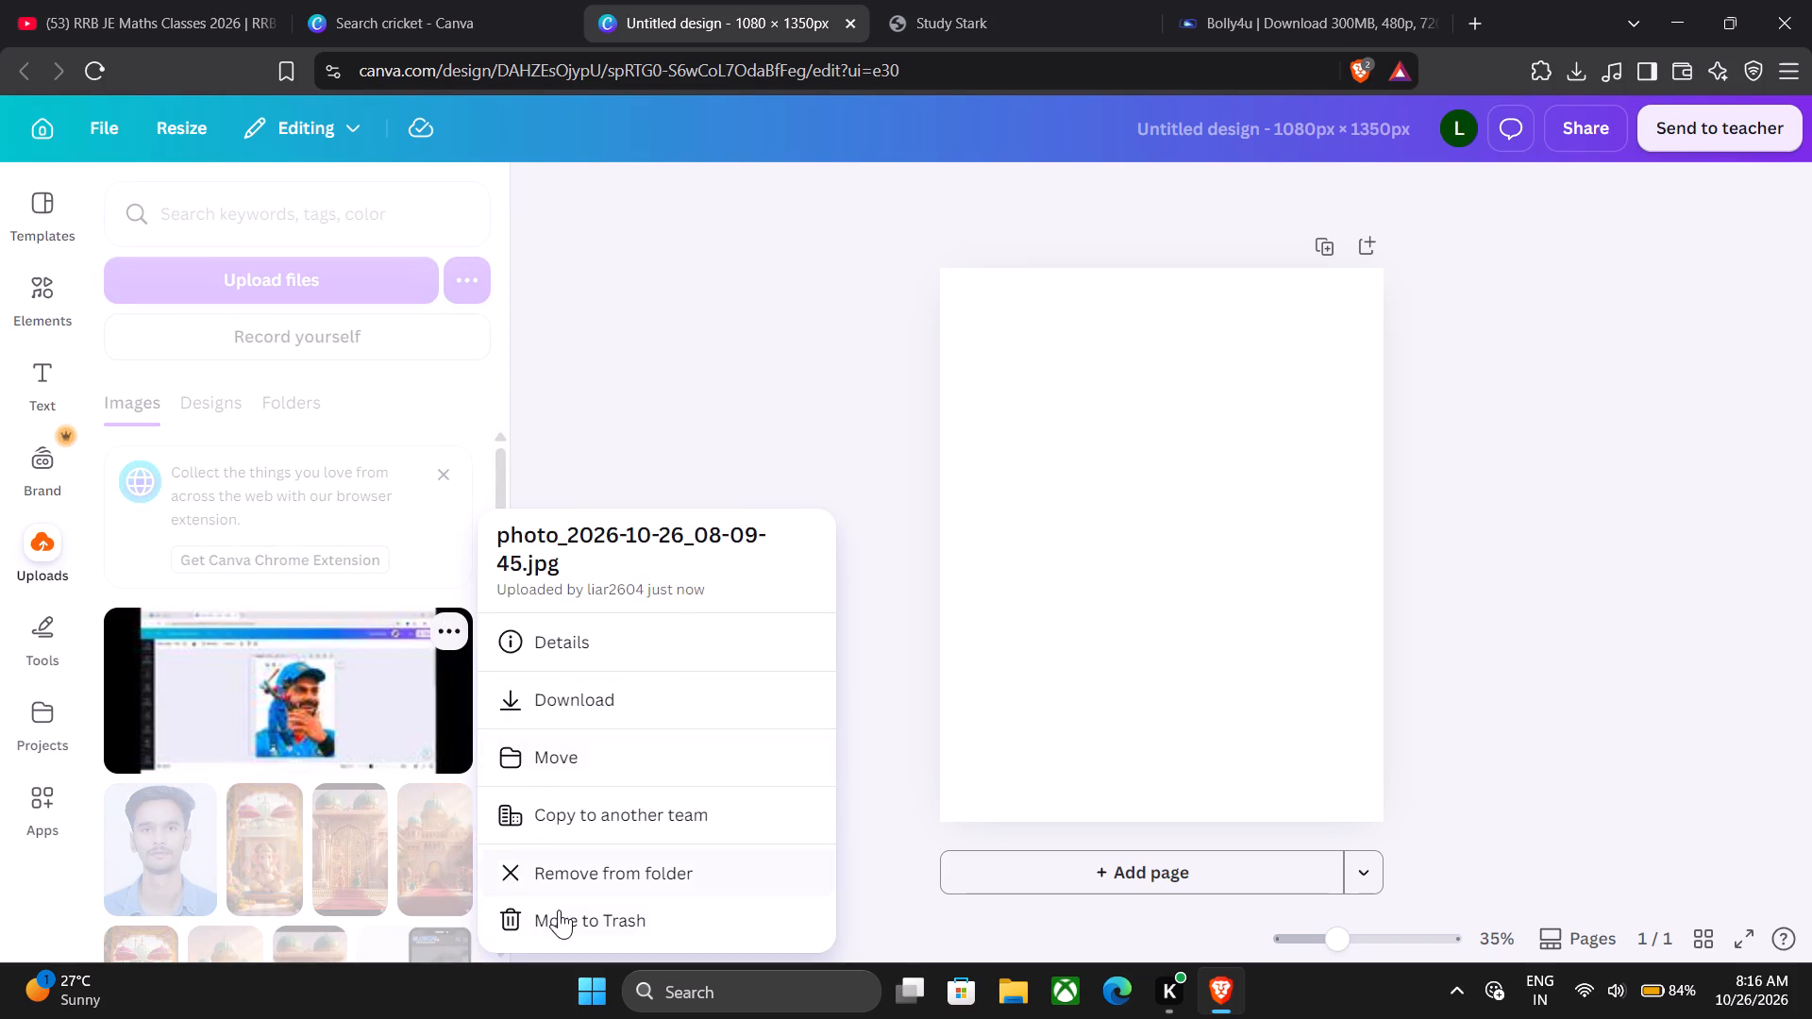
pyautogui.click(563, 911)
# Upload the photo of the cricketer in the blue India jersey from the Downloads folder.
pyautogui.click(313, 269)
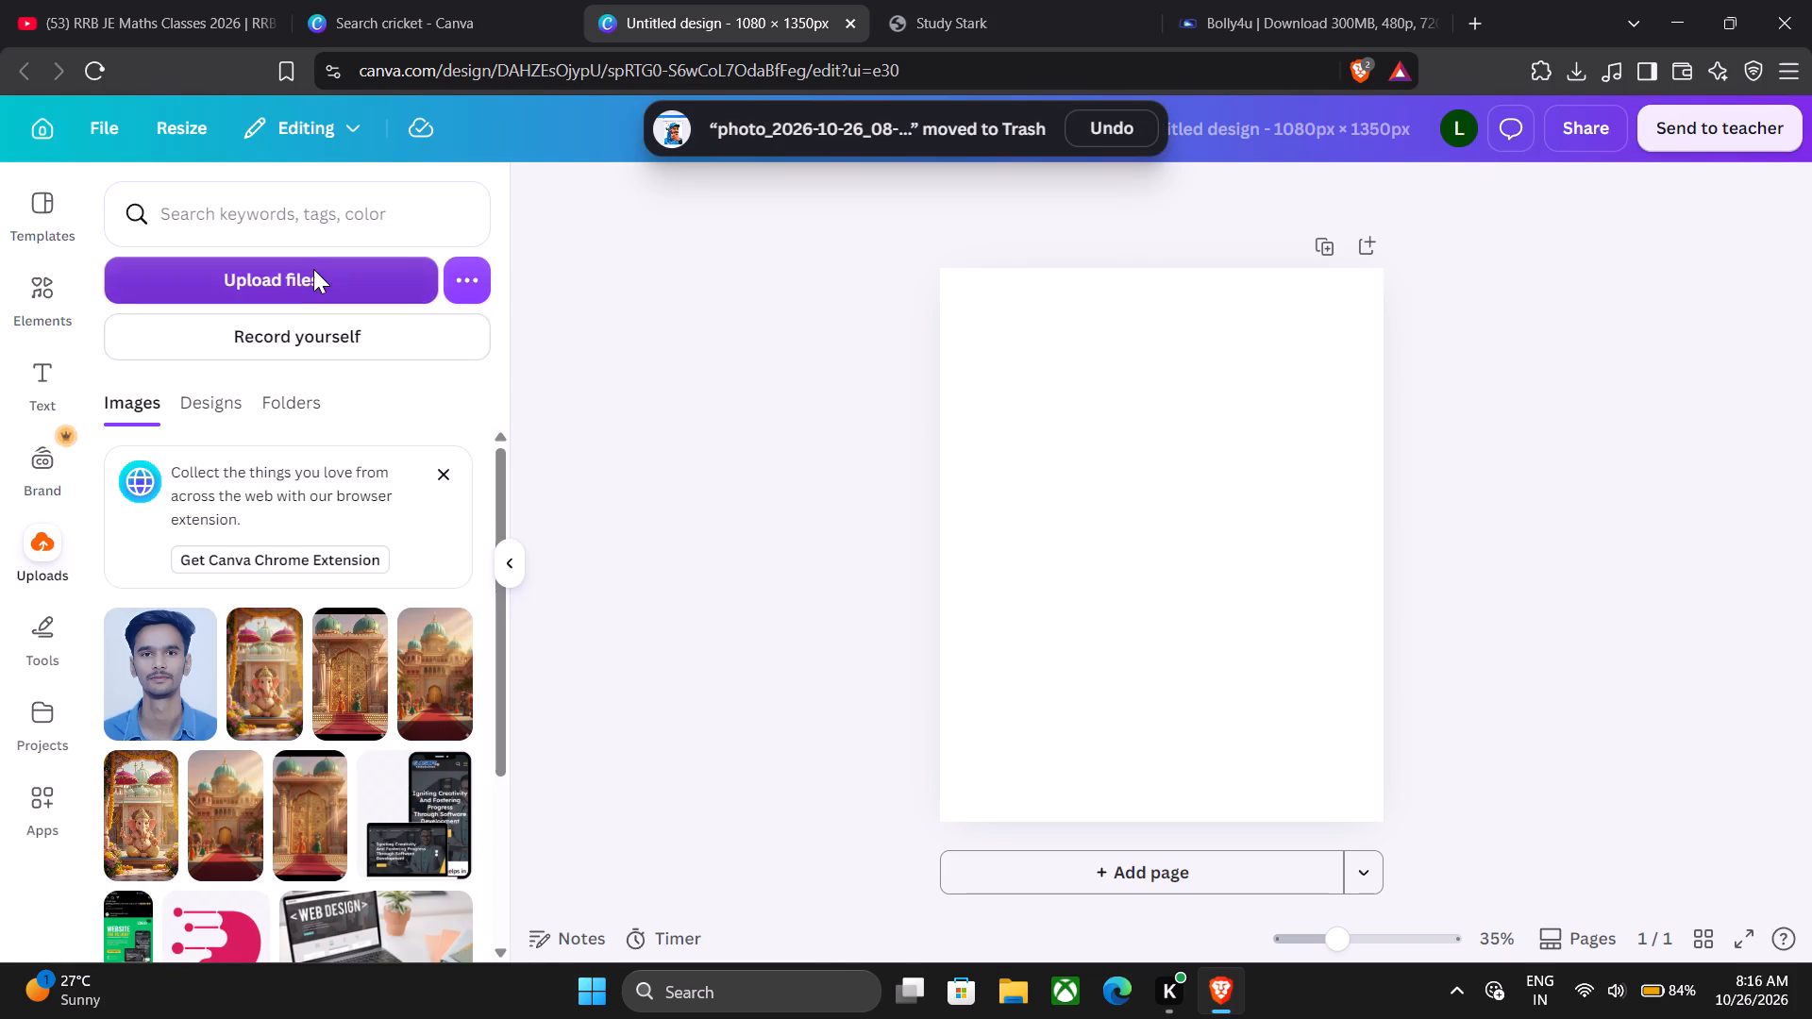
pyautogui.click(129, 256)
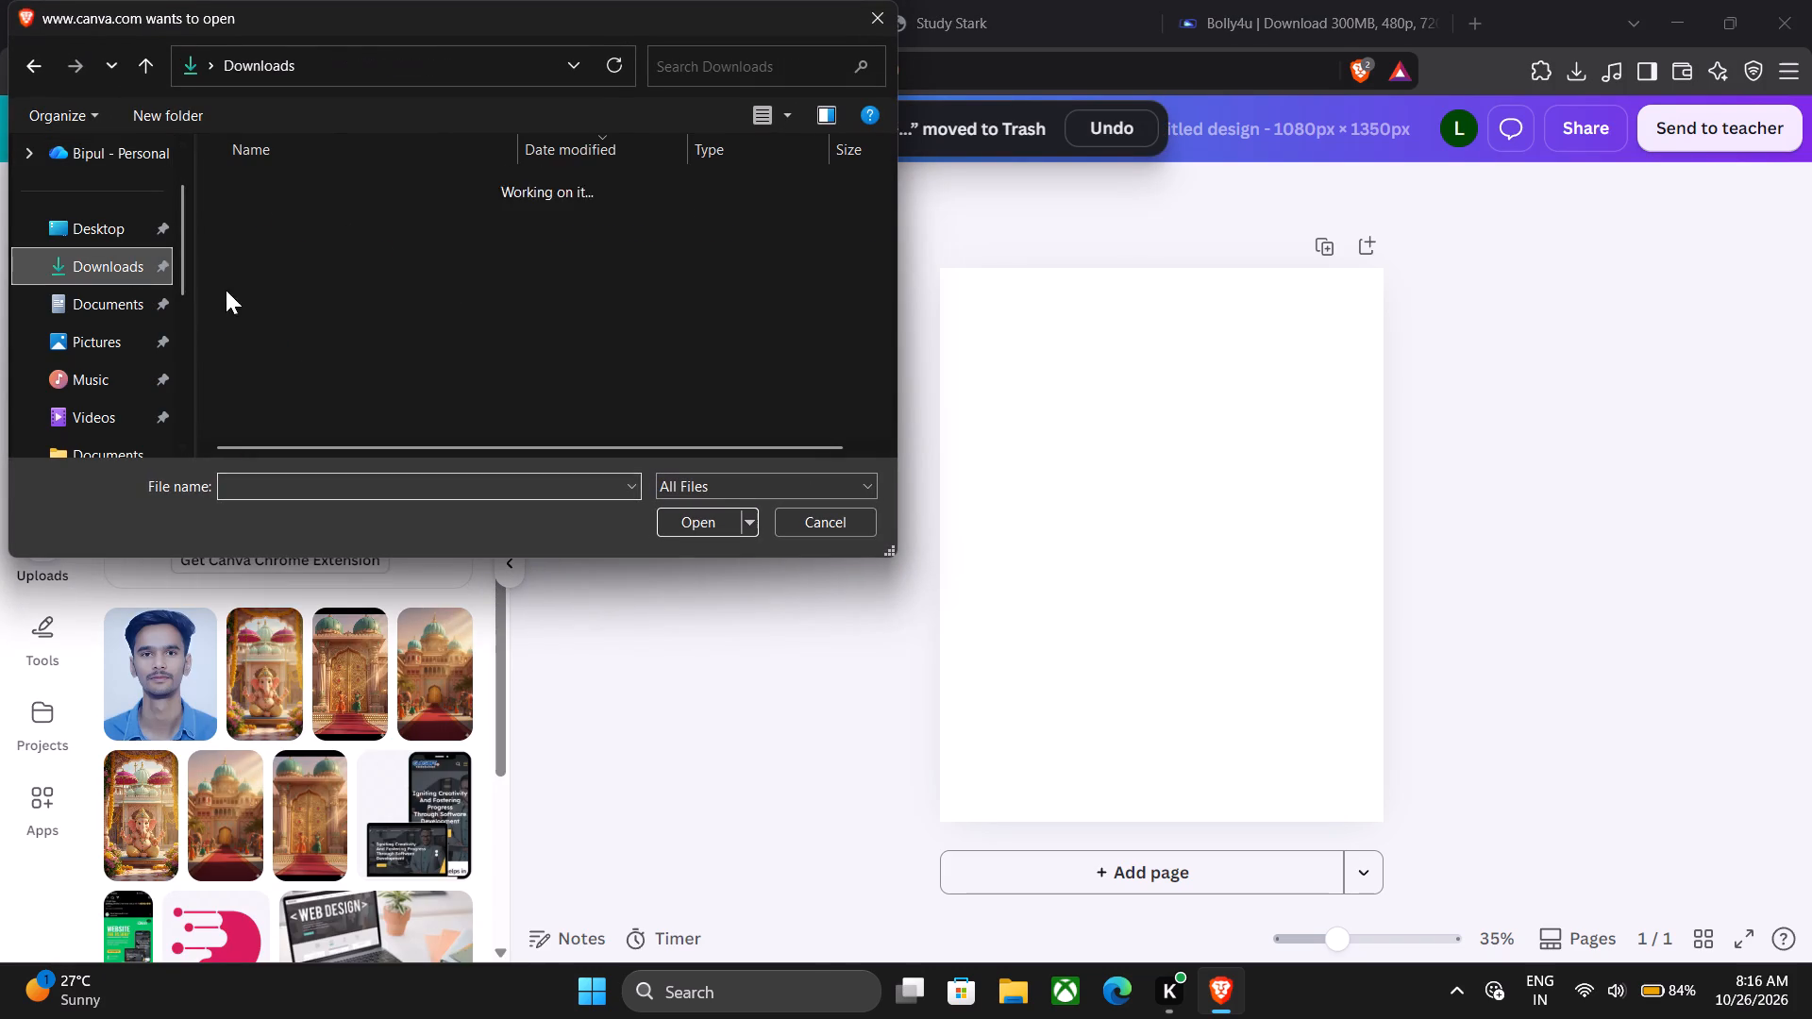
pyautogui.scroll(10, 377, 316)
pyautogui.doubleClick(350, 252)
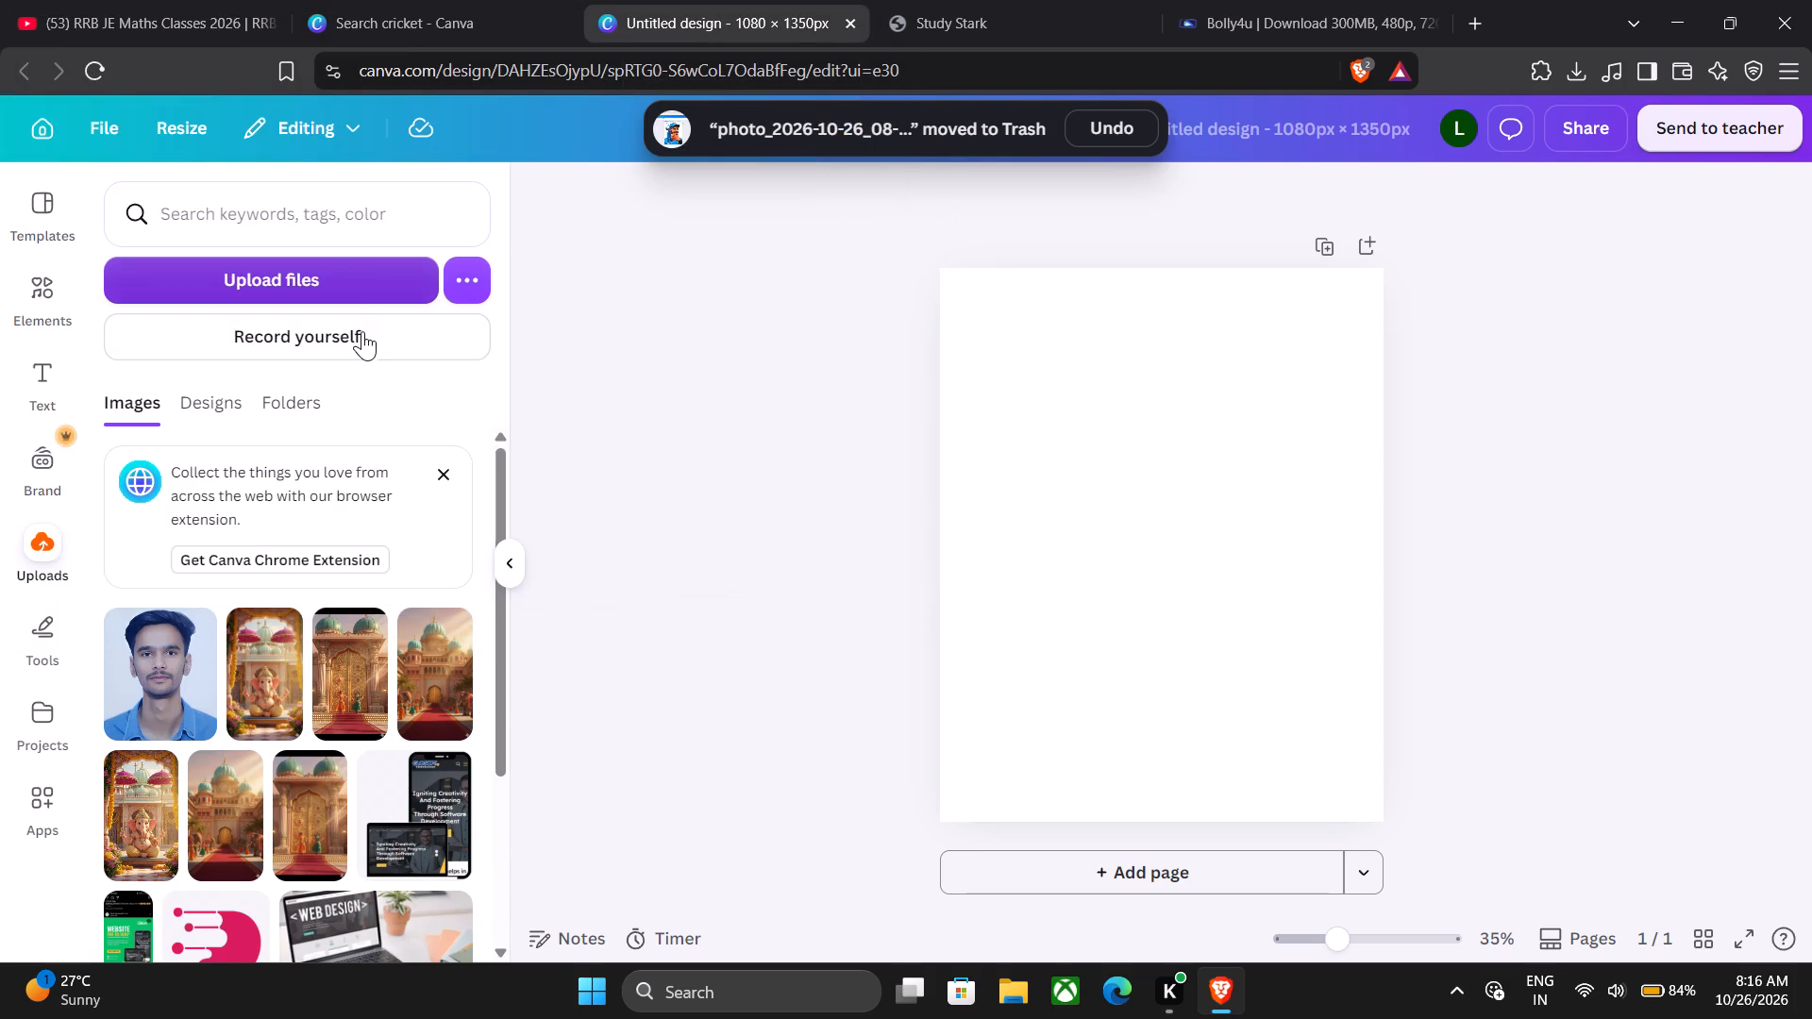
# Dismiss the Canva Chrome Extension promotion above the uploaded images.
pyautogui.click(444, 473)
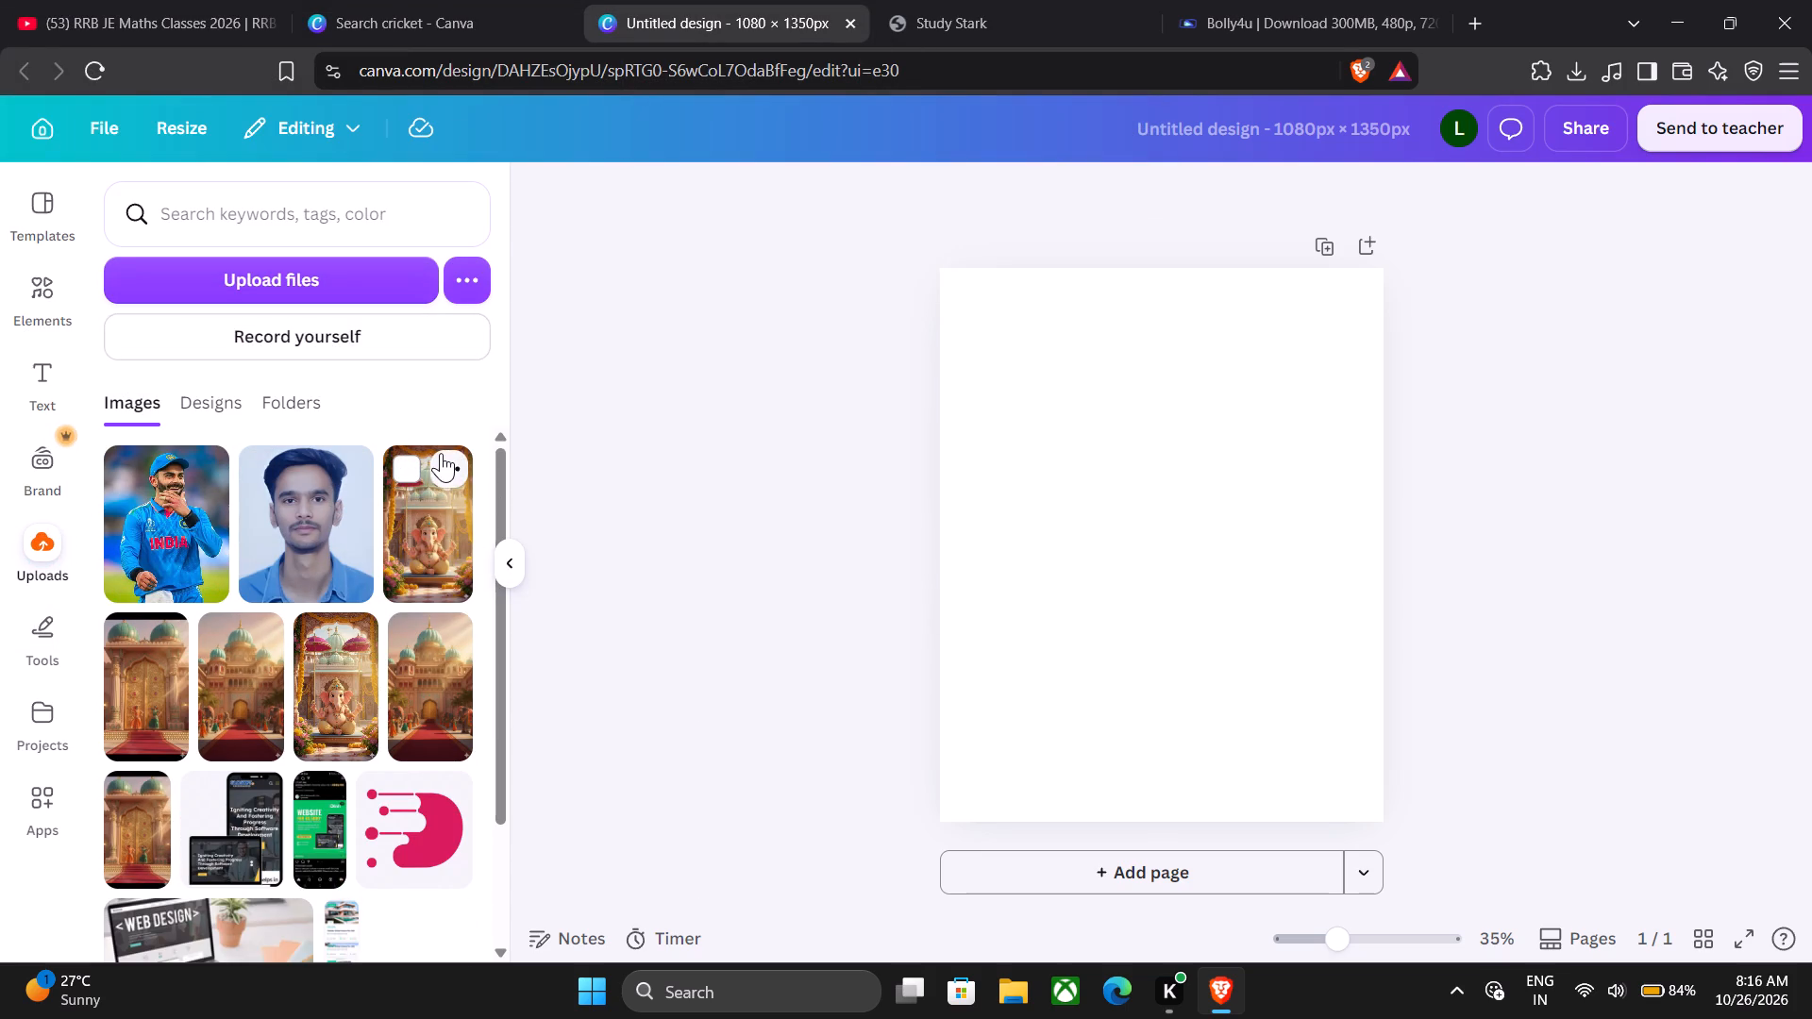
# Move the uploaded image ganesh generate.png to Trash.
pyautogui.click(442, 452)
pyautogui.click(573, 836)
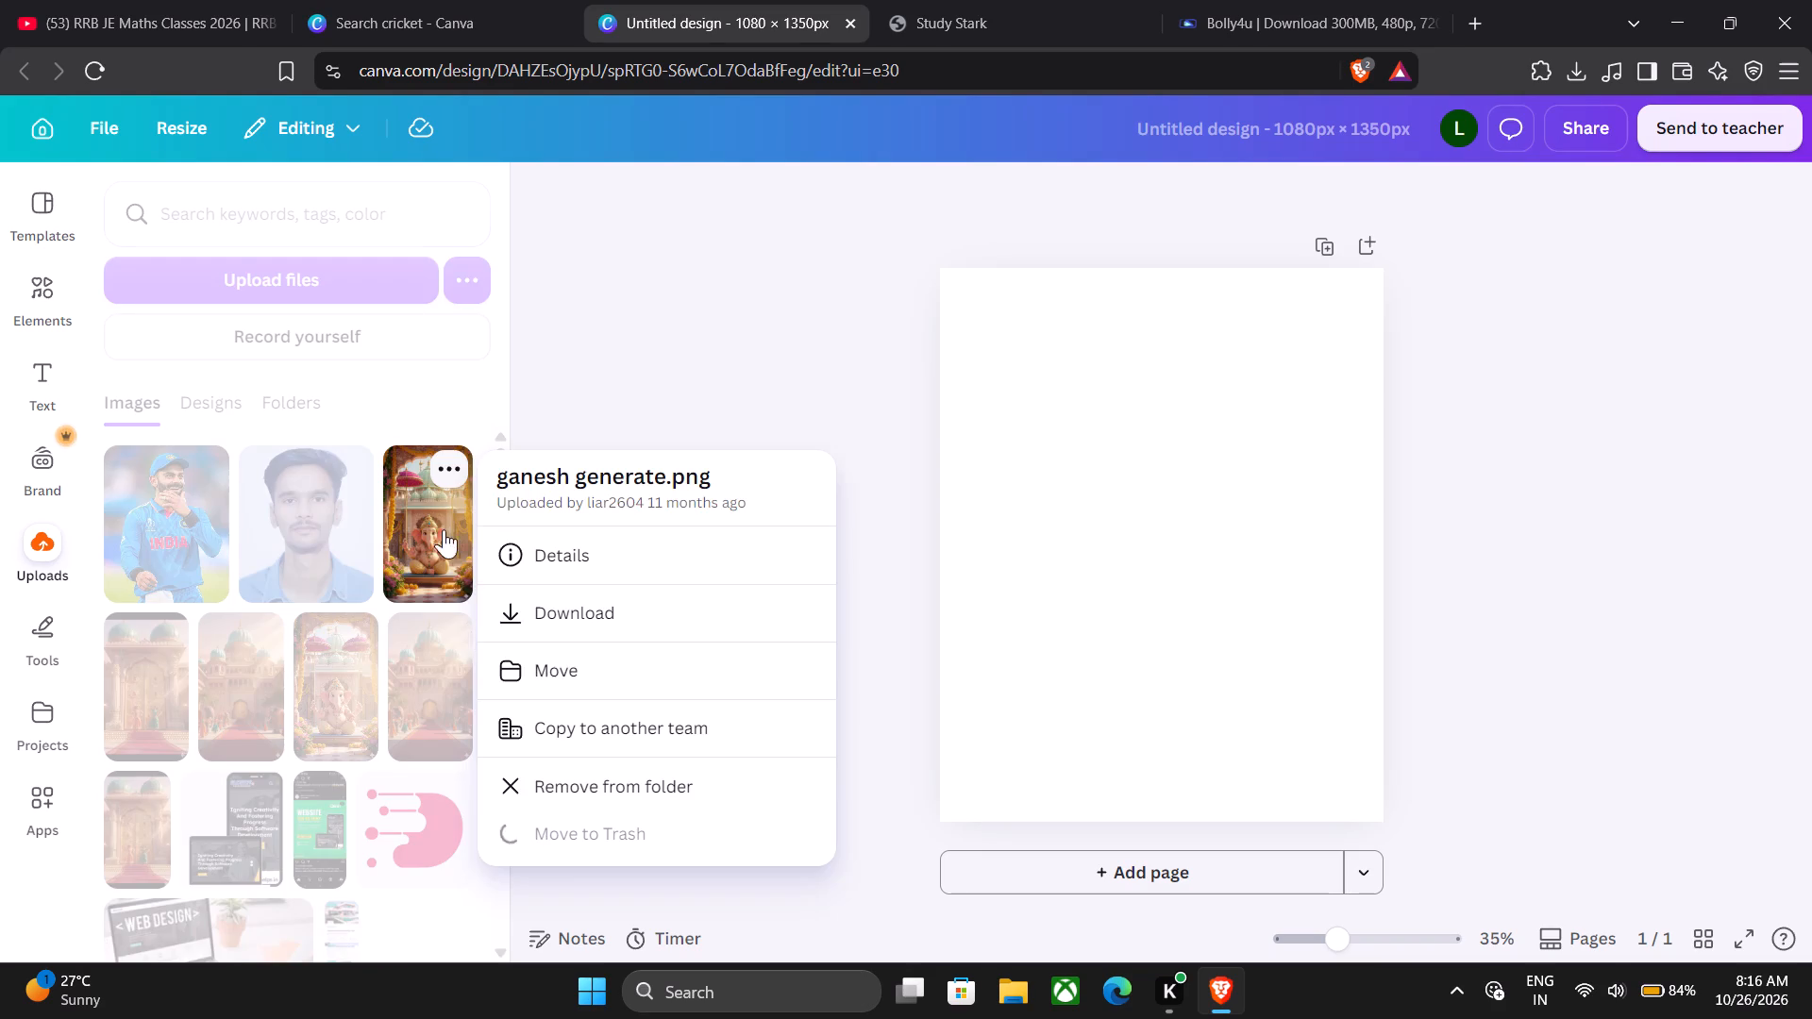
# Move the remaining uploaded Ganesh and gate images, including ganesh generate.png, gate closed1111.png and gate far view.png, to Trash.
pyautogui.click(454, 471)
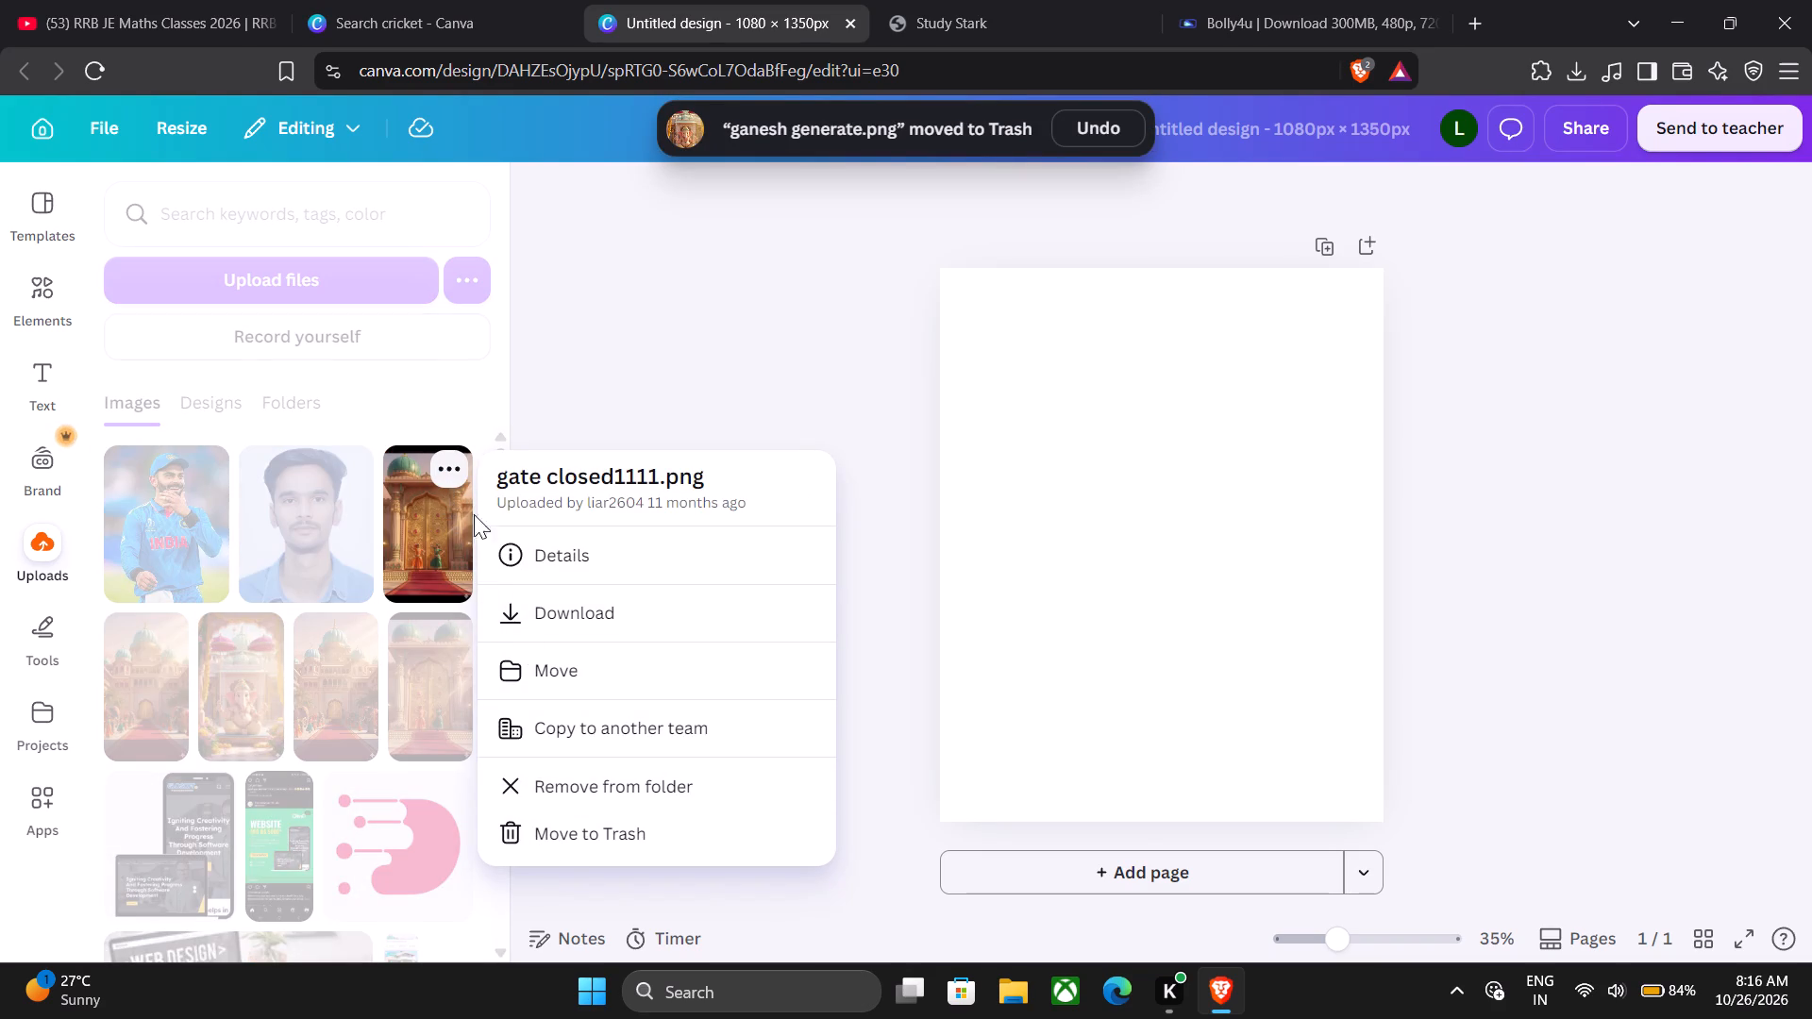
pyautogui.click(558, 841)
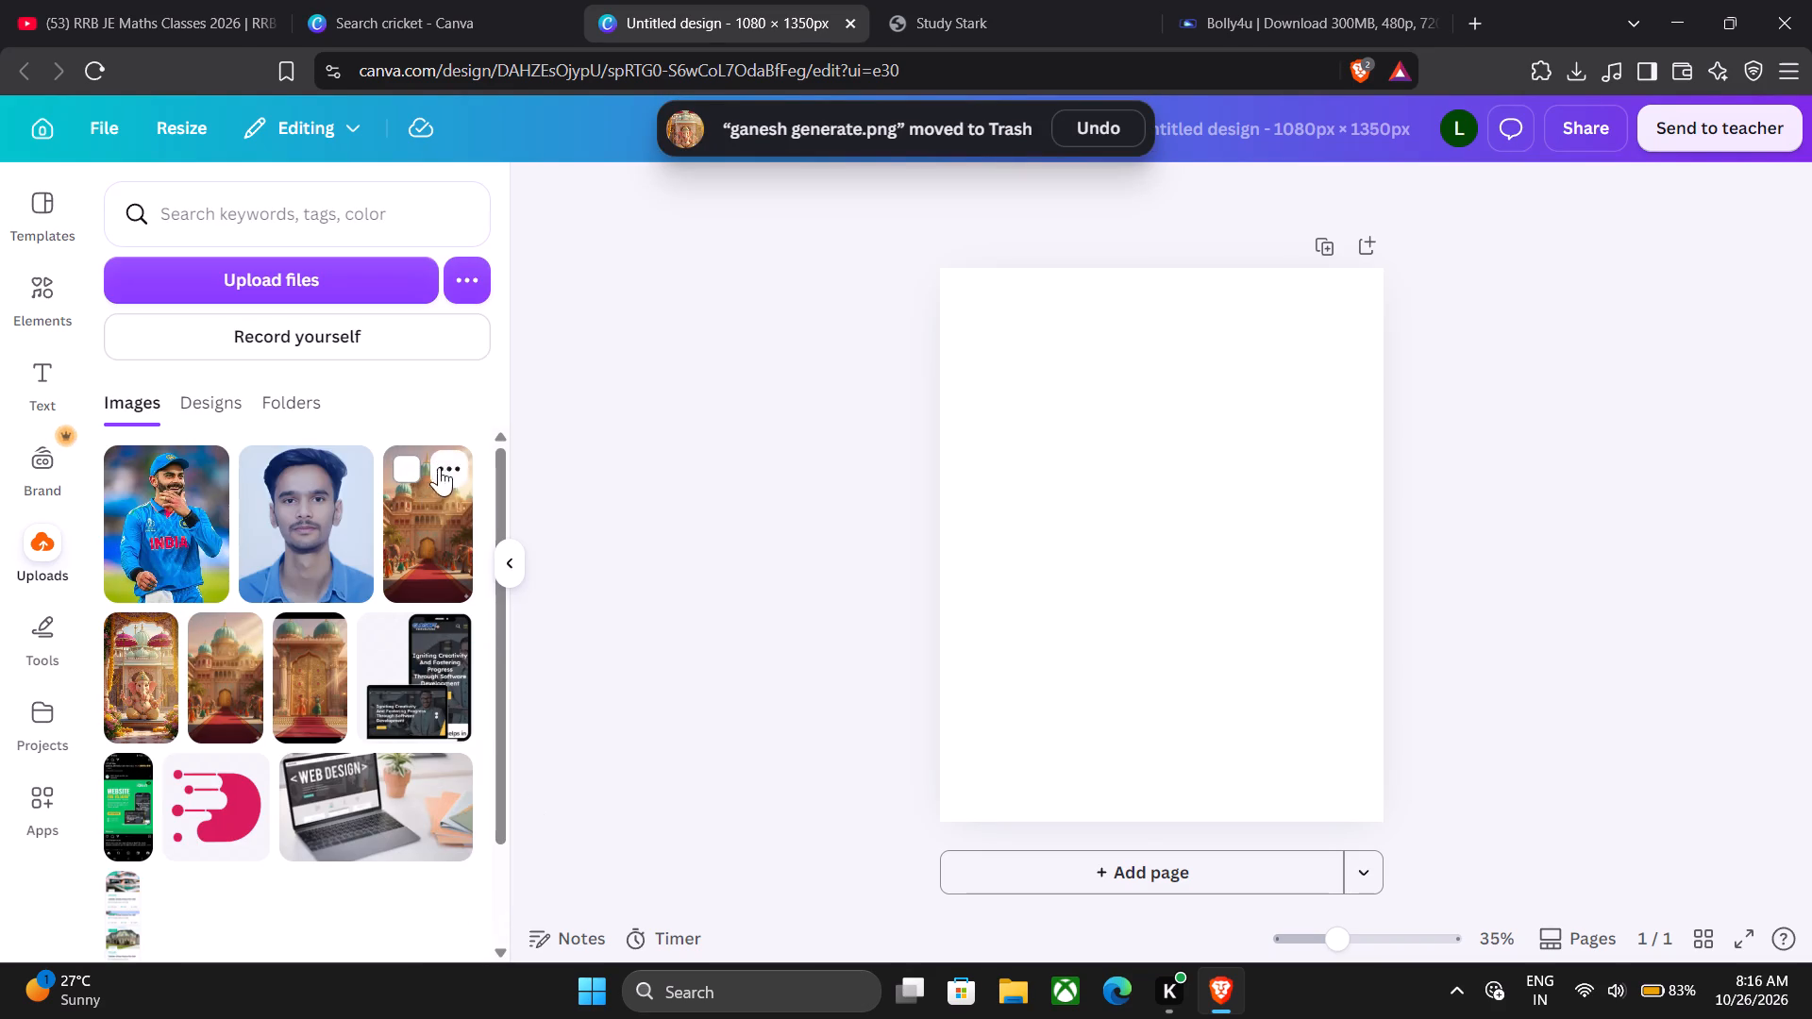
pyautogui.click(454, 457)
pyautogui.click(528, 843)
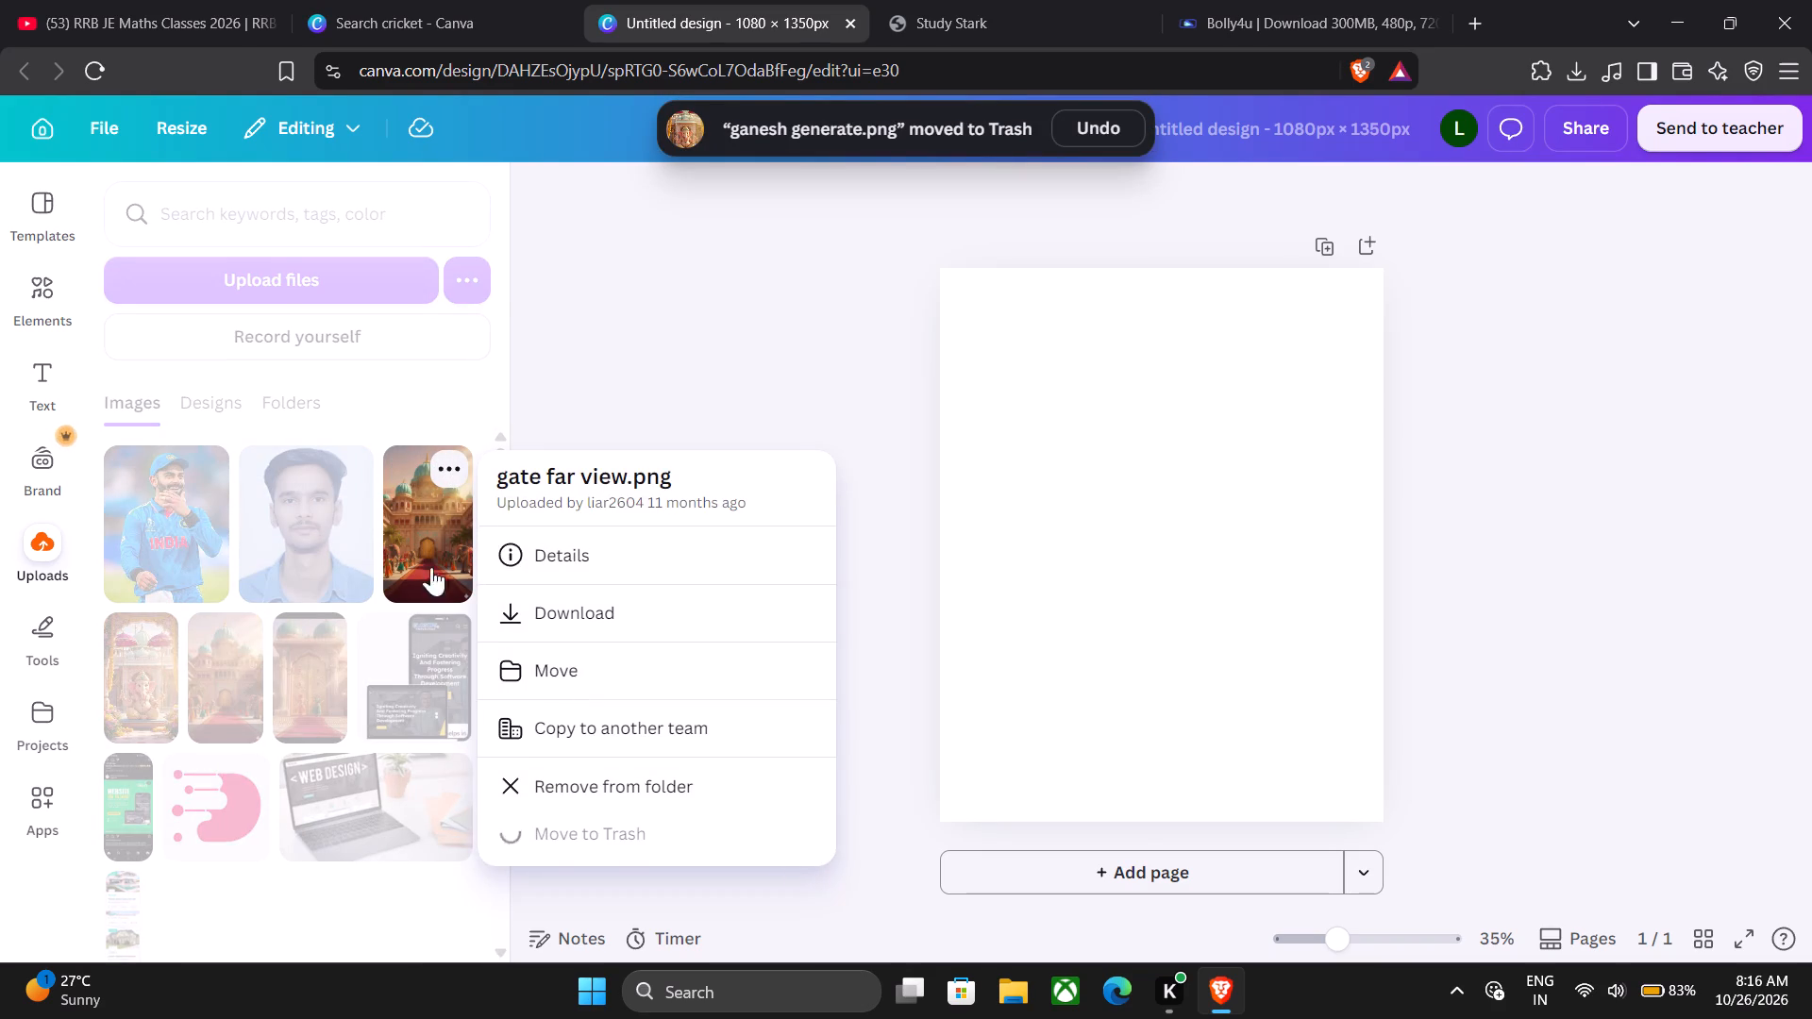
pyautogui.click(443, 475)
pyautogui.click(528, 844)
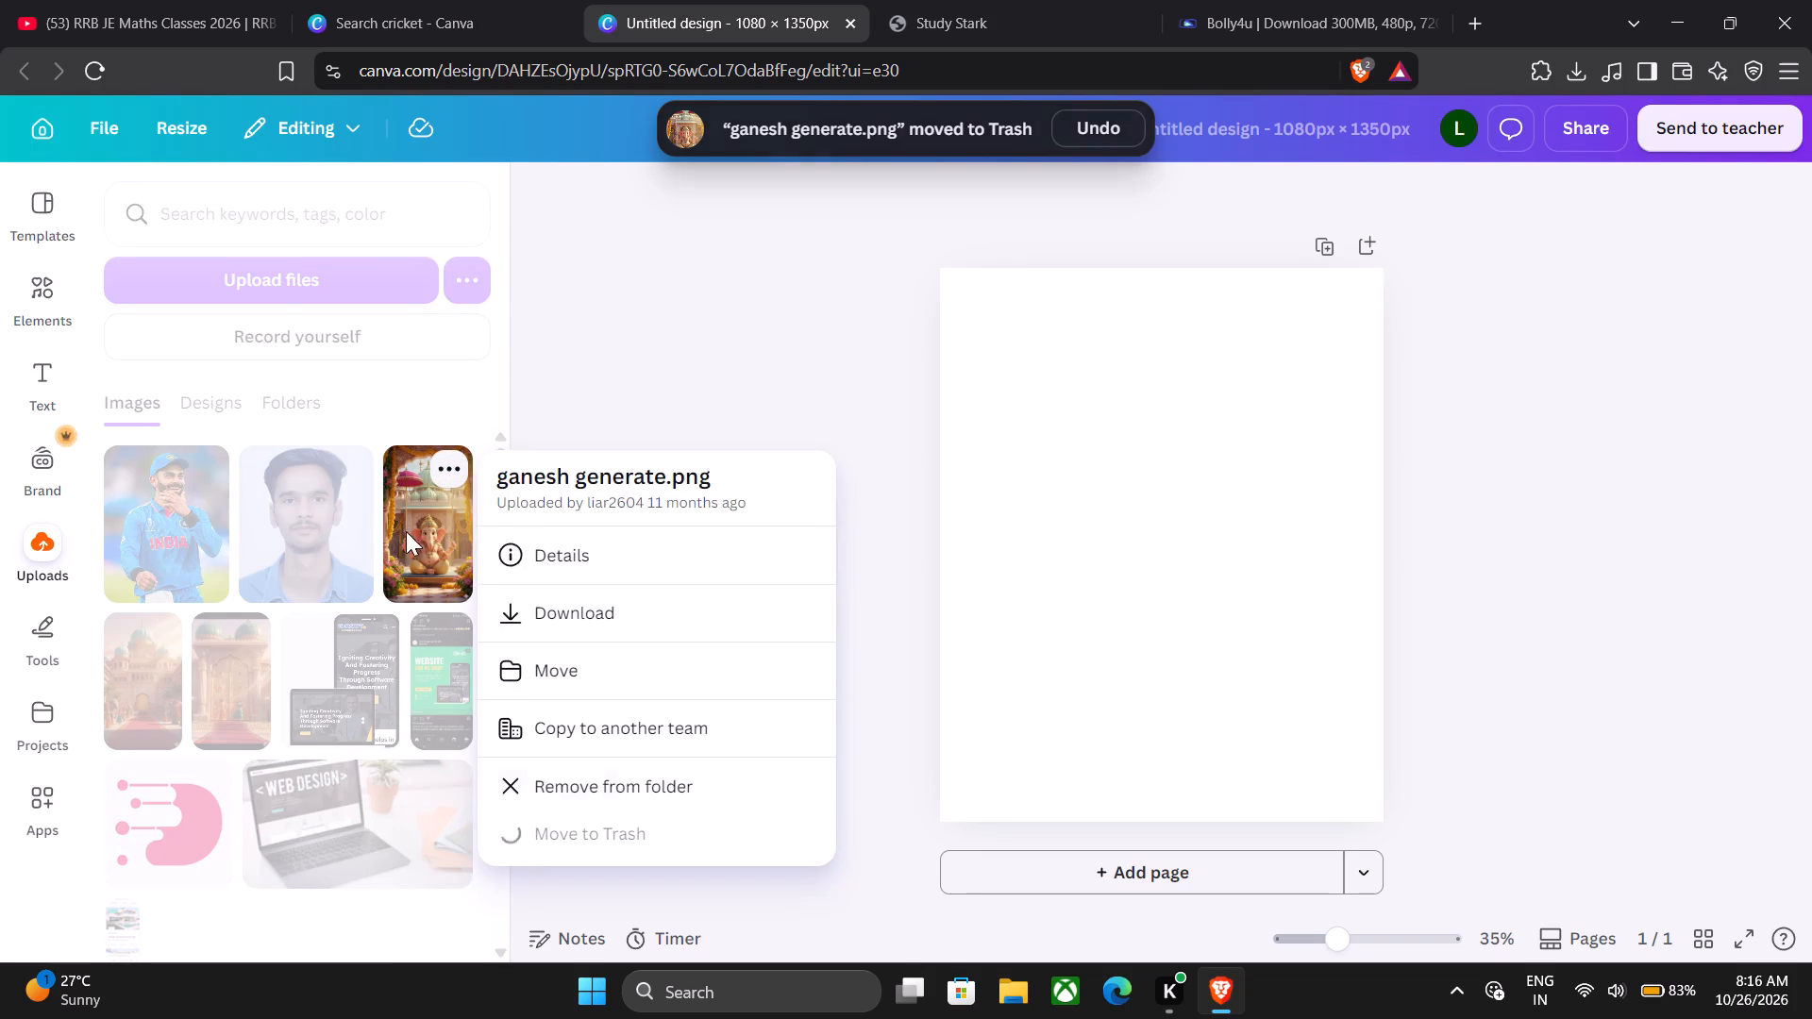
pyautogui.click(455, 467)
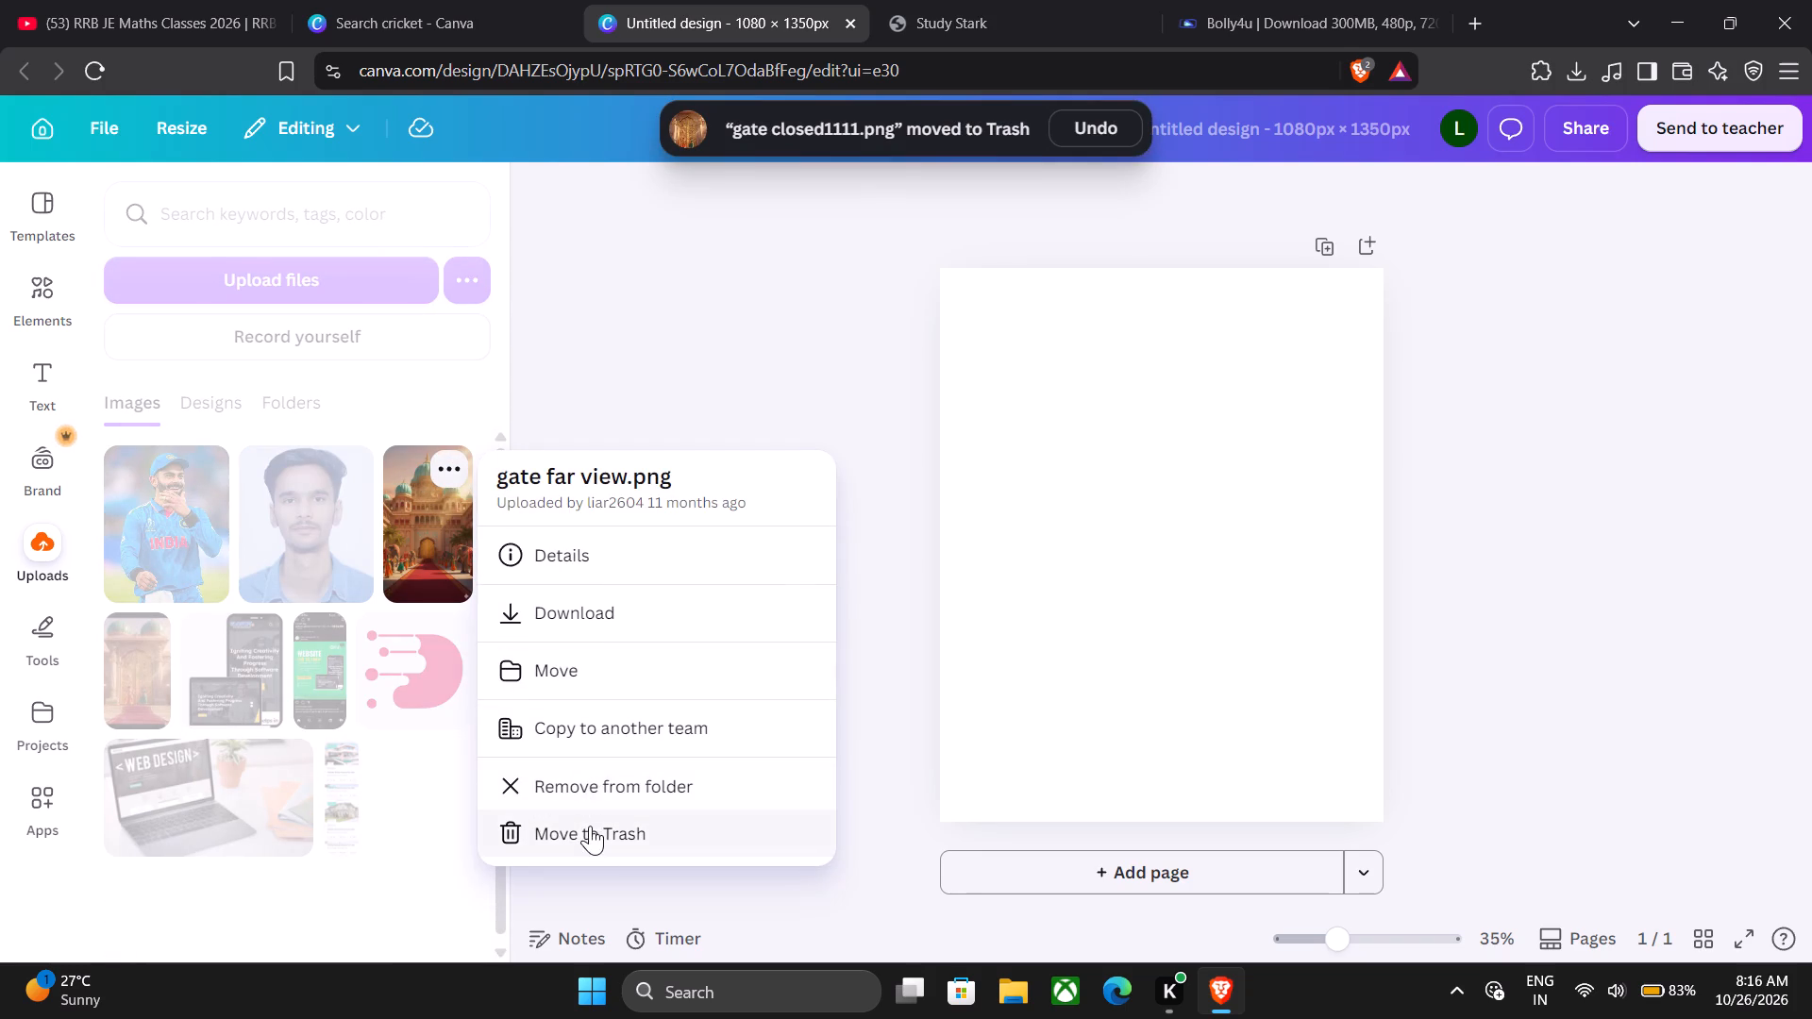
pyautogui.click(590, 826)
pyautogui.click(443, 473)
pyautogui.click(571, 836)
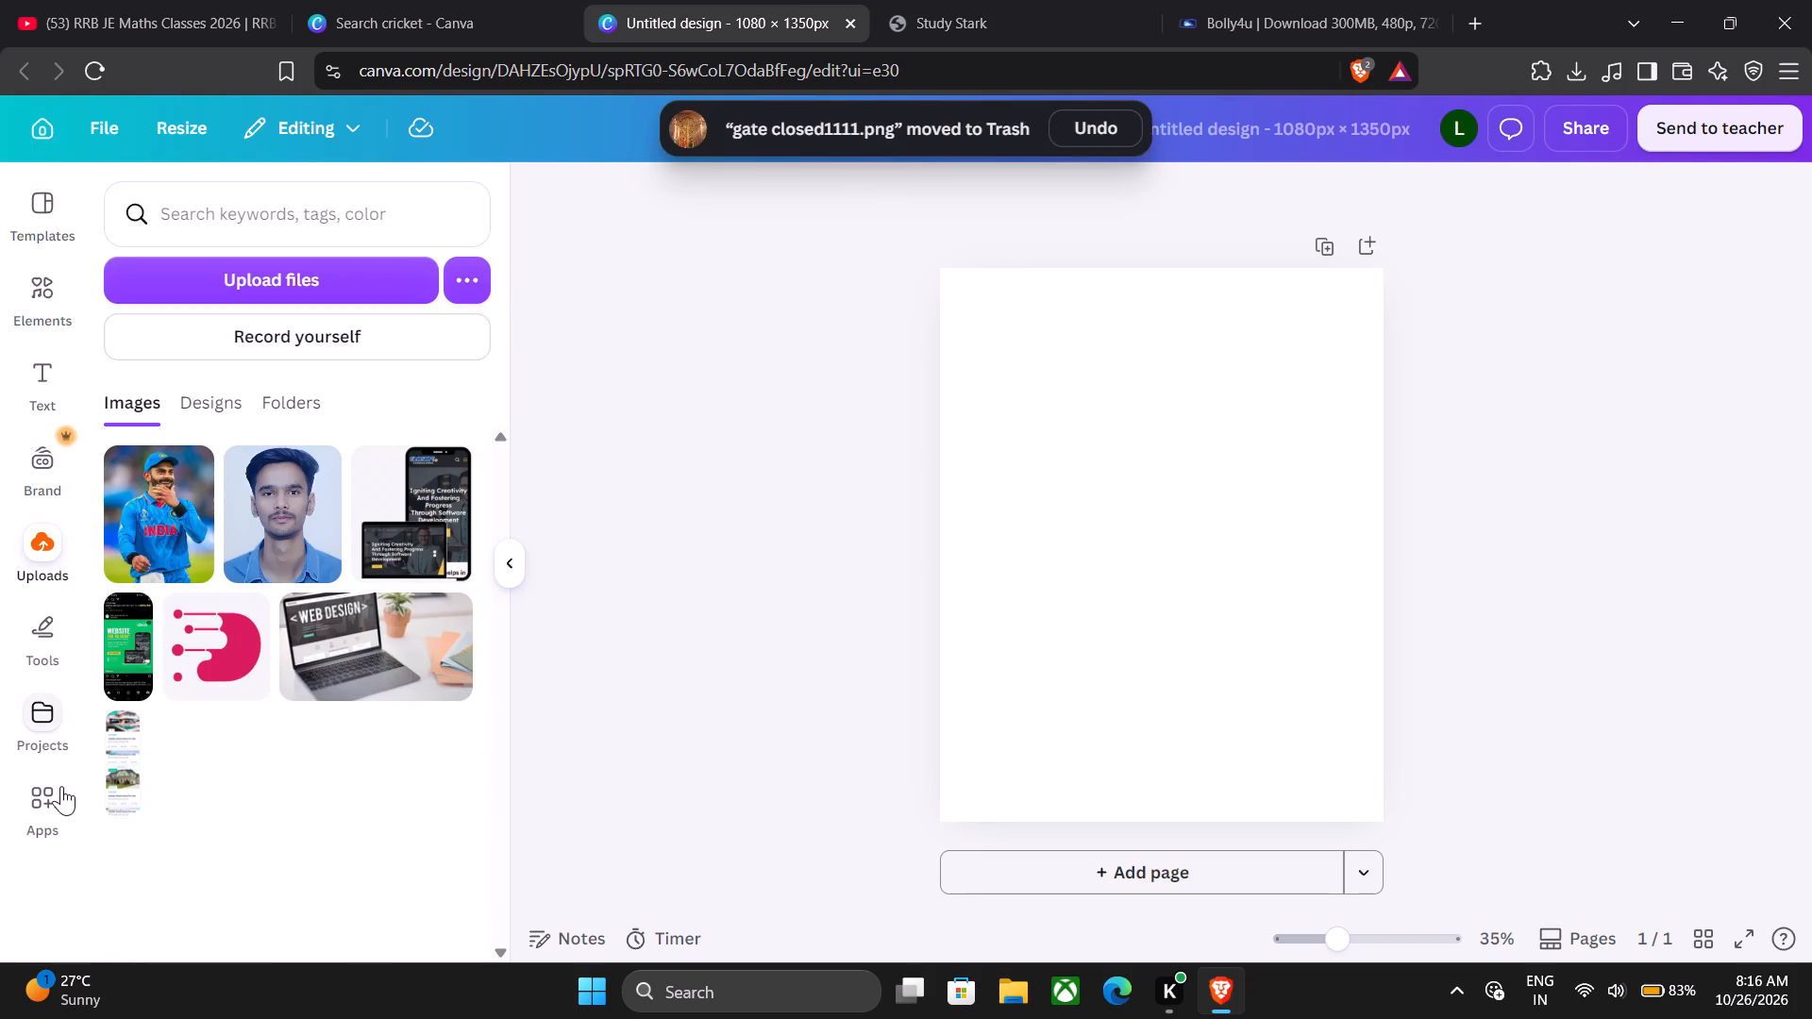
# Upload the photo of the batting cricketer in the blue India kit to the image uploads.
pyautogui.click(54, 812)
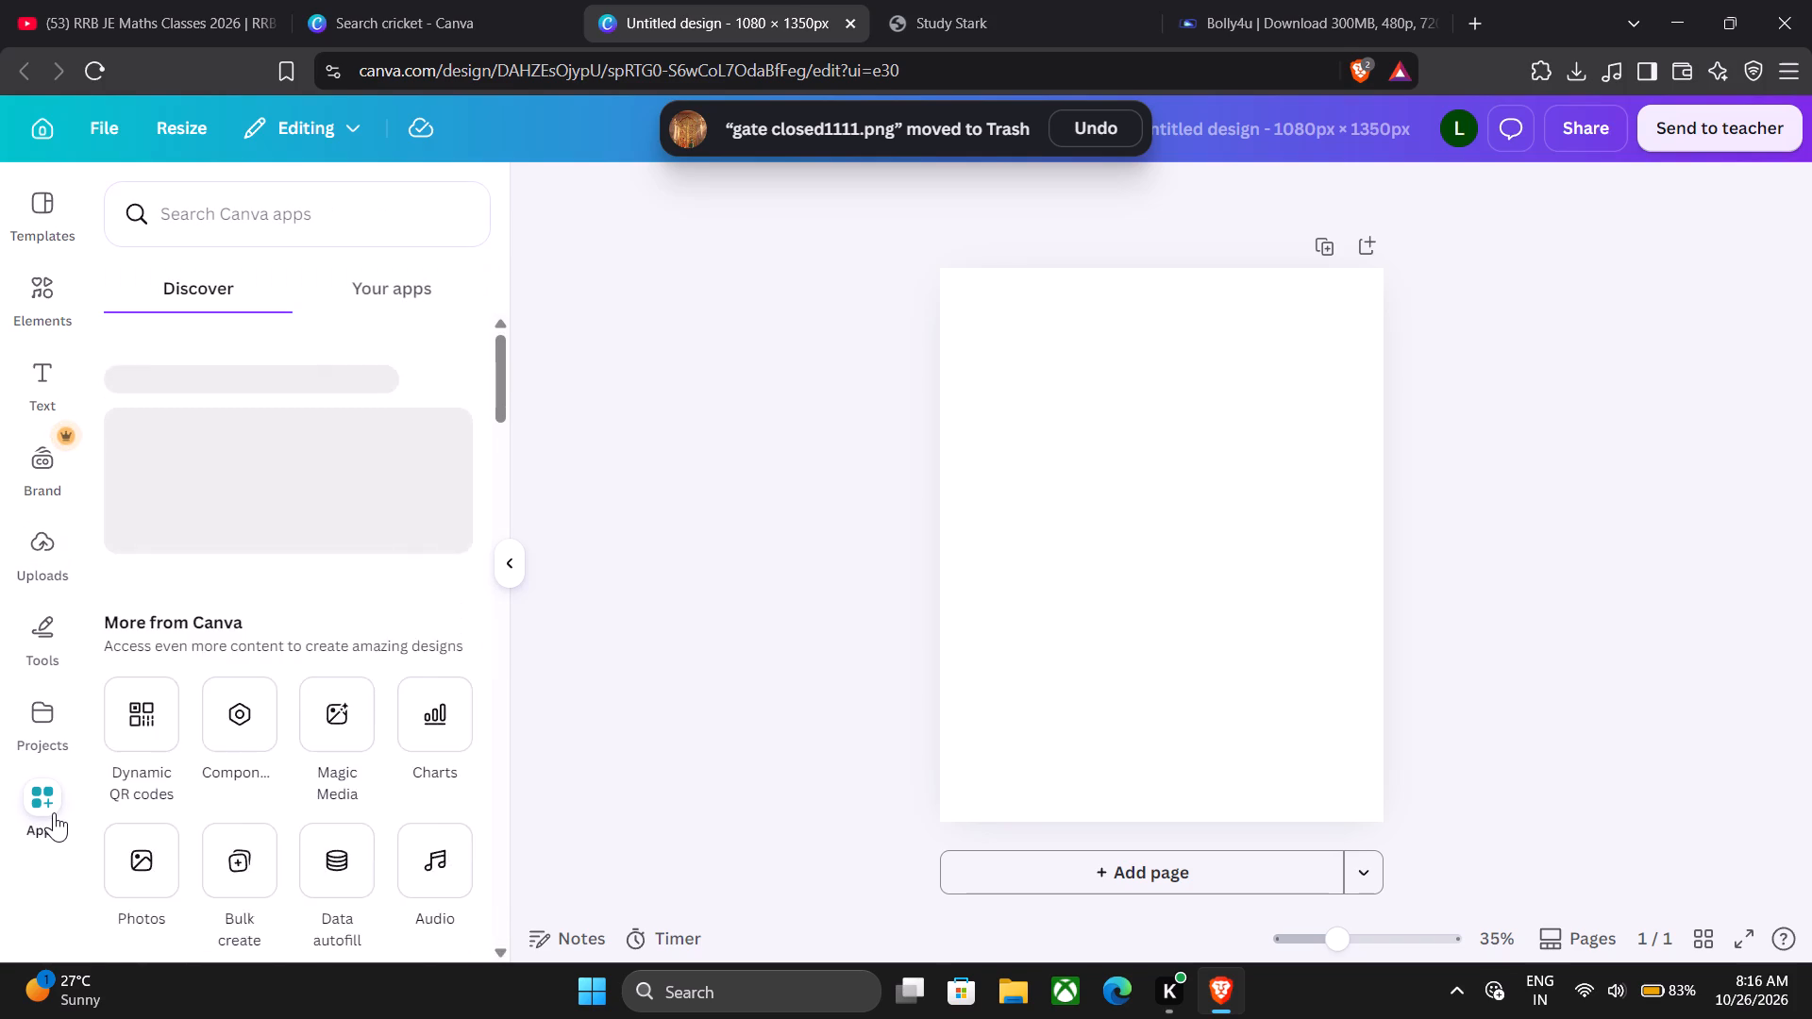
pyautogui.click(48, 550)
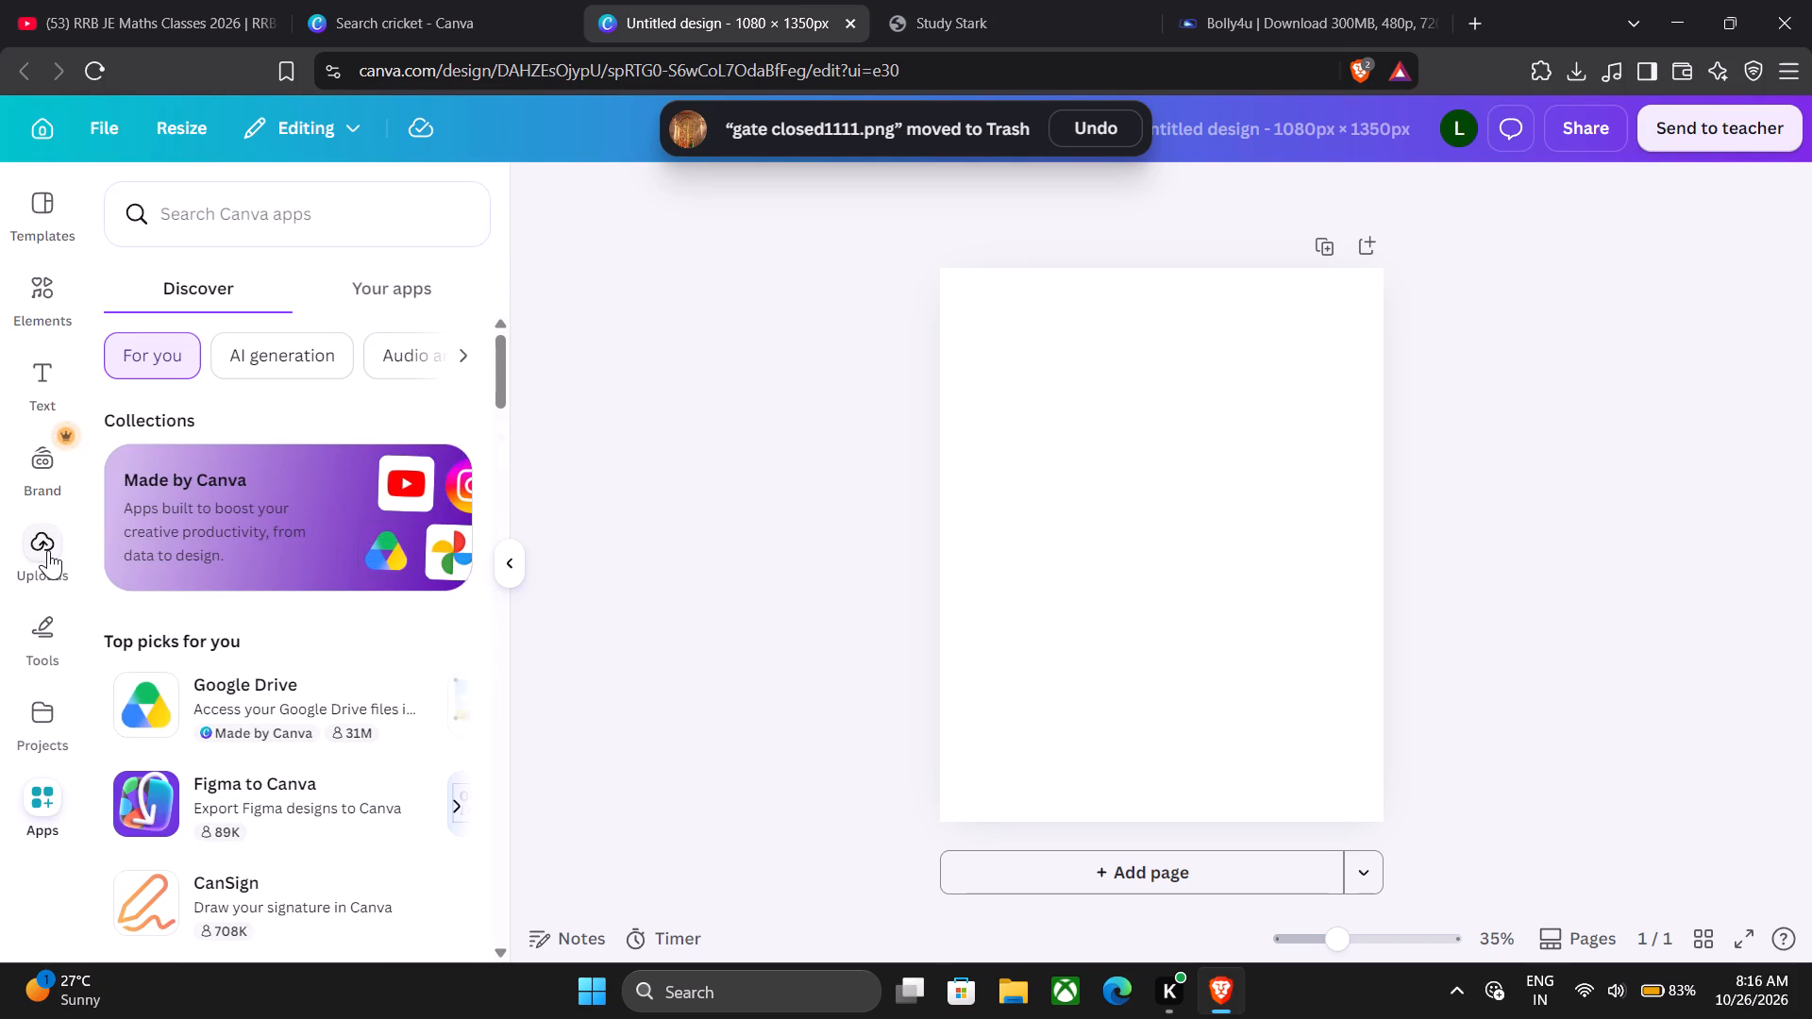
pyautogui.click(272, 274)
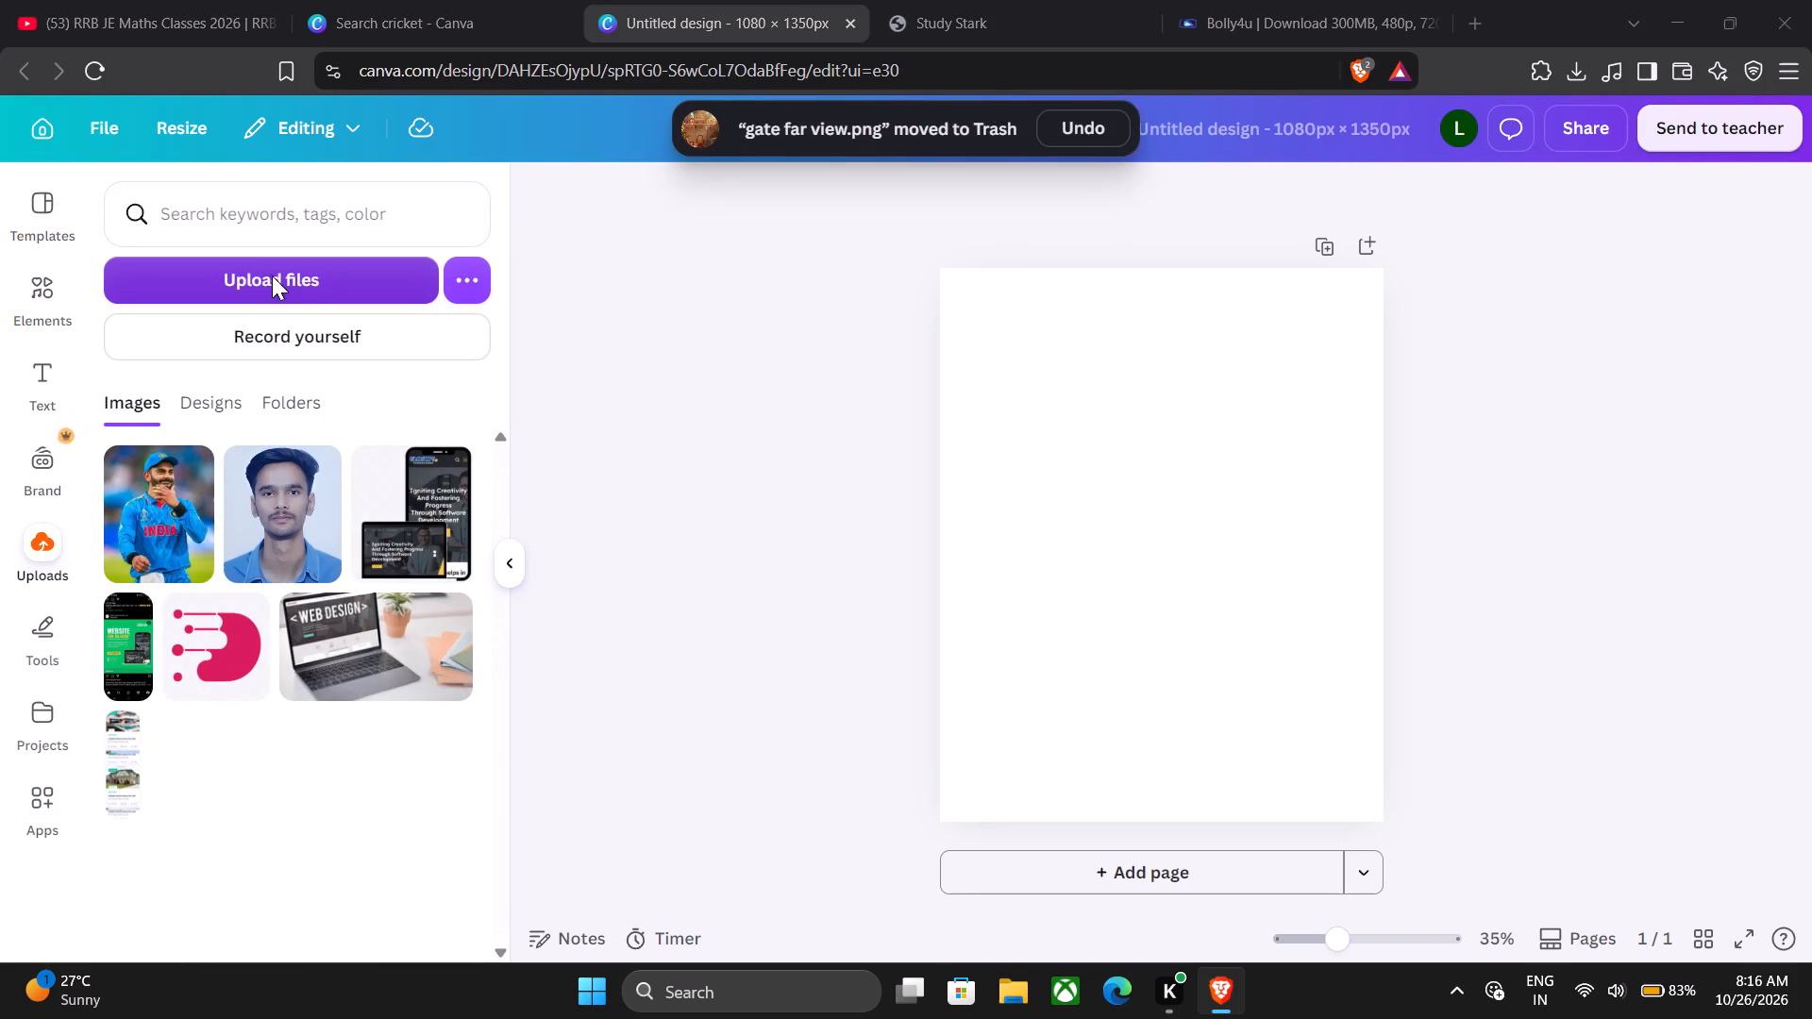
pyautogui.click(309, 231)
pyautogui.doubleClick(312, 219)
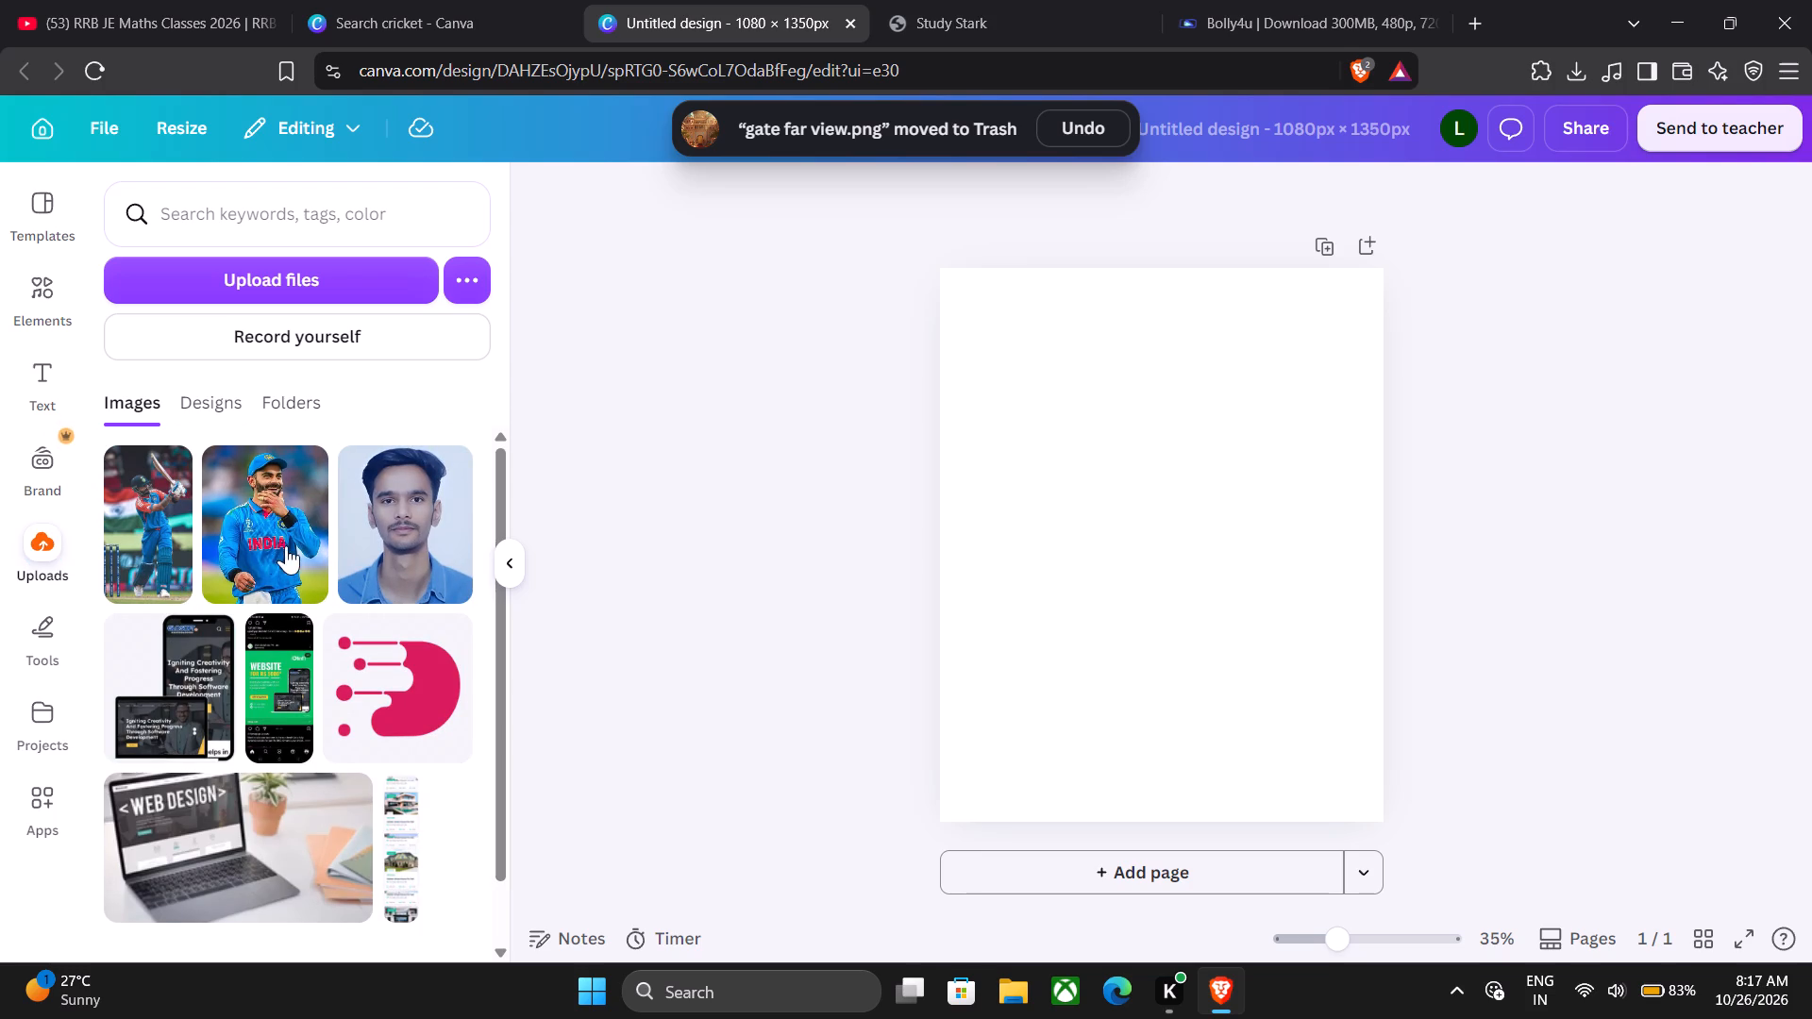
# Place the uploaded photo of the smiling cricketer in the blue INDIA jersey near the middle of the blank page.
pyautogui.moveTo(280, 533); pyautogui.dragTo(1120, 489)
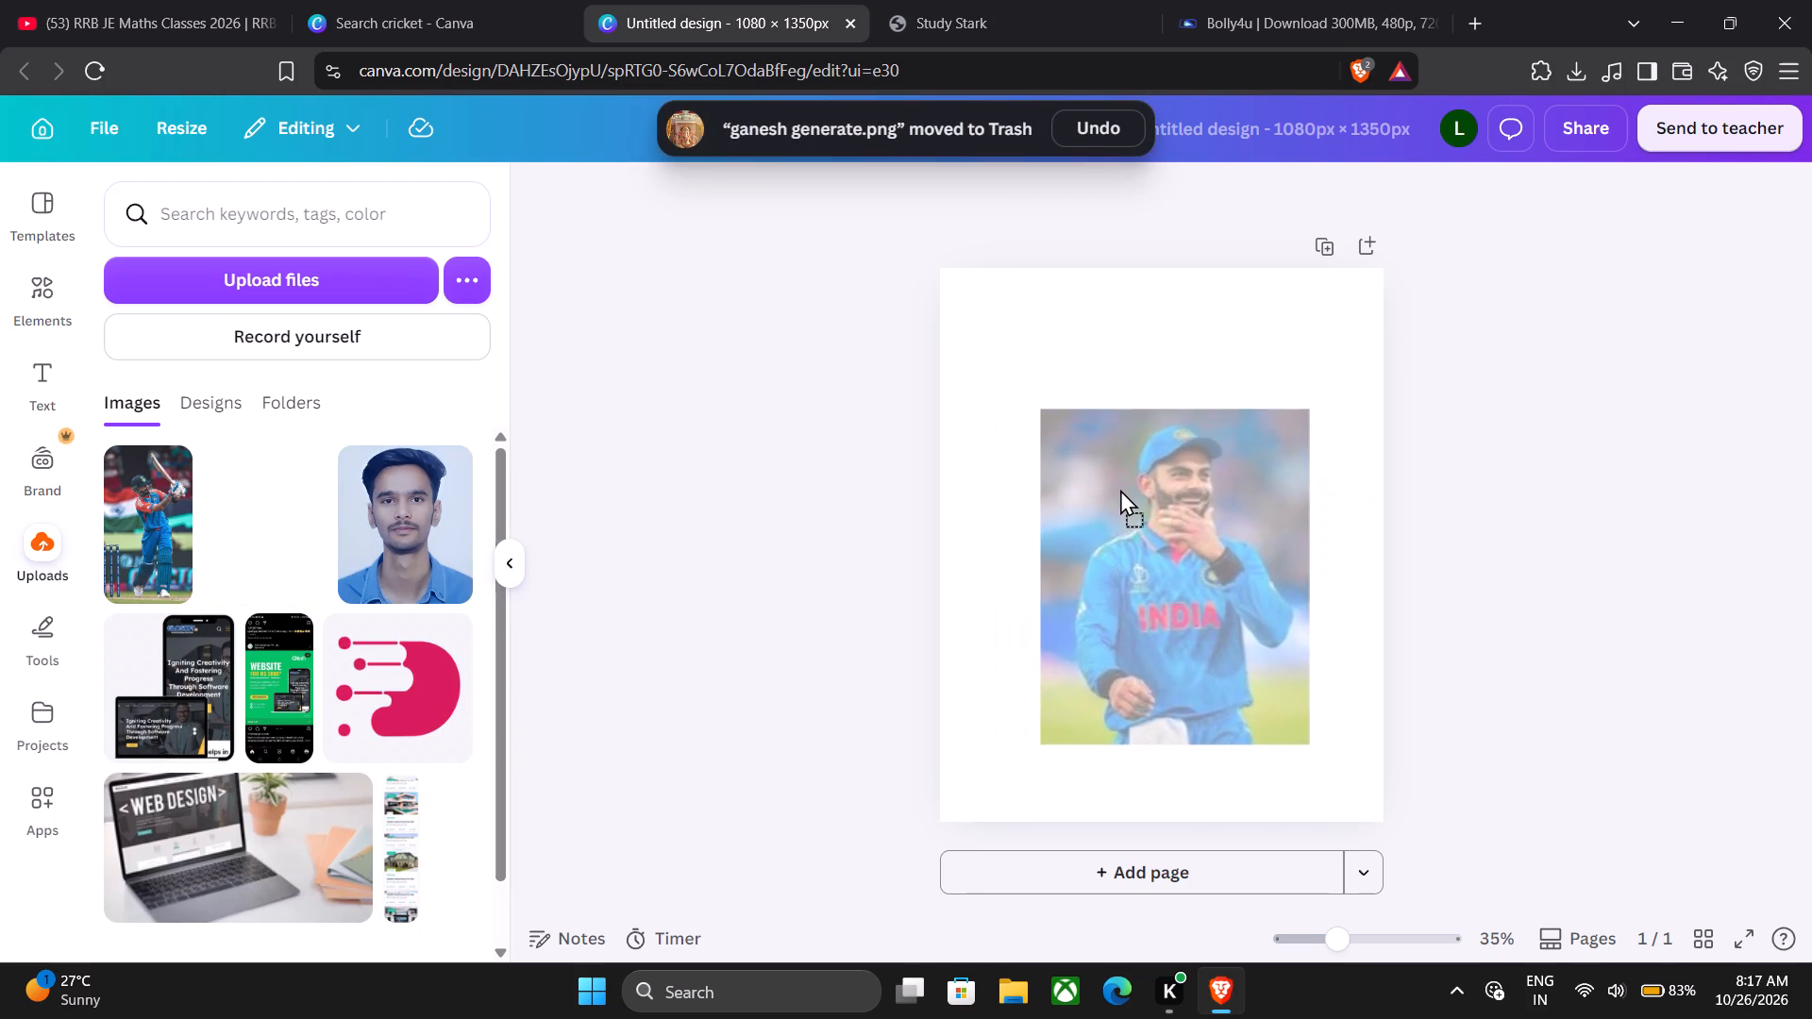
pyautogui.moveTo(1120, 489); pyautogui.dragTo(1110, 471)
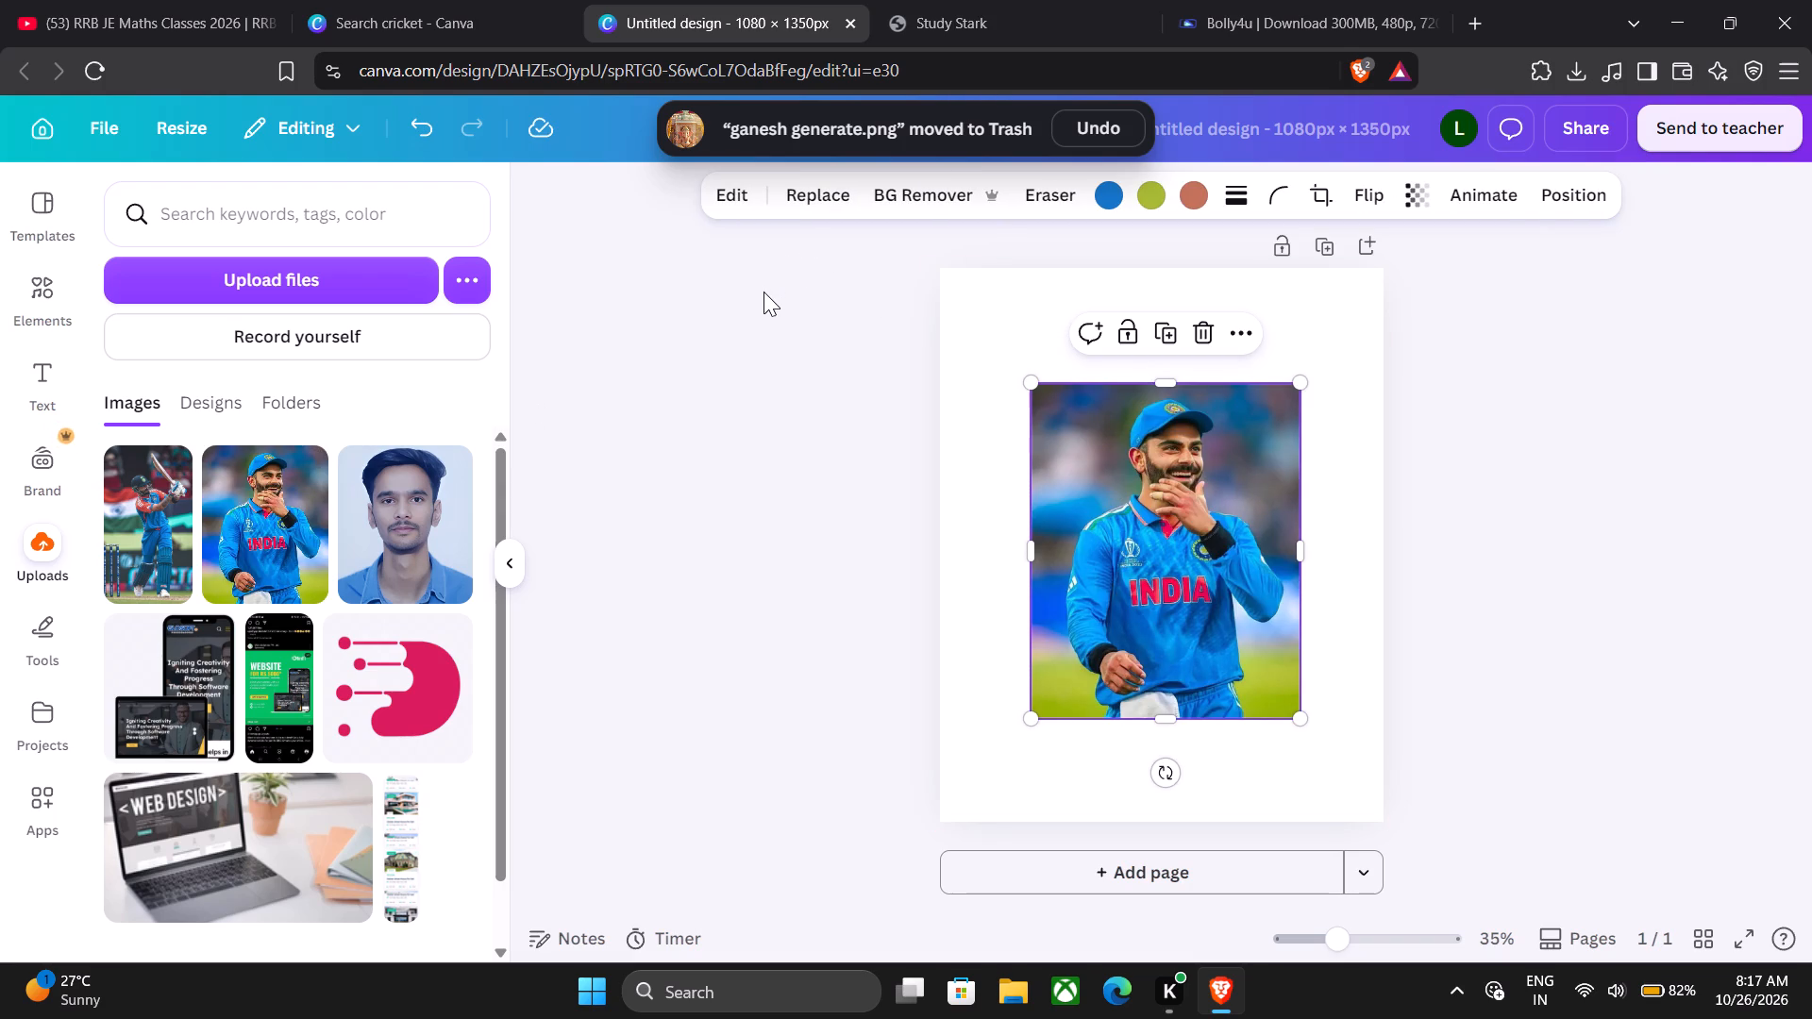
# Remove the background from the placed cricketer photo with BG Remover.
pyautogui.click(723, 198)
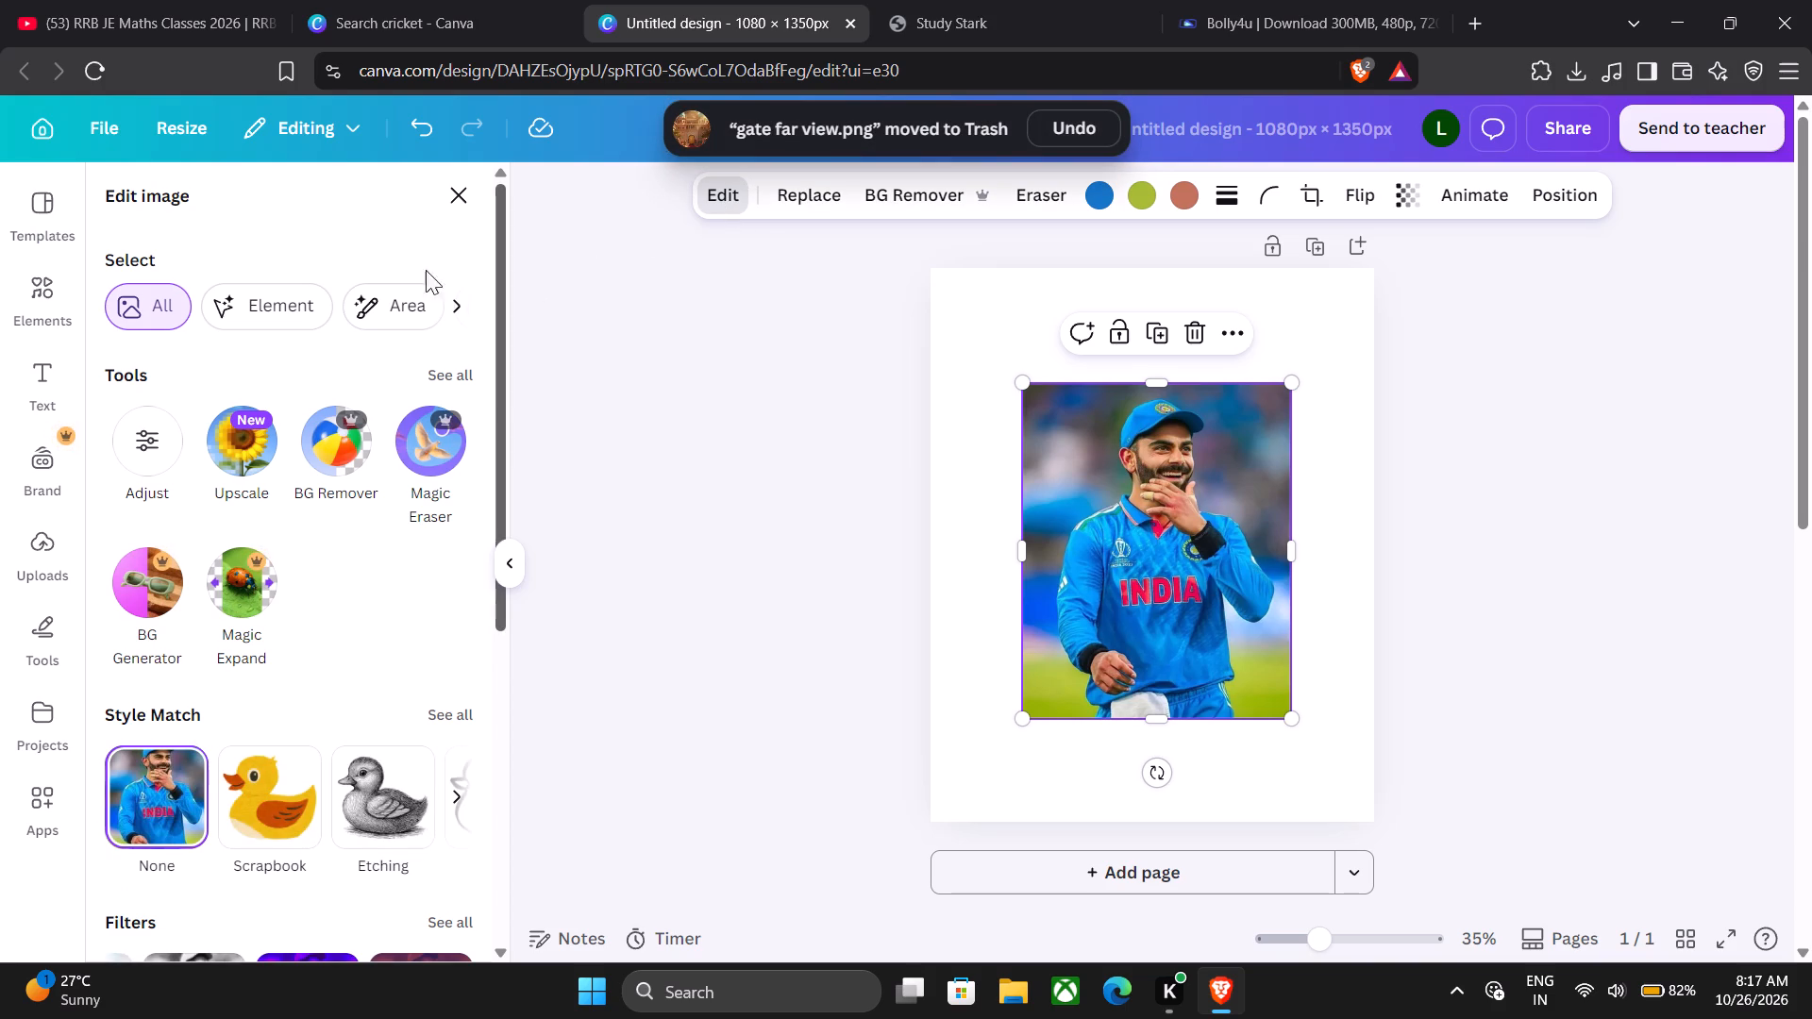
pyautogui.click(336, 440)
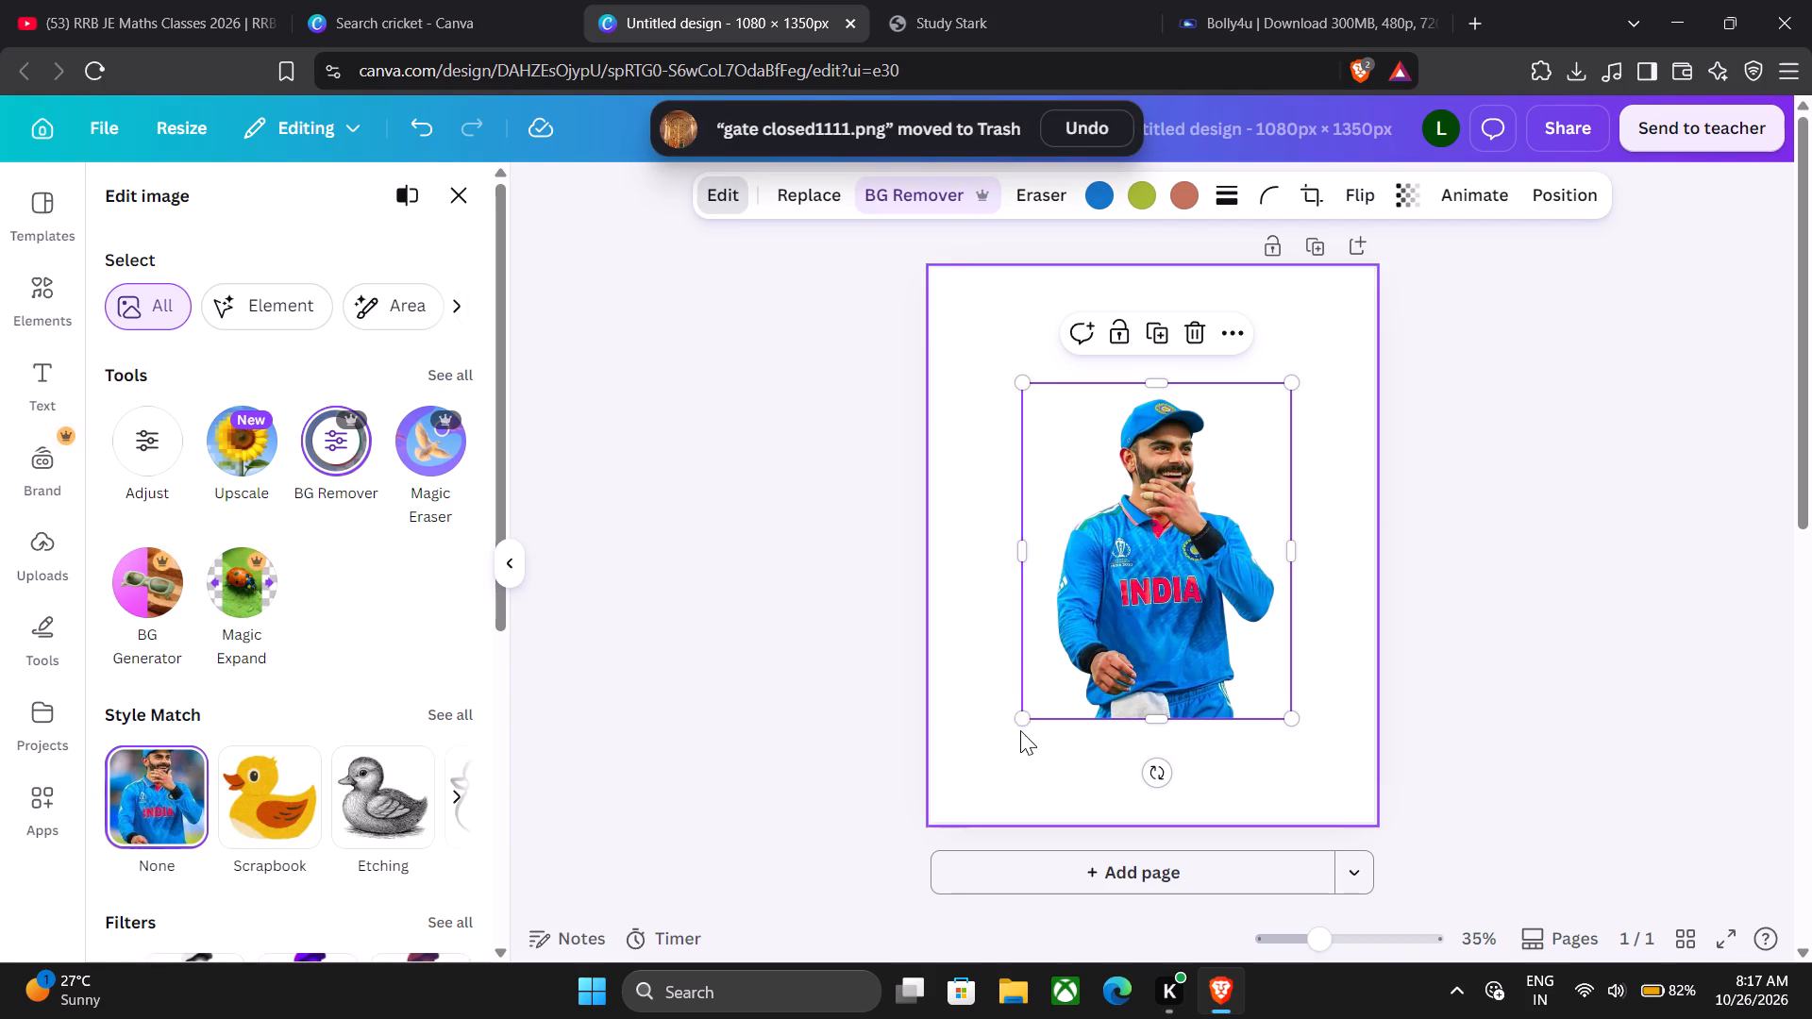
# Enlarge the cricketer cutout beyond the page width and centre it horizontally, keeping the whole cap just inside the top edge.
pyautogui.moveTo(1023, 714); pyautogui.dragTo(726, 847)
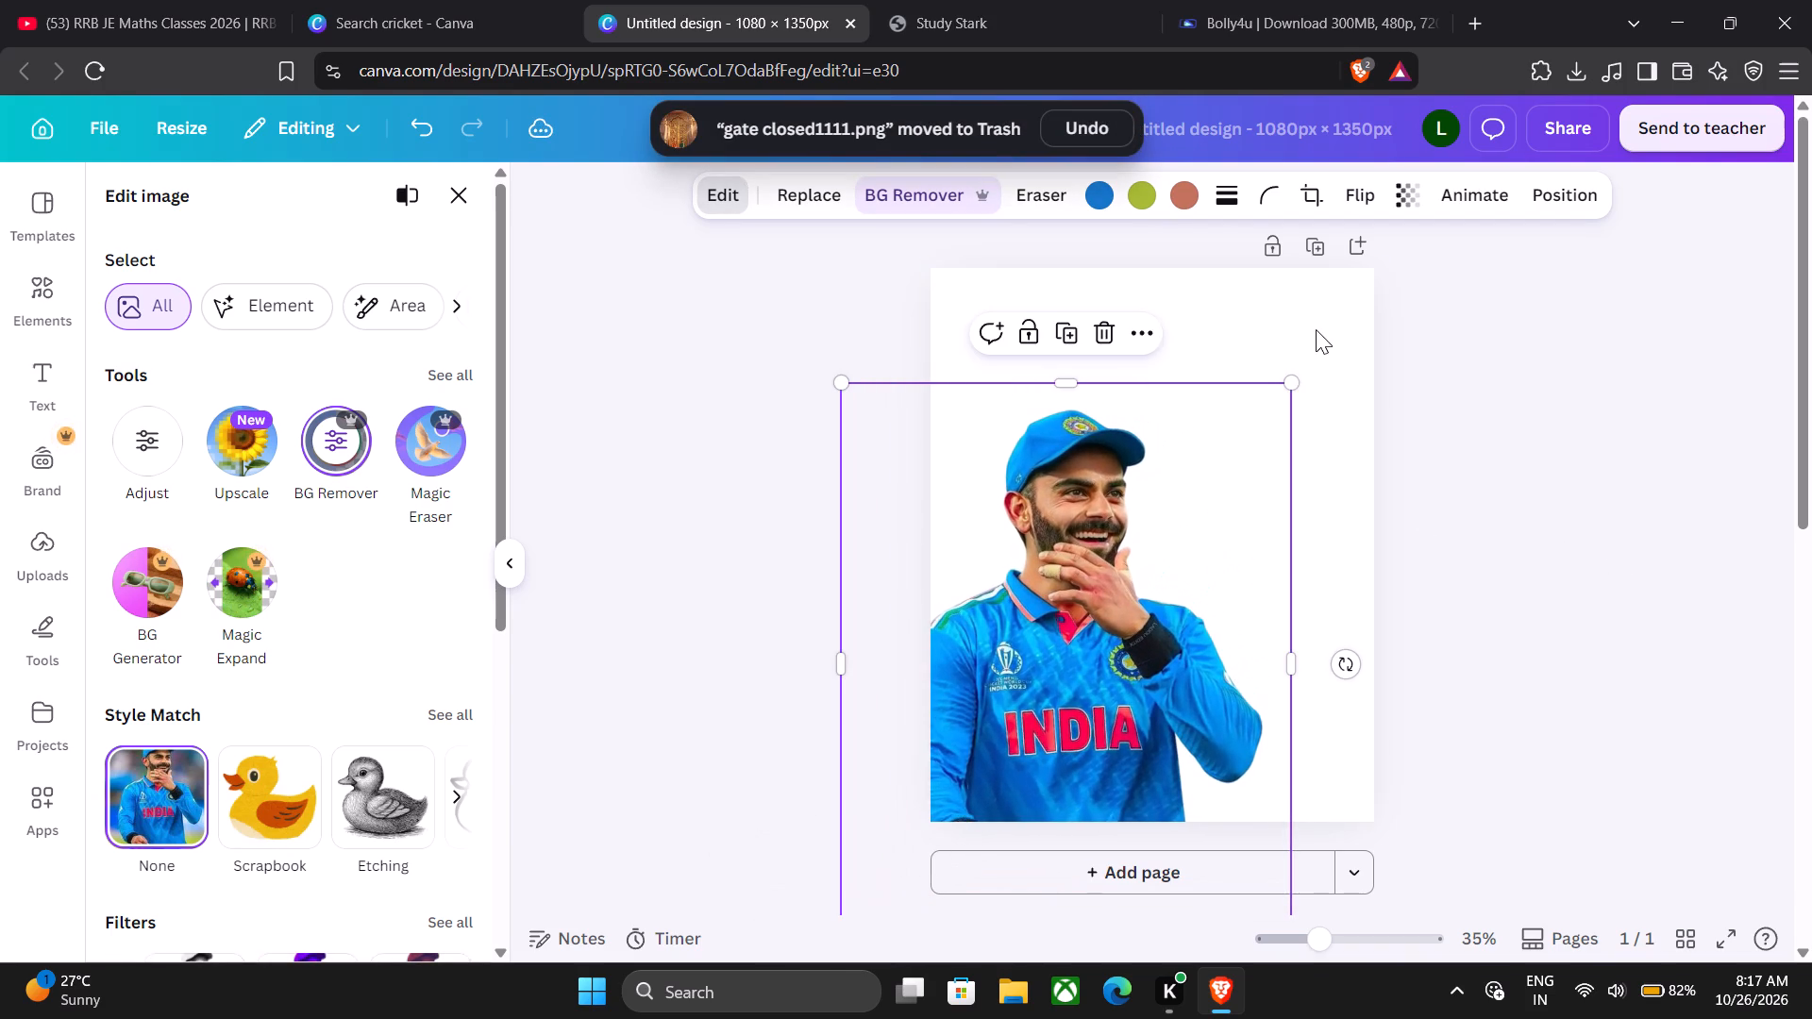
pyautogui.moveTo(1287, 383); pyautogui.dragTo(1409, 339)
pyautogui.moveTo(1133, 492); pyautogui.dragTo(1142, 488)
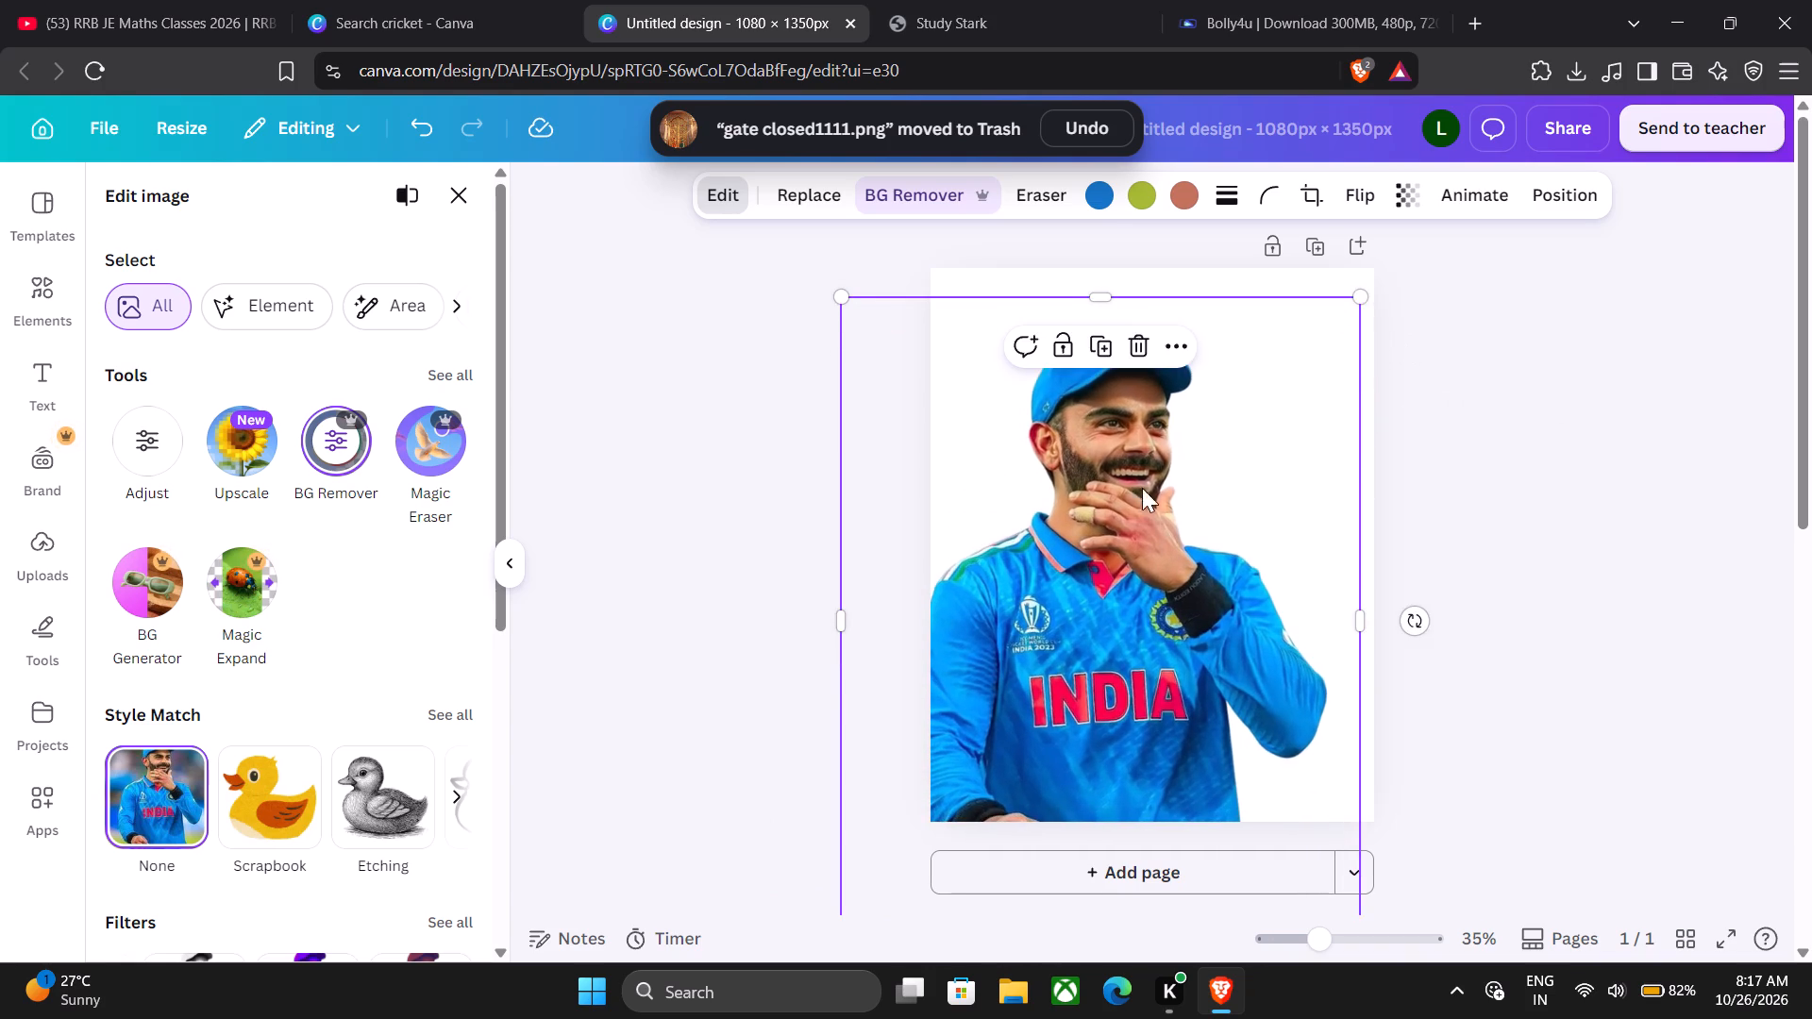
pyautogui.moveTo(1142, 488); pyautogui.dragTo(1199, 440)
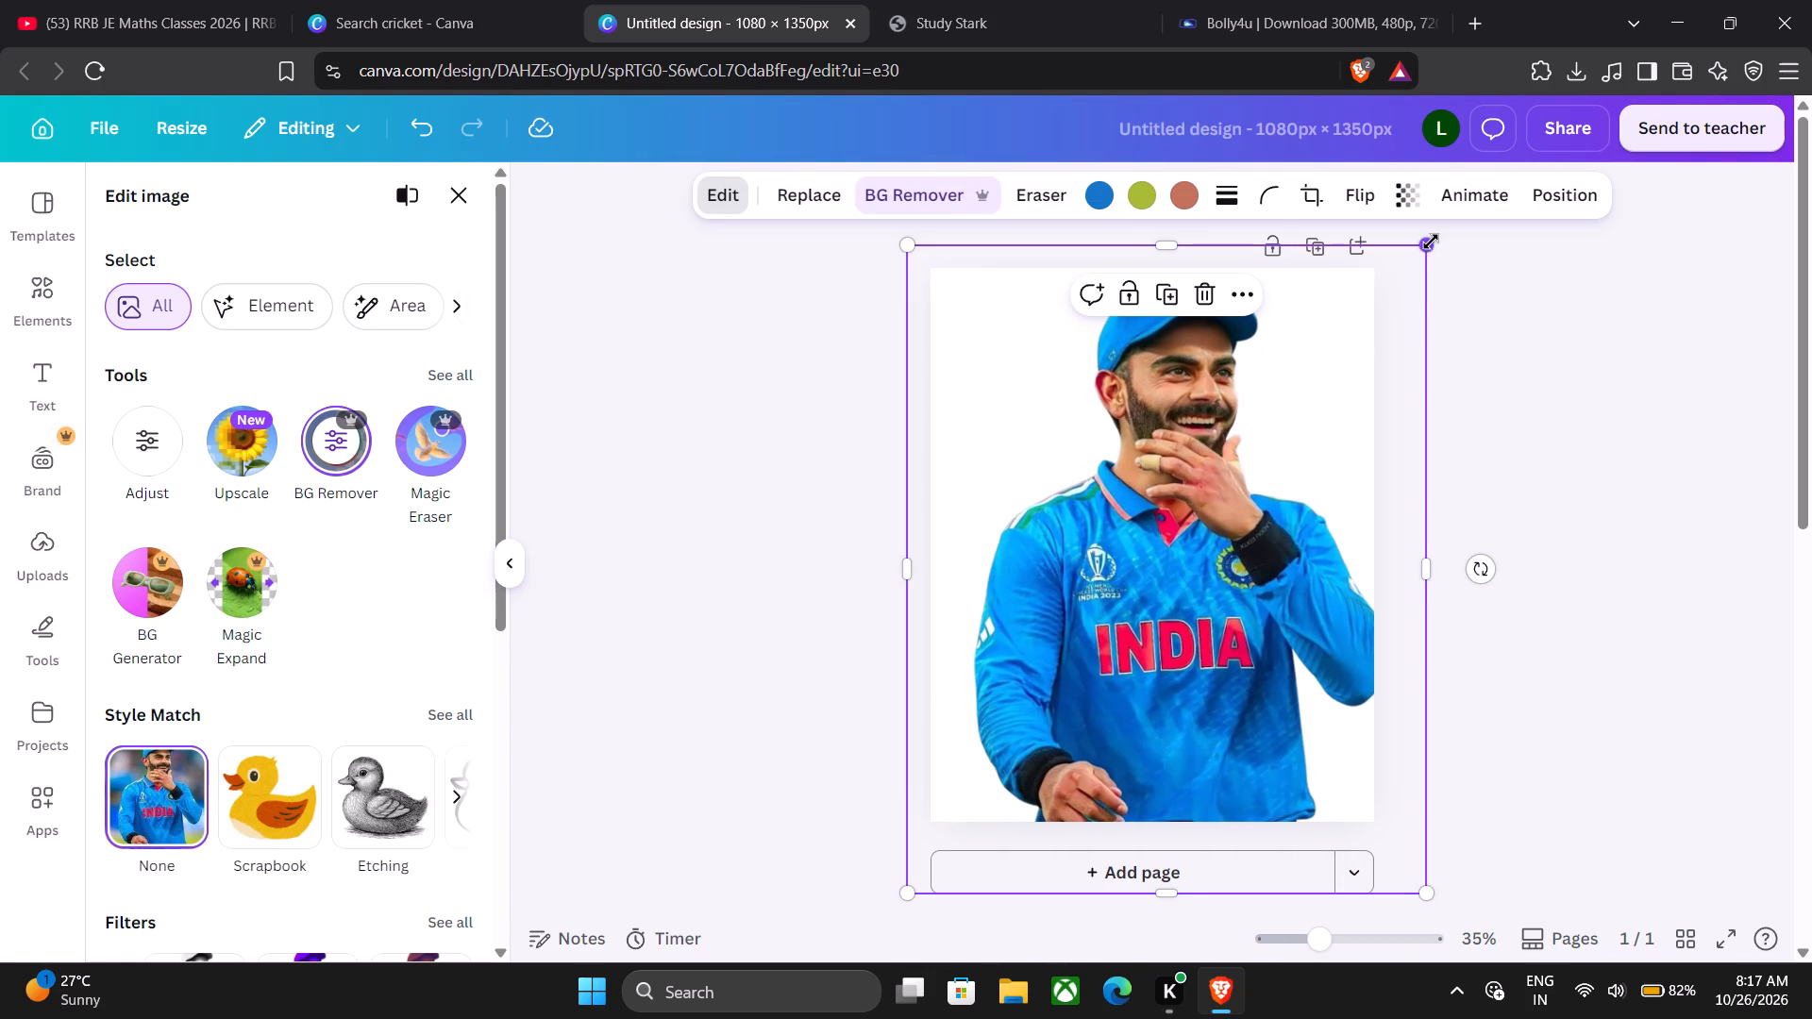
pyautogui.moveTo(1431, 242); pyautogui.dragTo(1563, 170)
pyautogui.moveTo(1254, 428); pyautogui.dragTo(1193, 491)
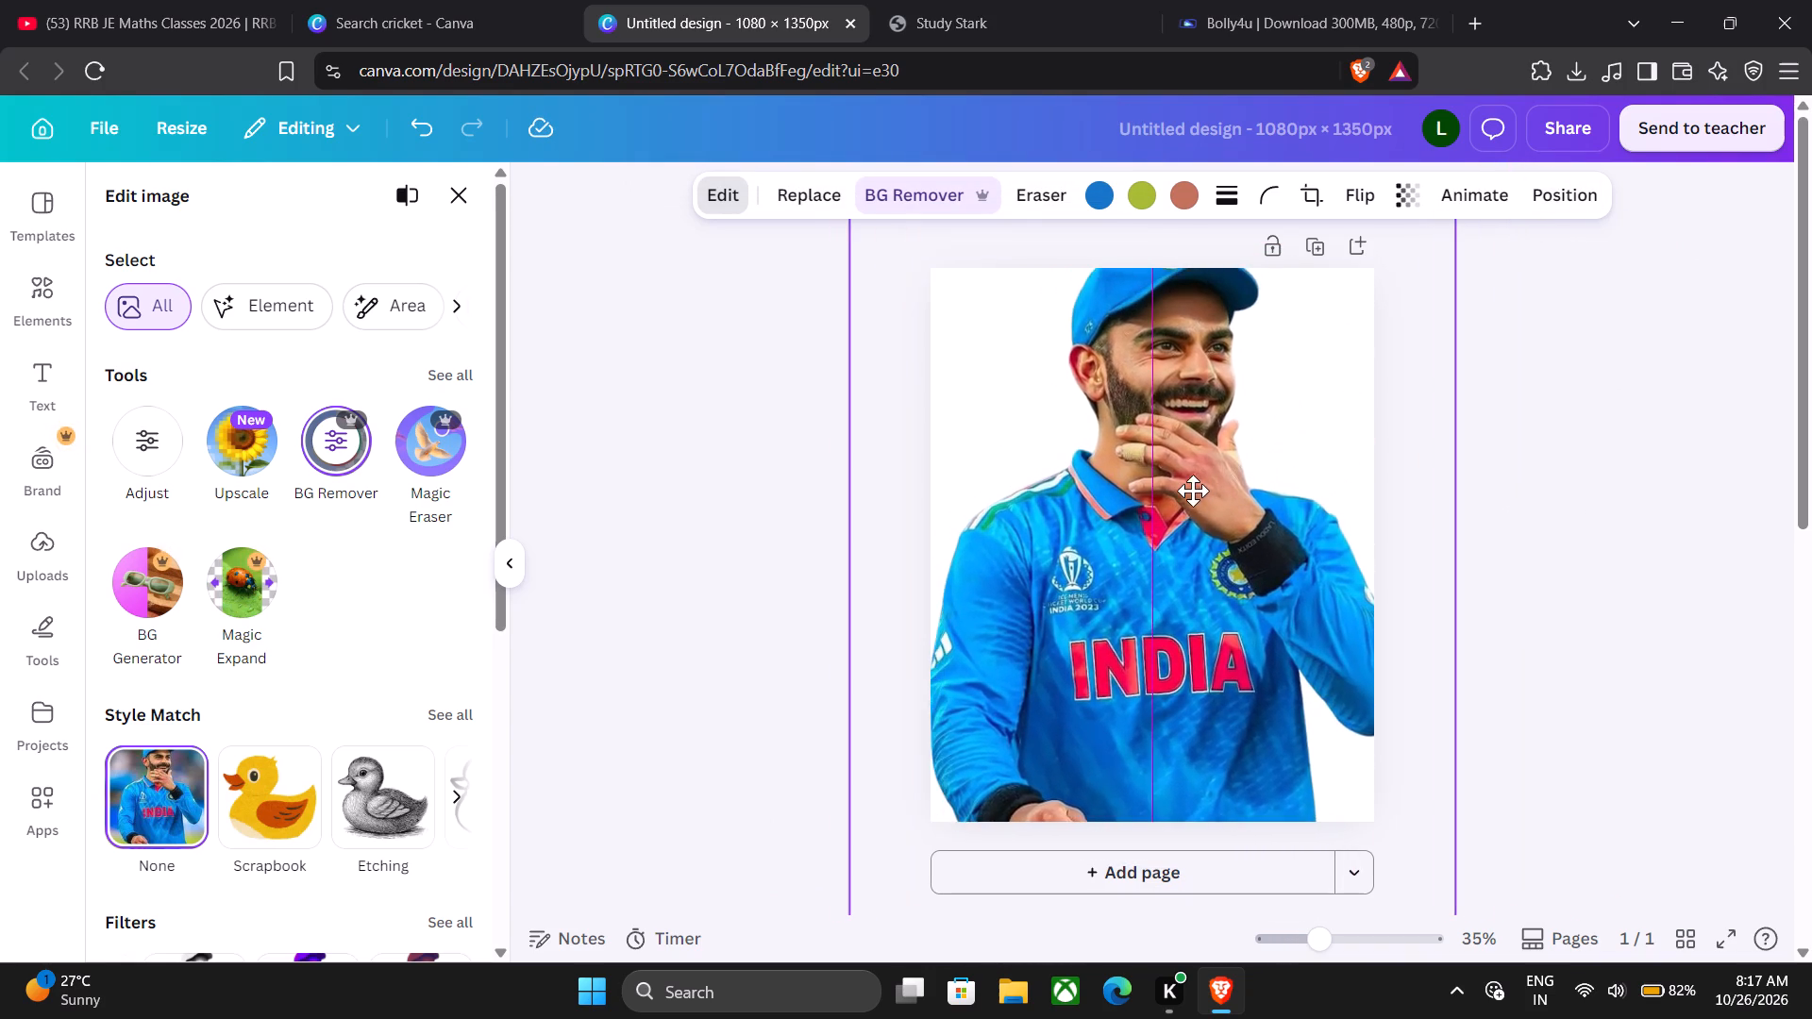
pyautogui.moveTo(1193, 491); pyautogui.dragTo(1202, 540)
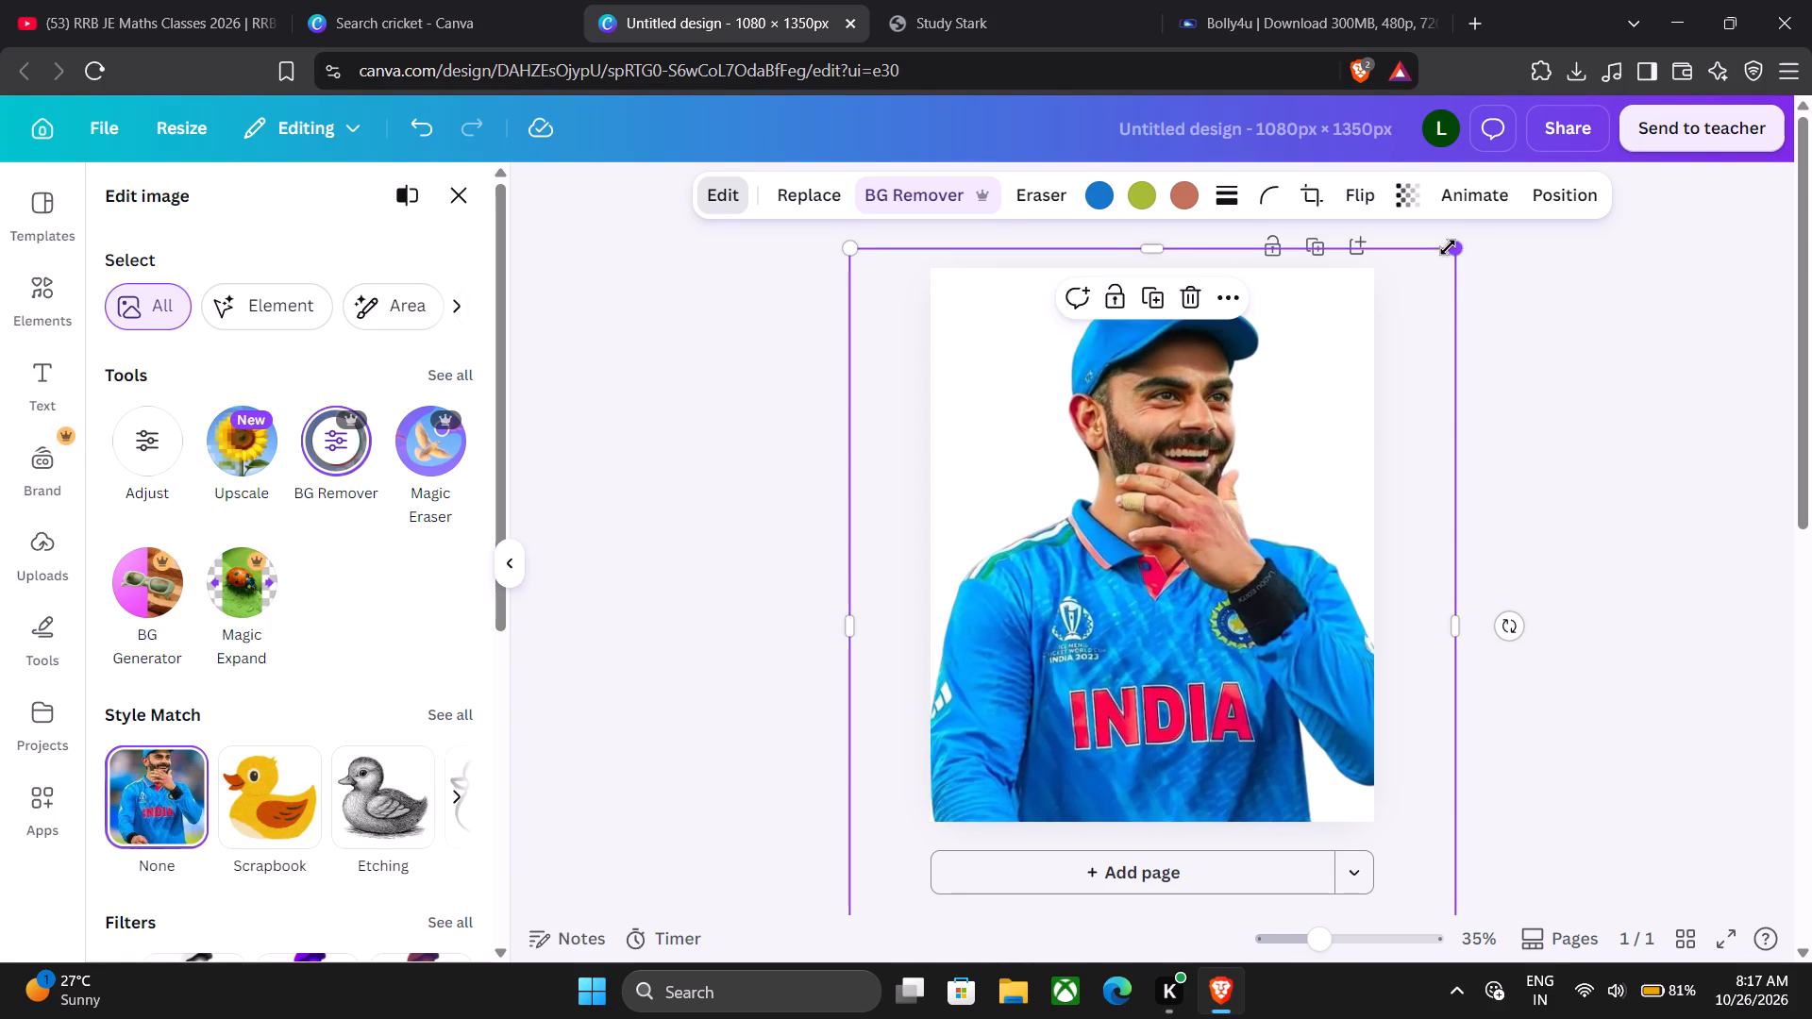
# Enlarge the cutout further into a centred head-and-chest close-up with the cap just below the page's top edge, and finish image editing.
pyautogui.moveTo(1455, 245); pyautogui.dragTo(1811, 48)
pyautogui.moveTo(1204, 444); pyautogui.dragTo(1063, 551)
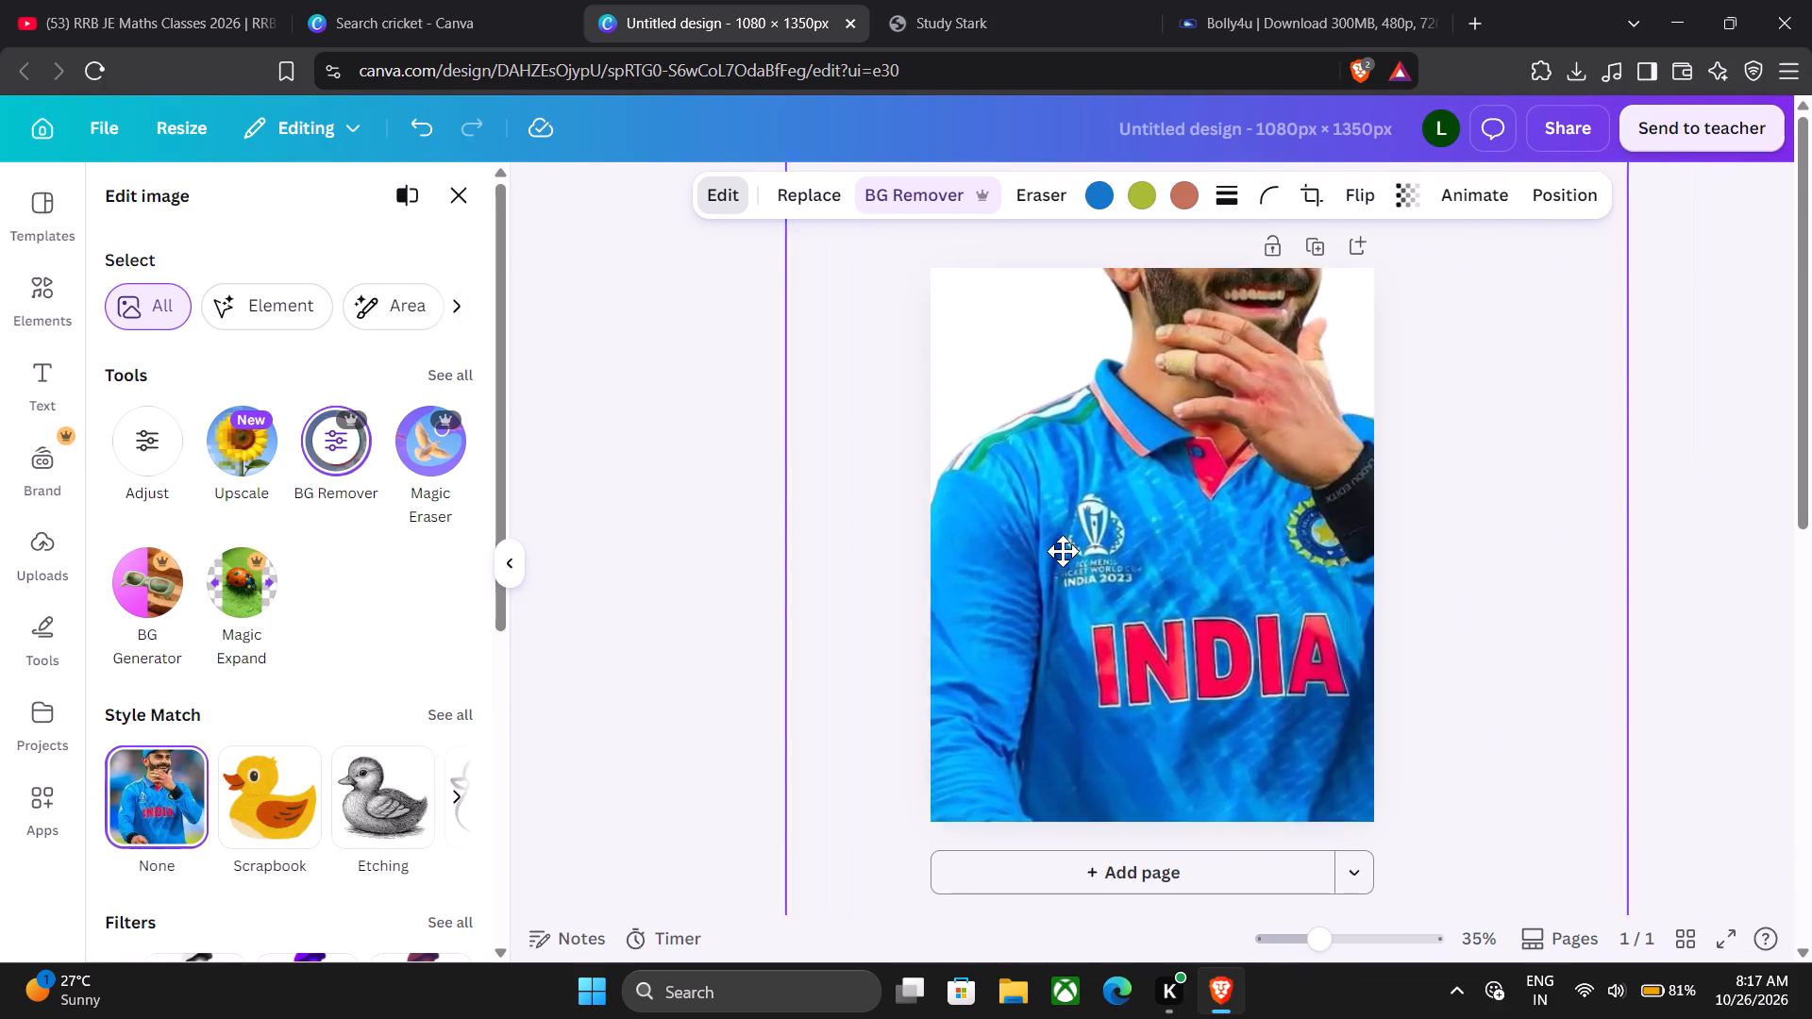
pyautogui.moveTo(1063, 551); pyautogui.dragTo(1084, 727)
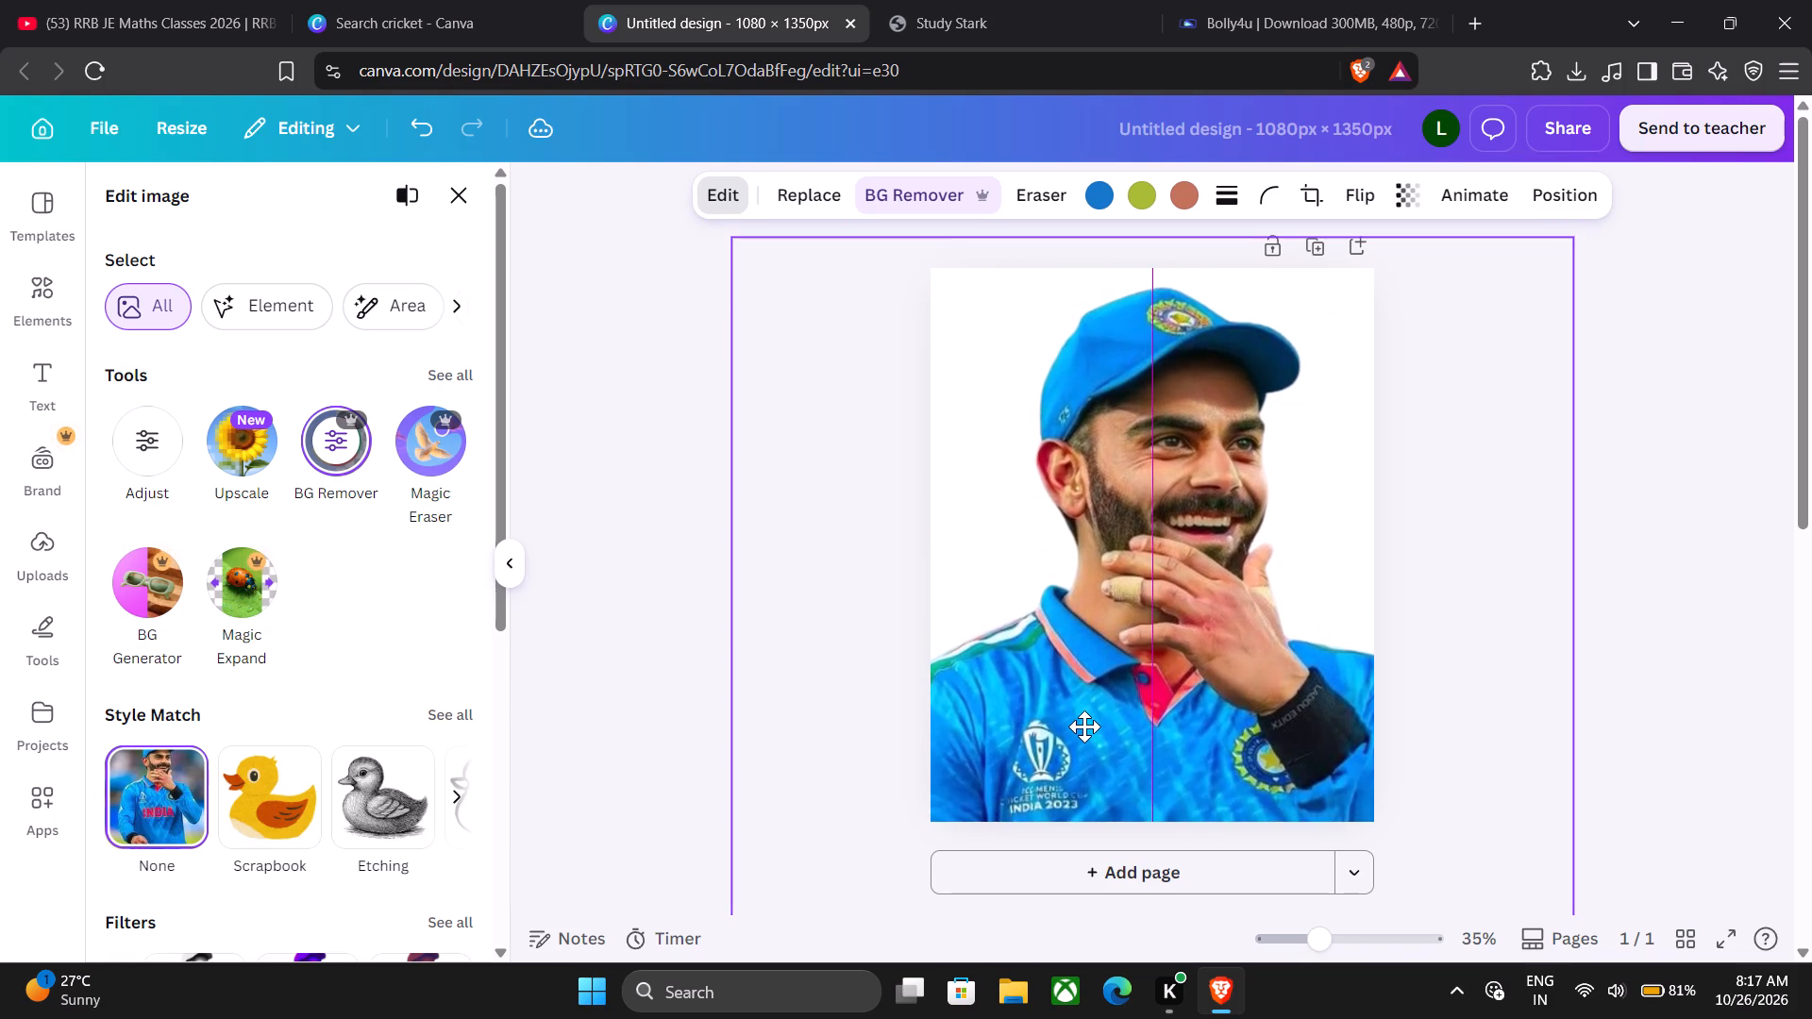
pyautogui.moveTo(1084, 727); pyautogui.dragTo(1084, 726)
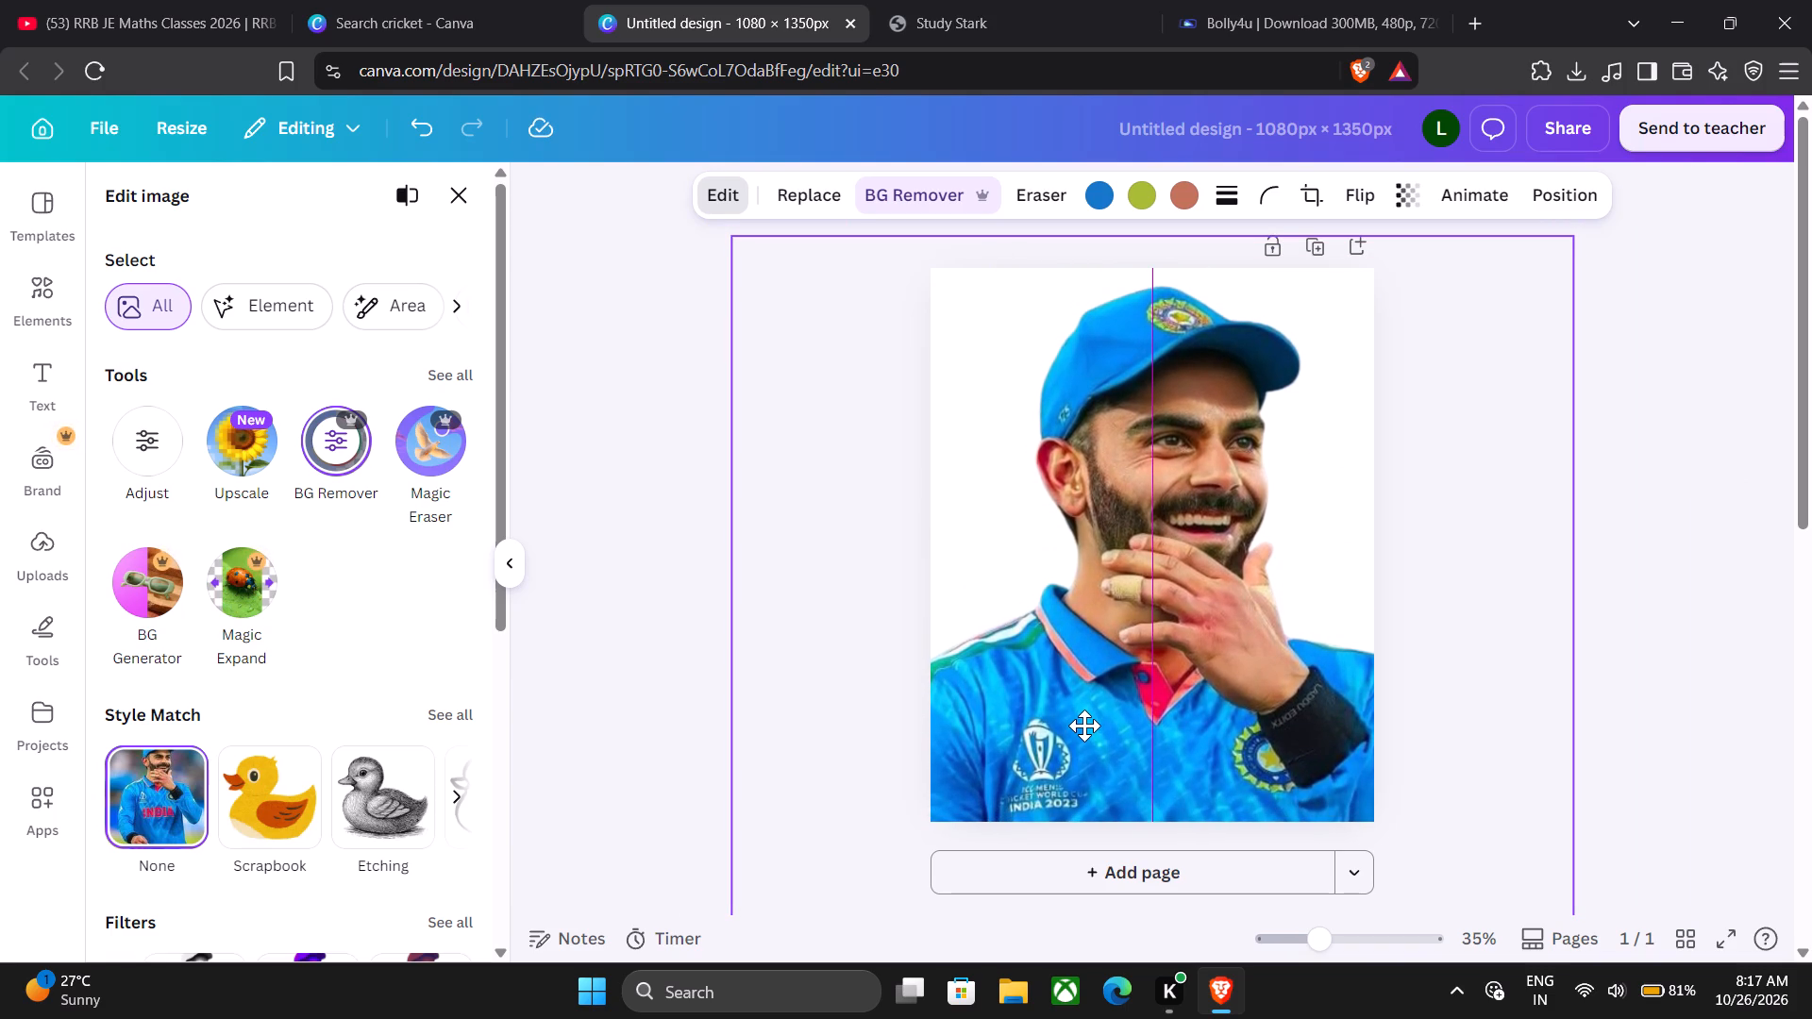
pyautogui.moveTo(1084, 726); pyautogui.dragTo(1085, 724)
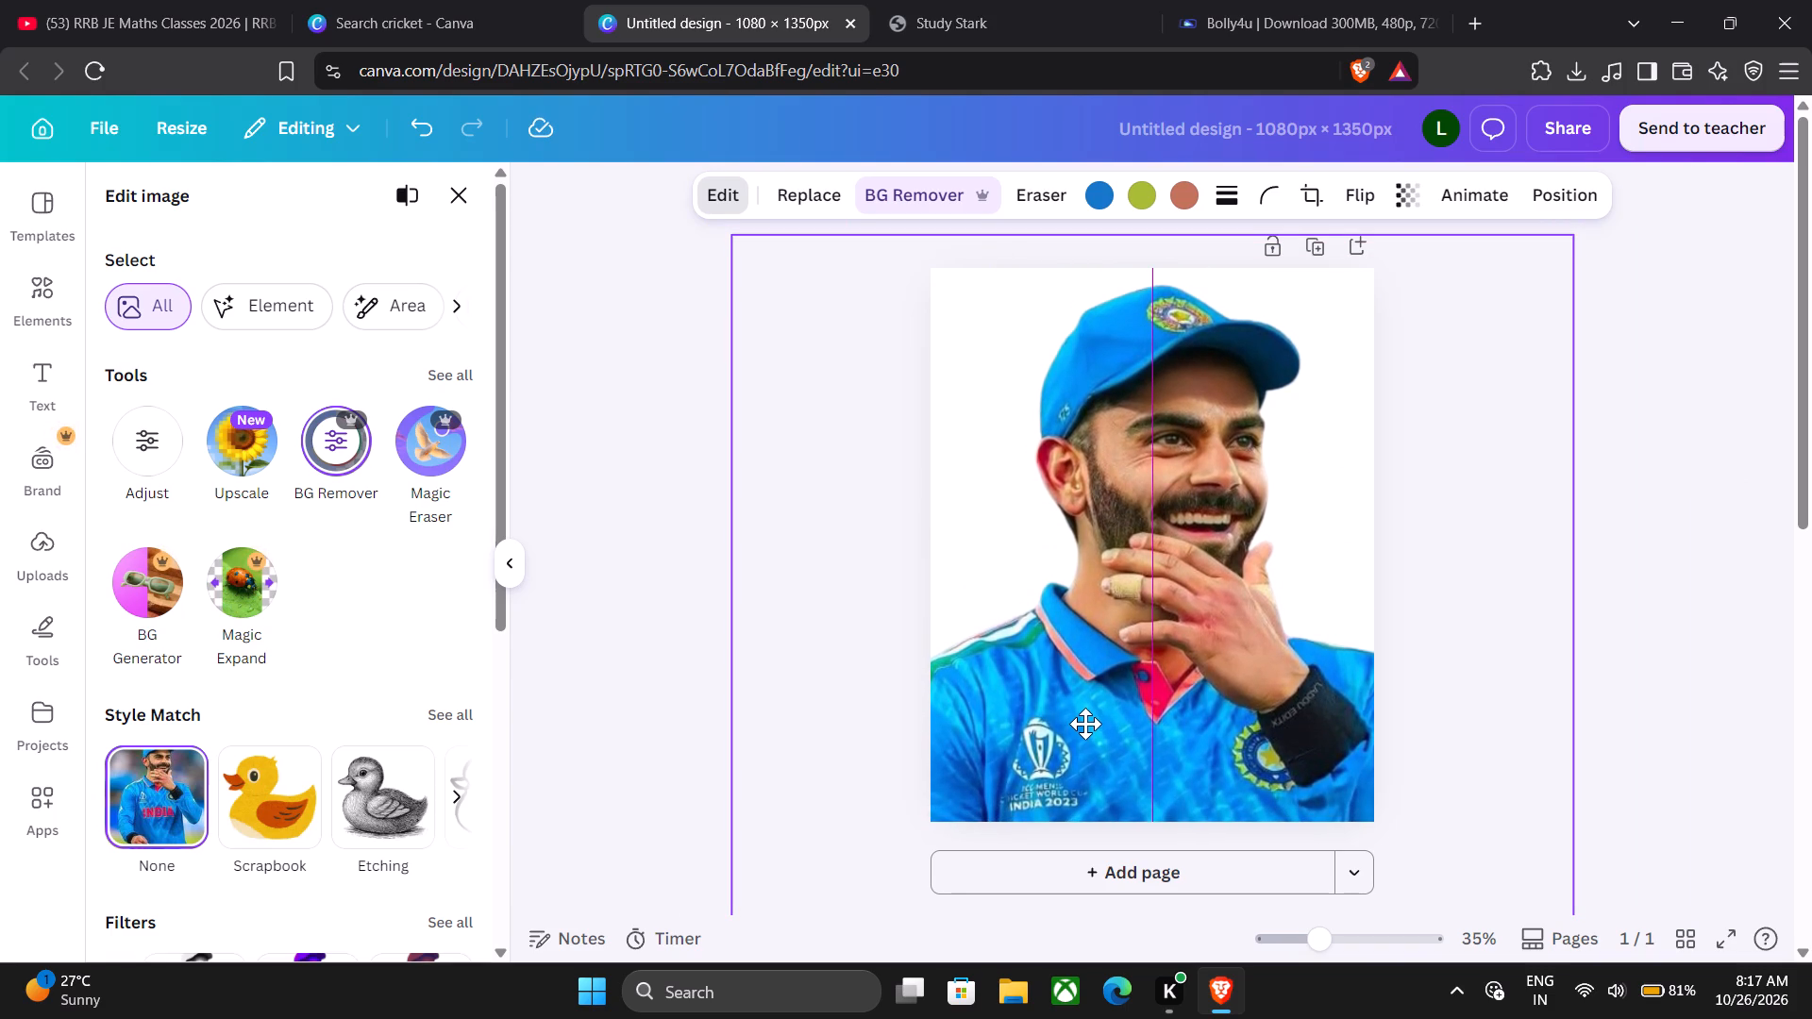
pyautogui.moveTo(1085, 724); pyautogui.dragTo(1085, 718)
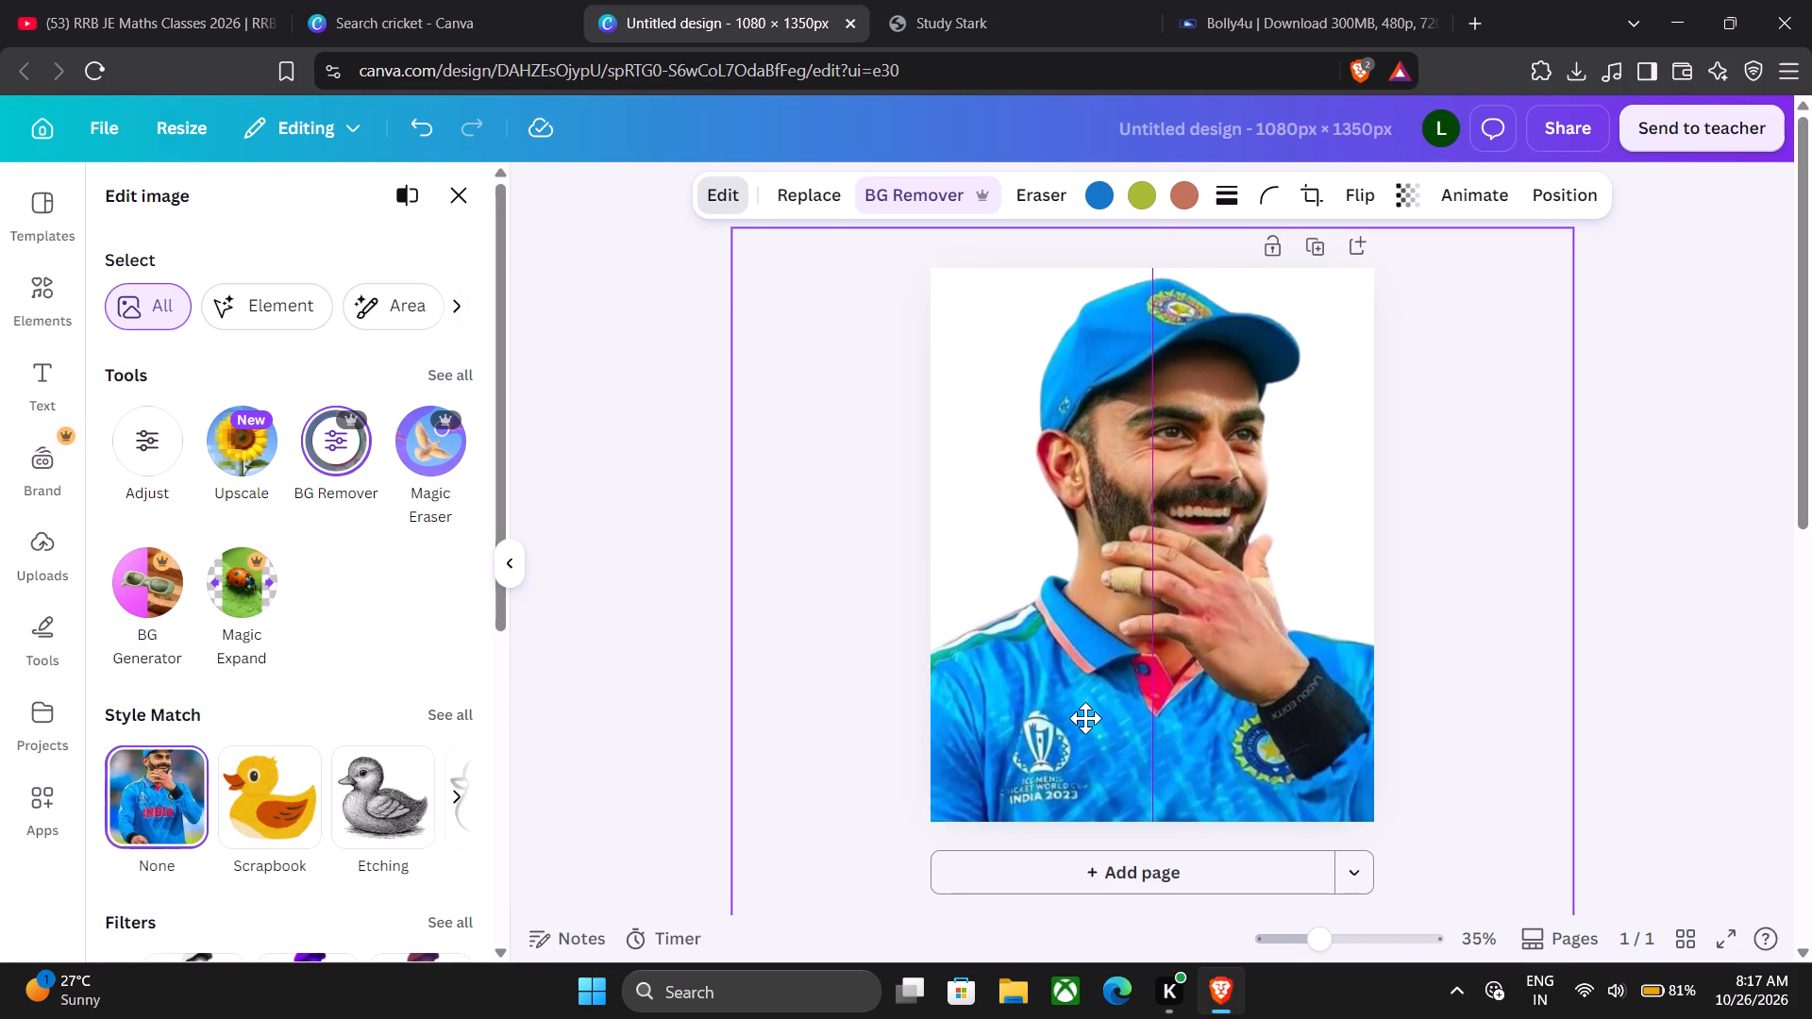
pyautogui.moveTo(1085, 718); pyautogui.dragTo(1085, 717)
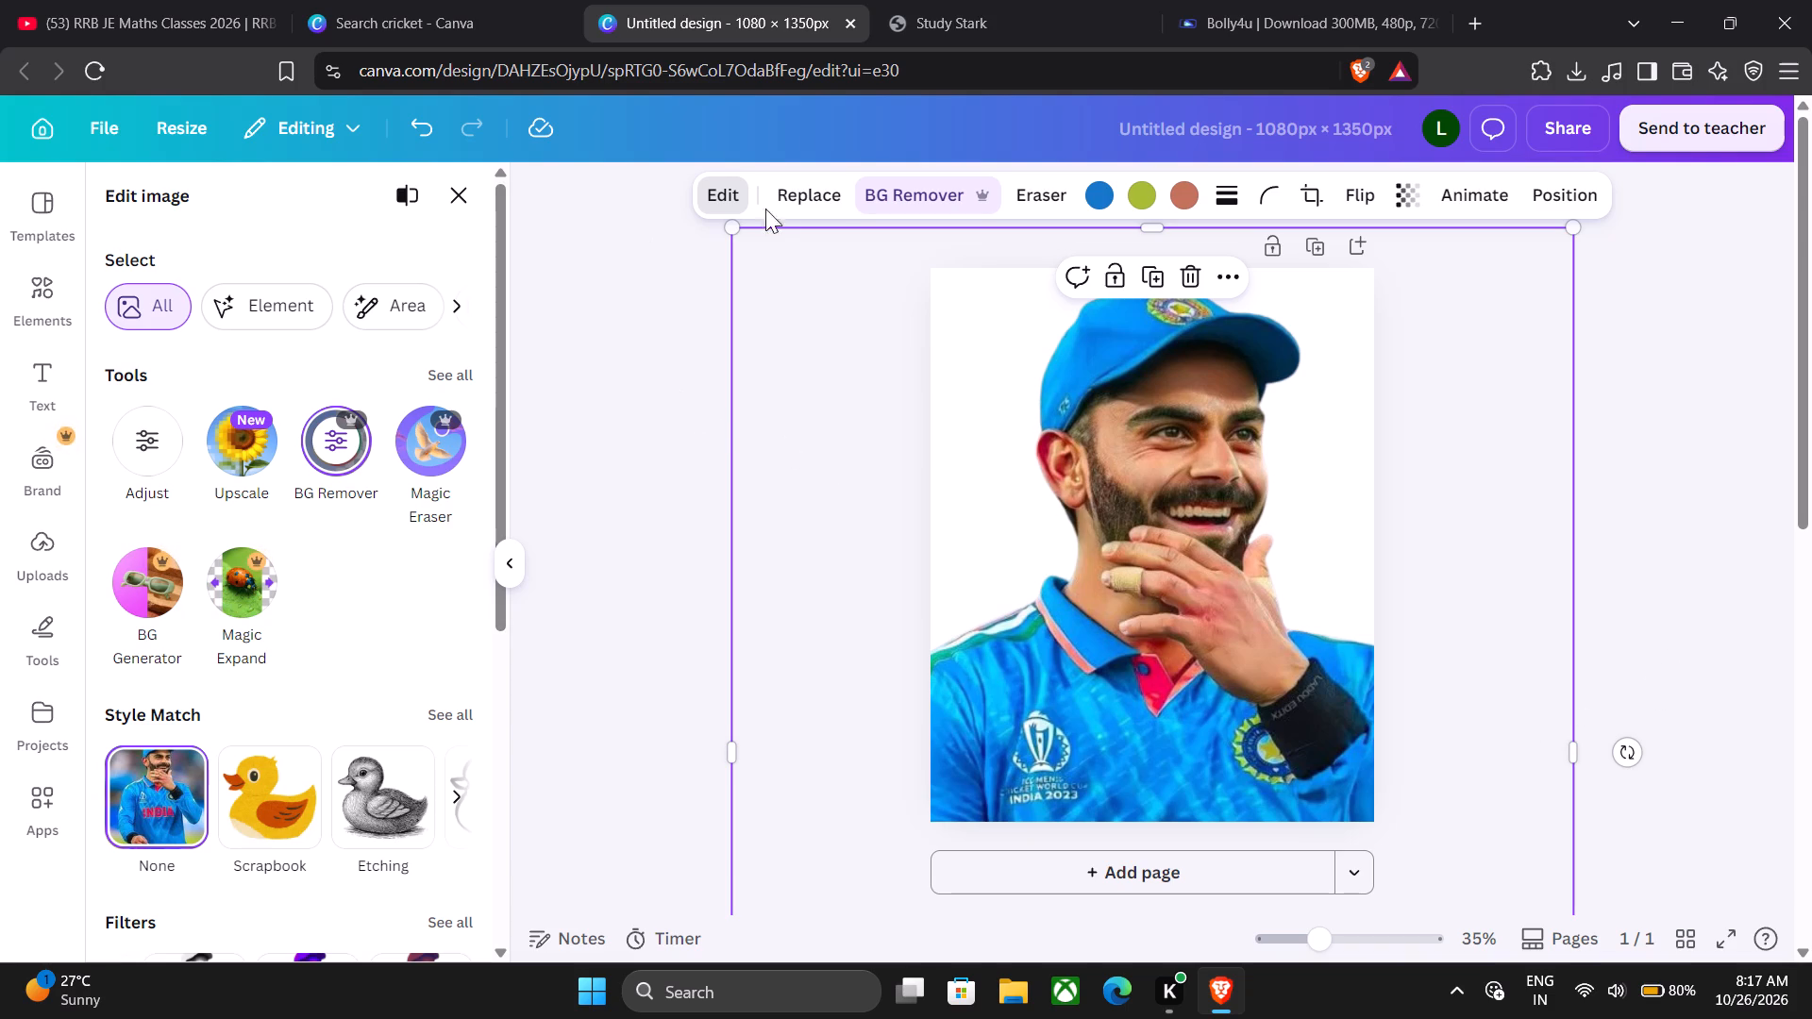
pyautogui.click(729, 191)
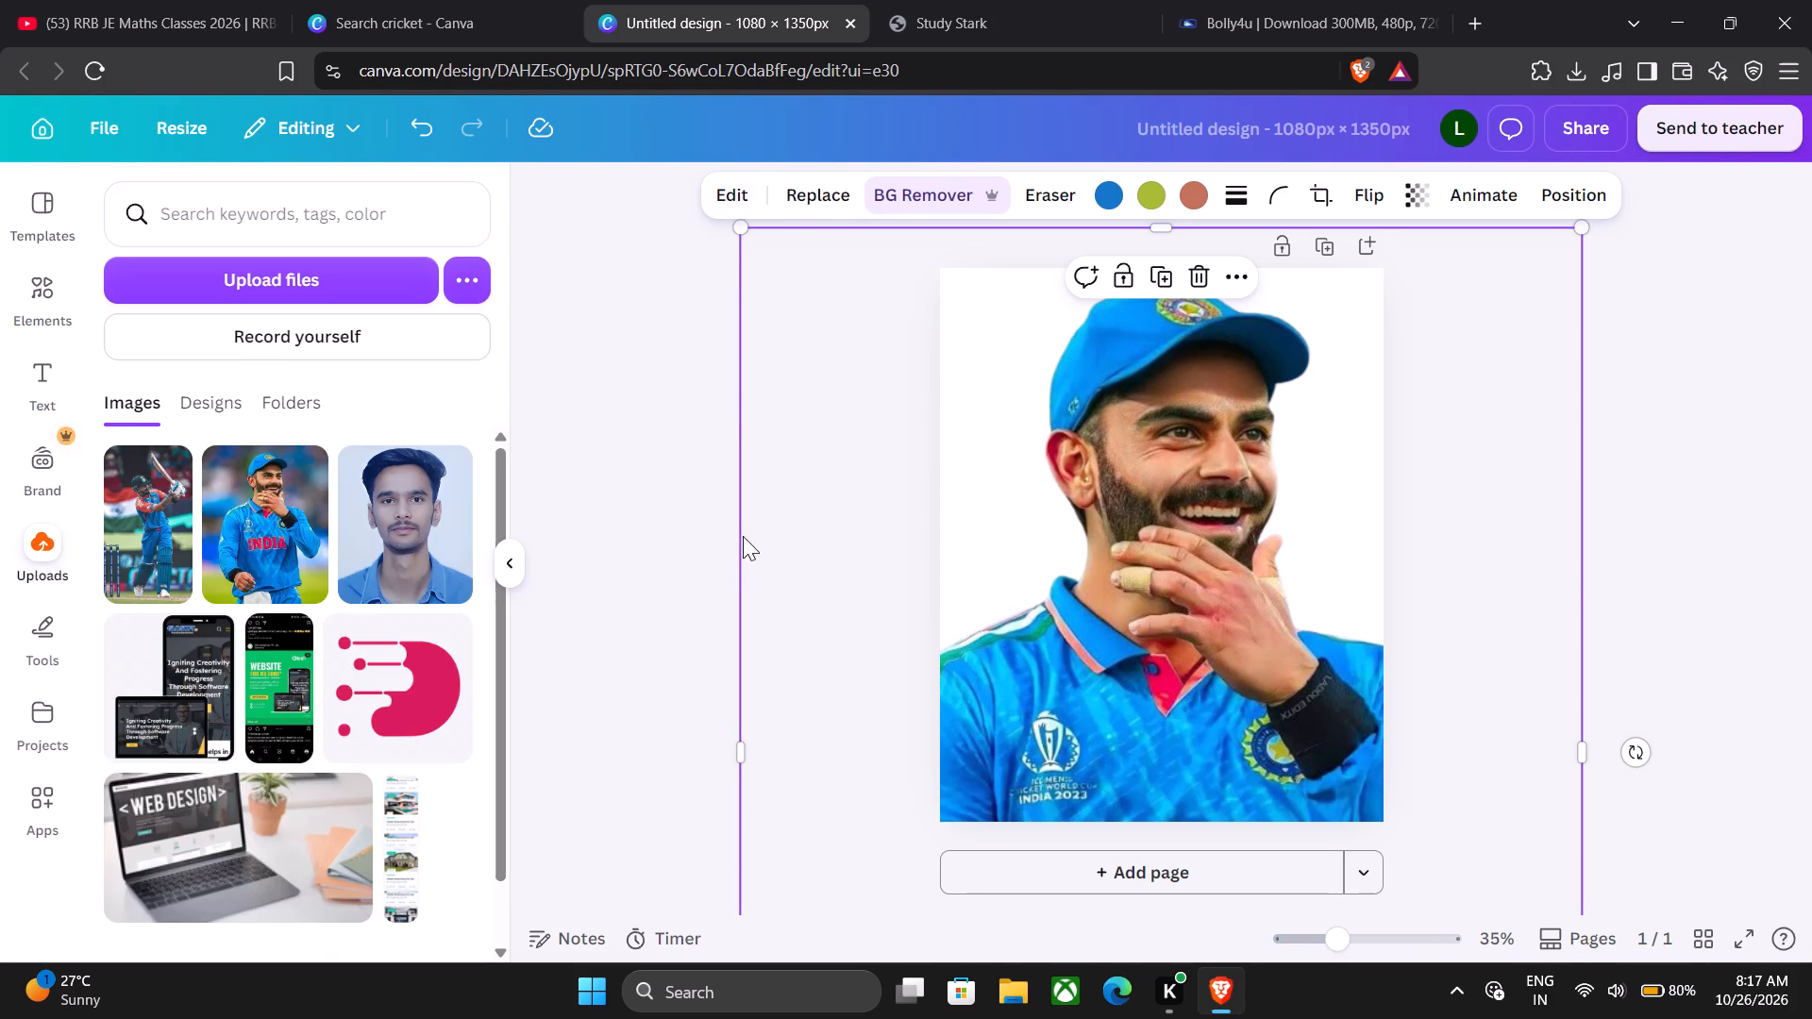
pyautogui.click(1643, 560)
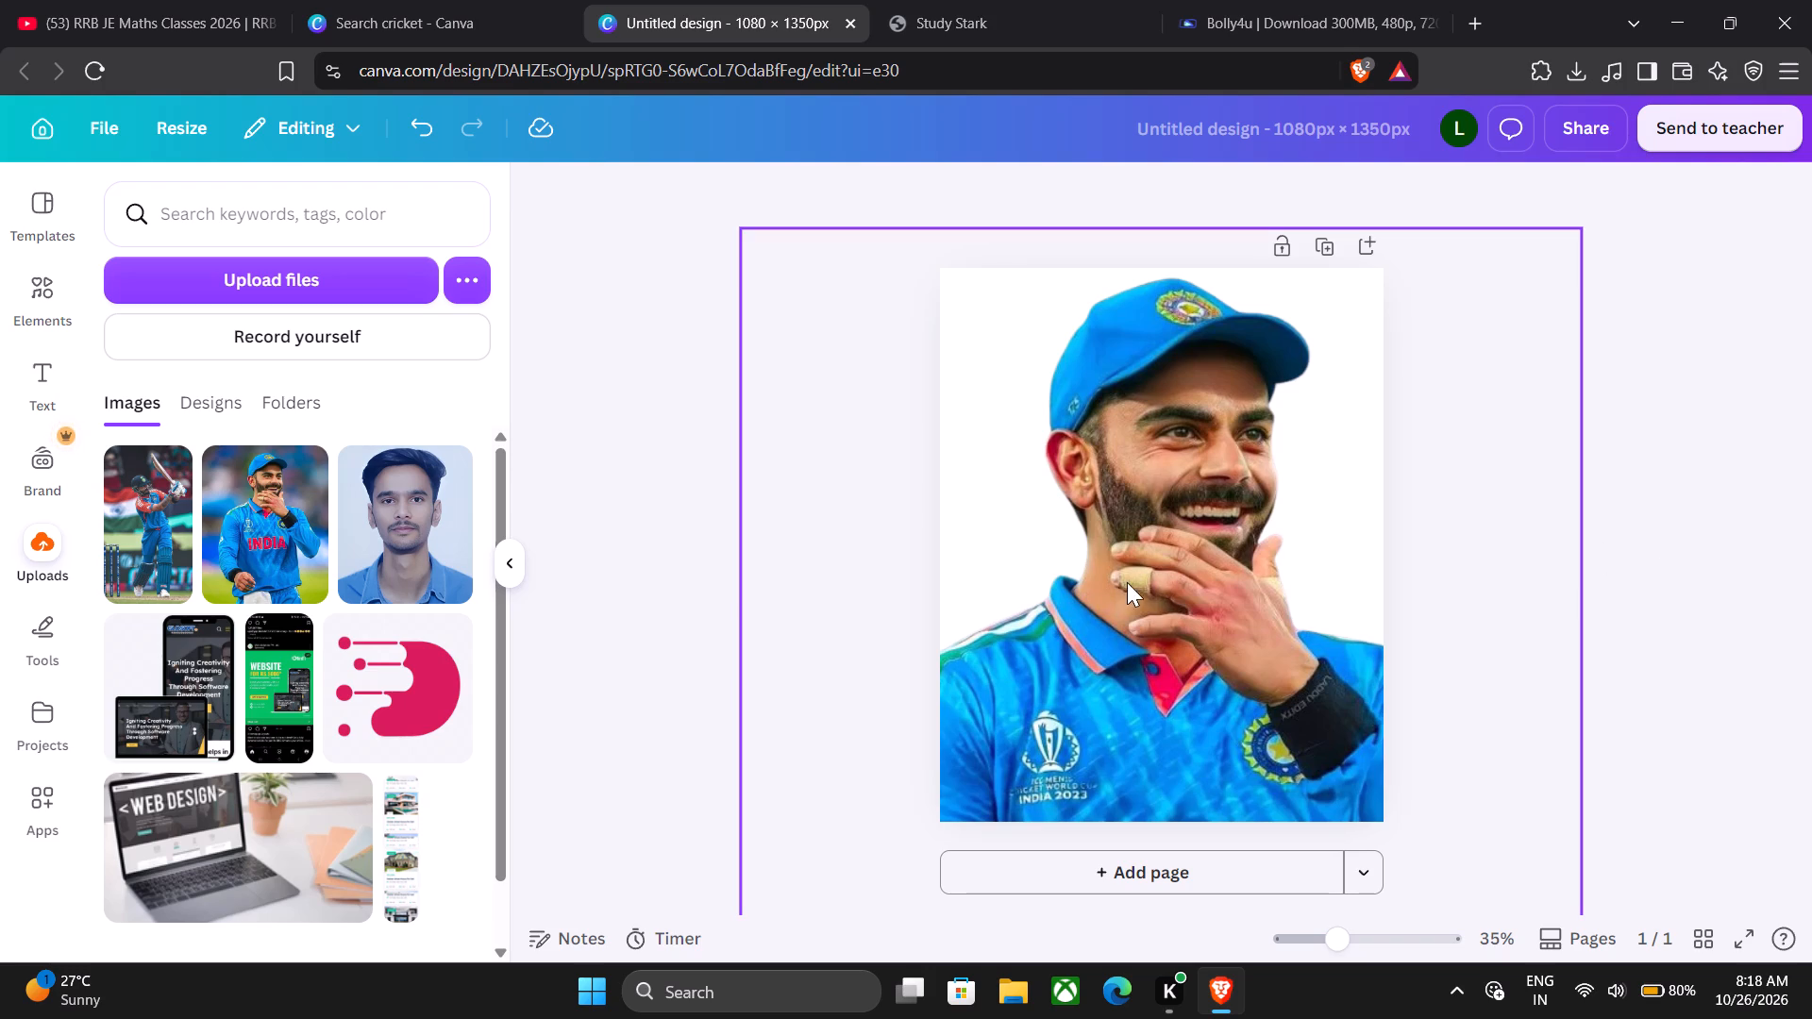
# Enlarge the cricketer close-up slightly more and reposition it so the whole cap sits just below the page's top edge.
pyautogui.click(1233, 553)
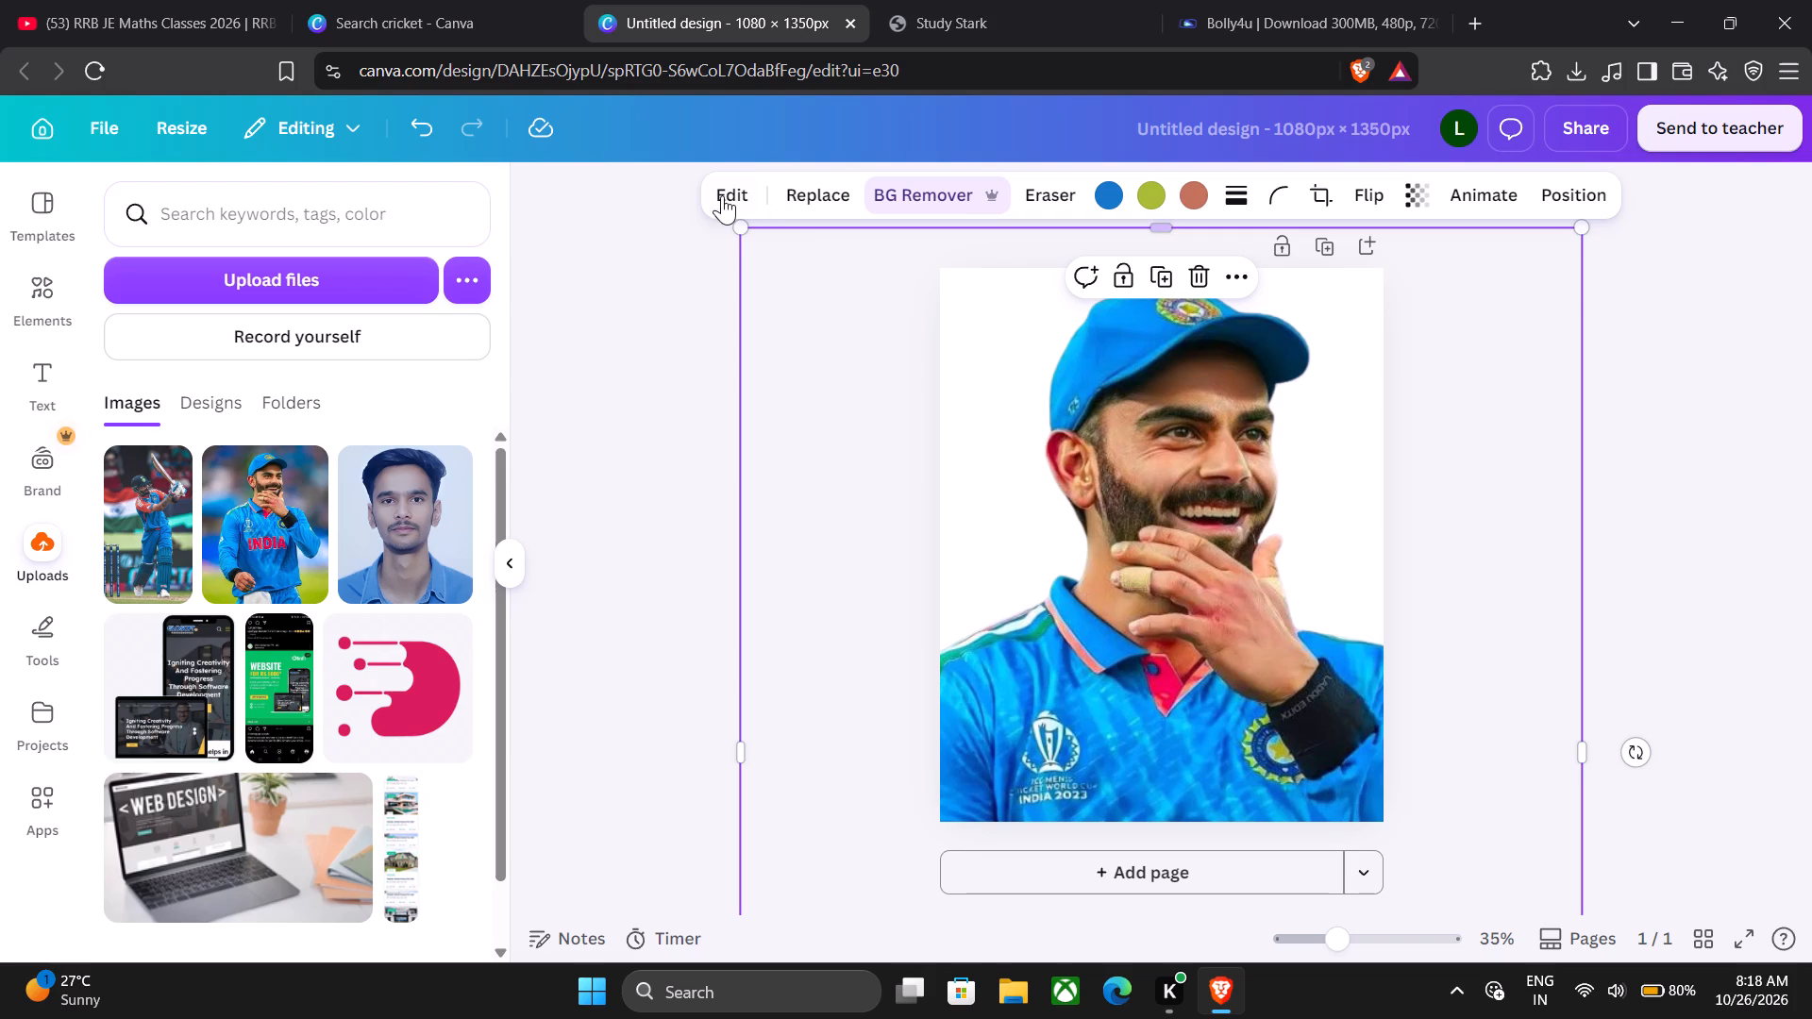
pyautogui.moveTo(1253, 571); pyautogui.dragTo(1273, 572)
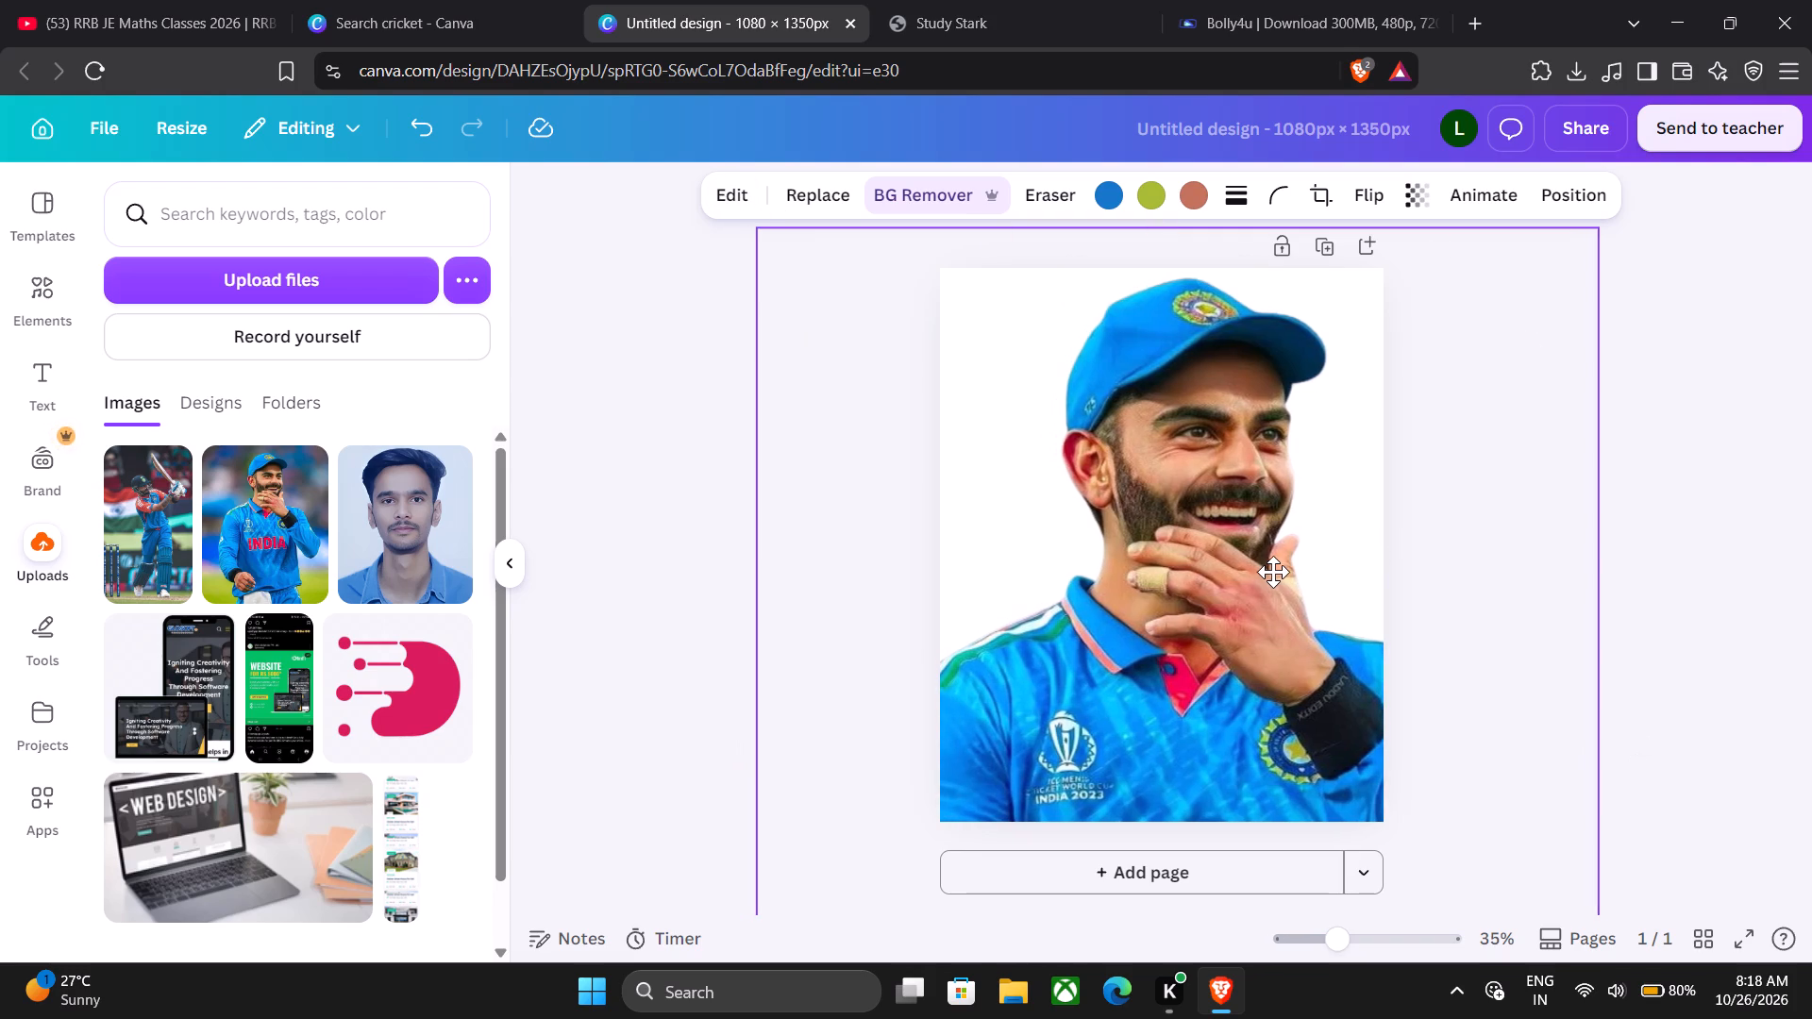
pyautogui.moveTo(1273, 572); pyautogui.dragTo(1265, 570)
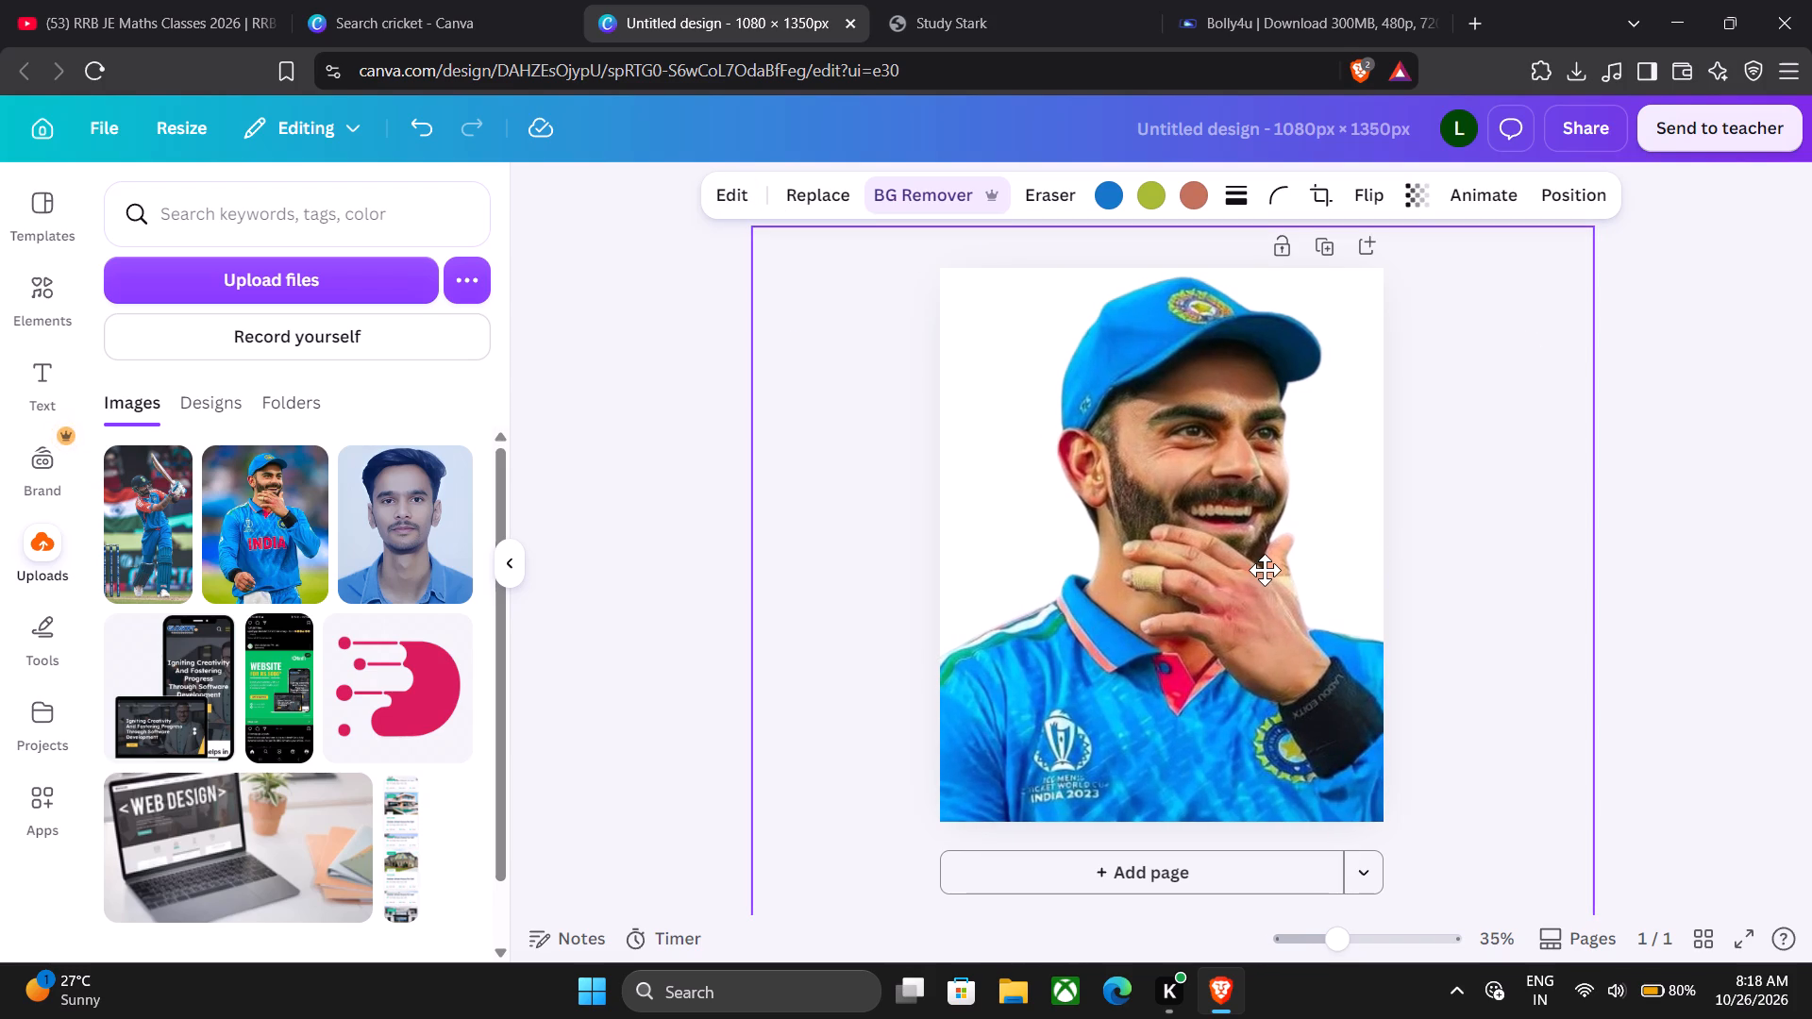
pyautogui.moveTo(1265, 570); pyautogui.dragTo(1264, 608)
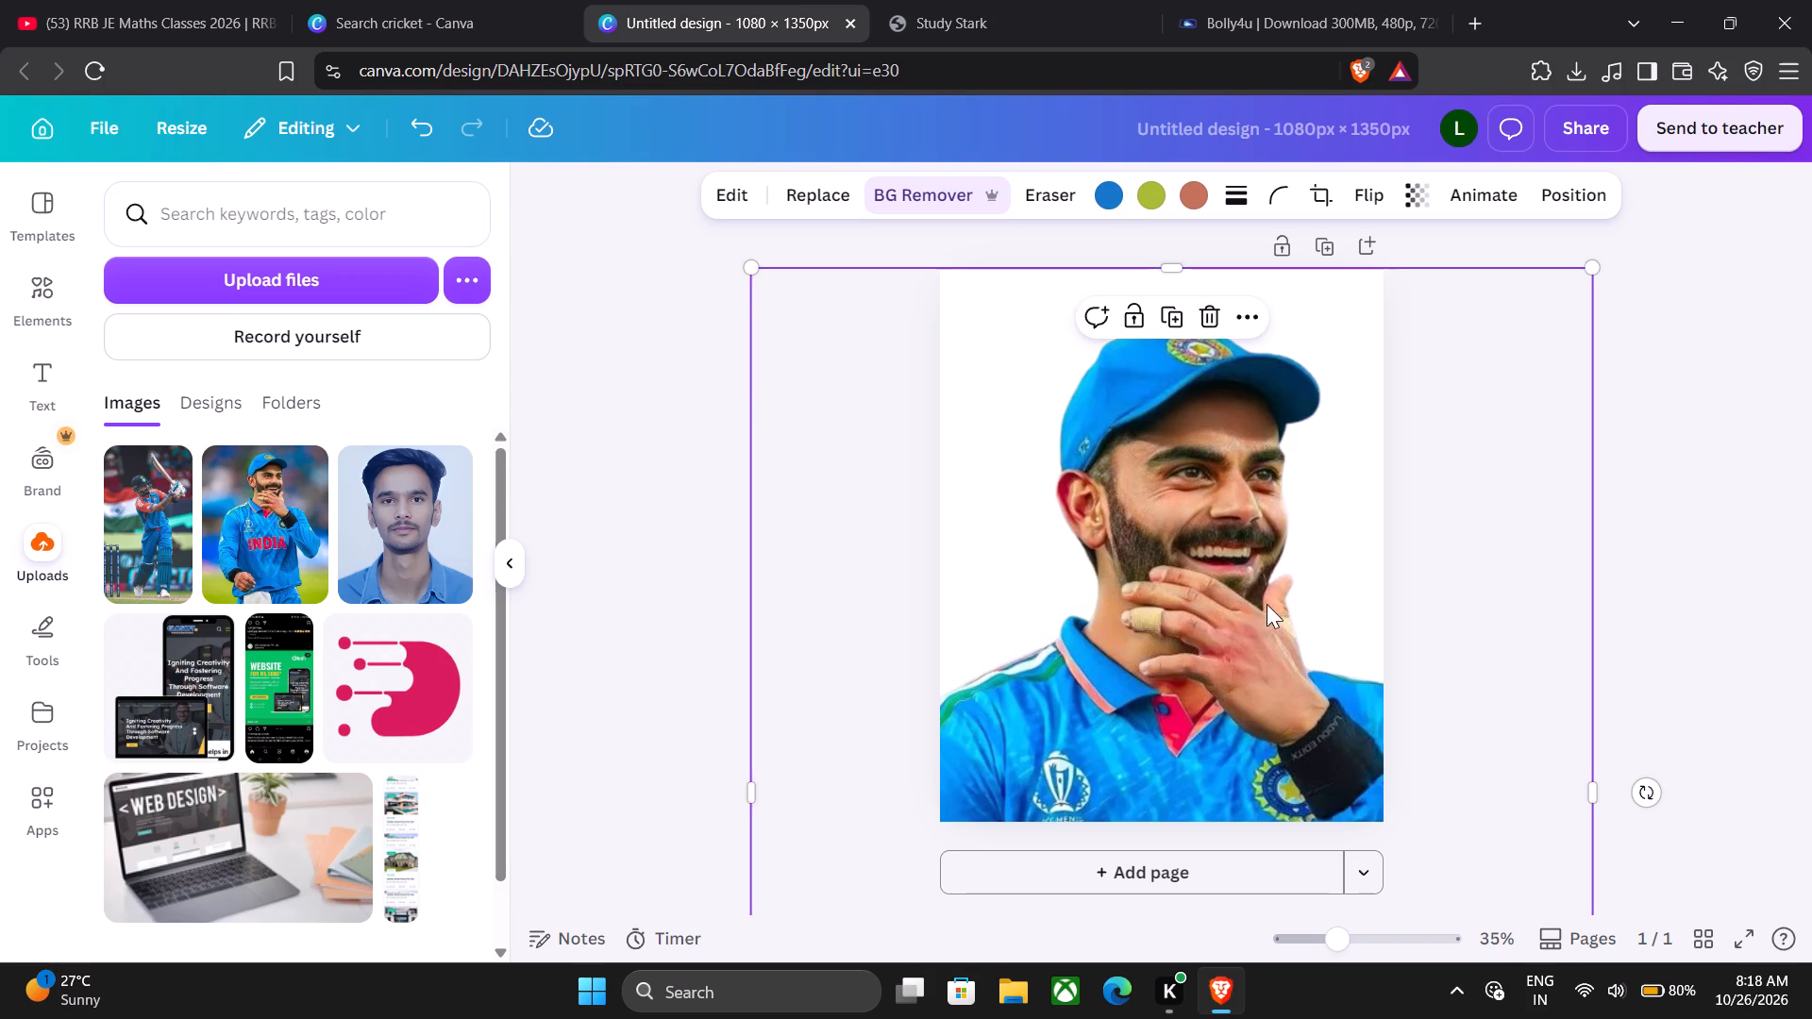
pyautogui.moveTo(1590, 268); pyautogui.dragTo(1595, 262)
pyautogui.moveTo(1595, 262); pyautogui.dragTo(1617, 252)
pyautogui.moveTo(1341, 431); pyautogui.dragTo(1323, 447)
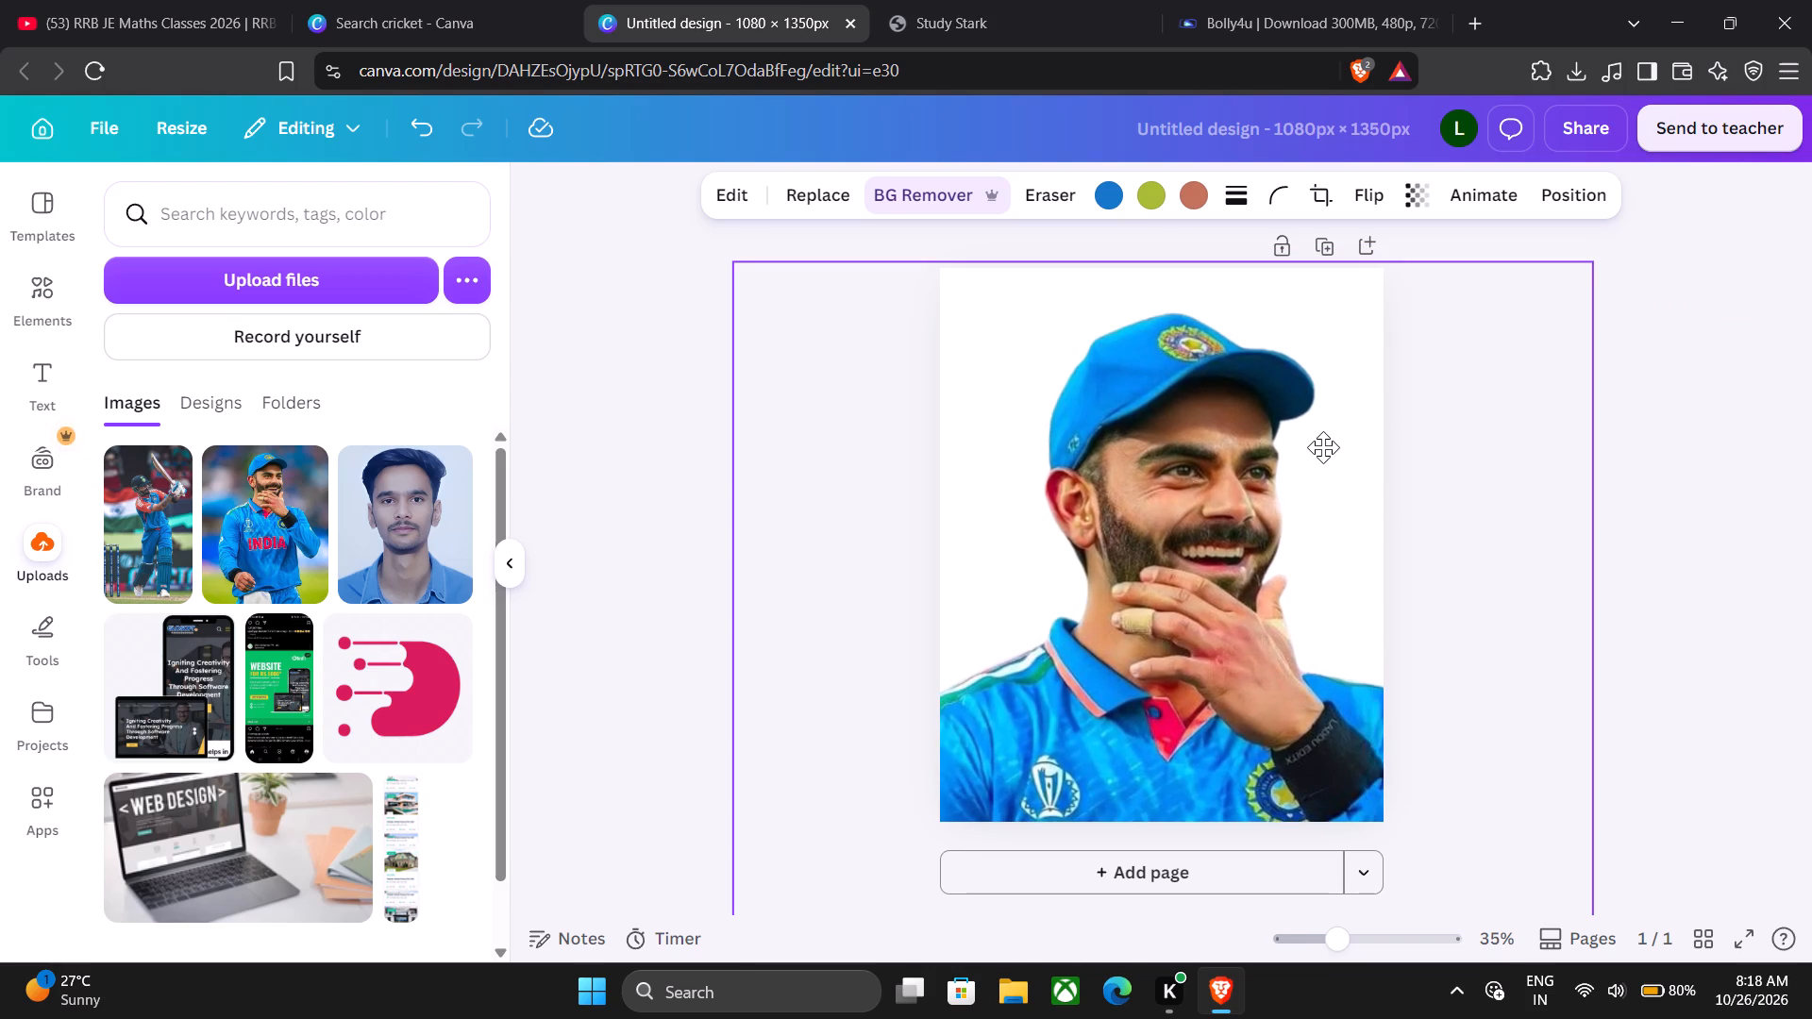
pyautogui.moveTo(1323, 447); pyautogui.dragTo(1327, 435)
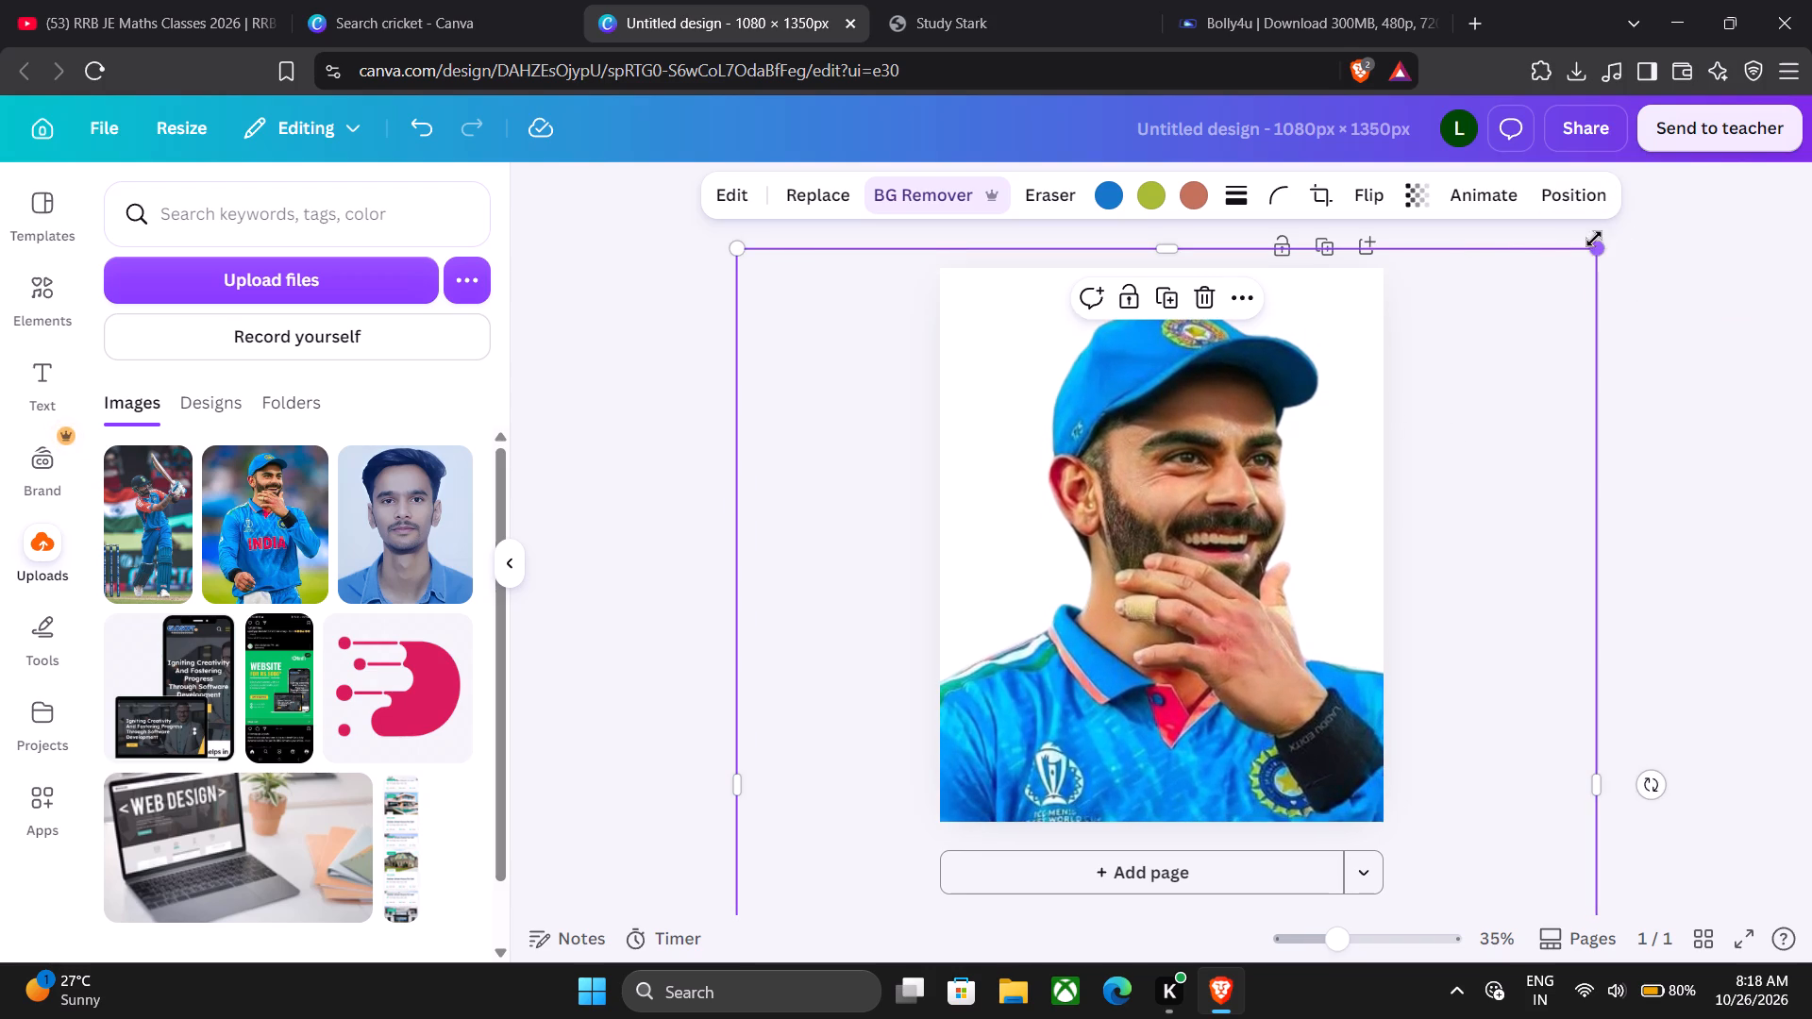
pyautogui.moveTo(1595, 245); pyautogui.dragTo(1677, 194)
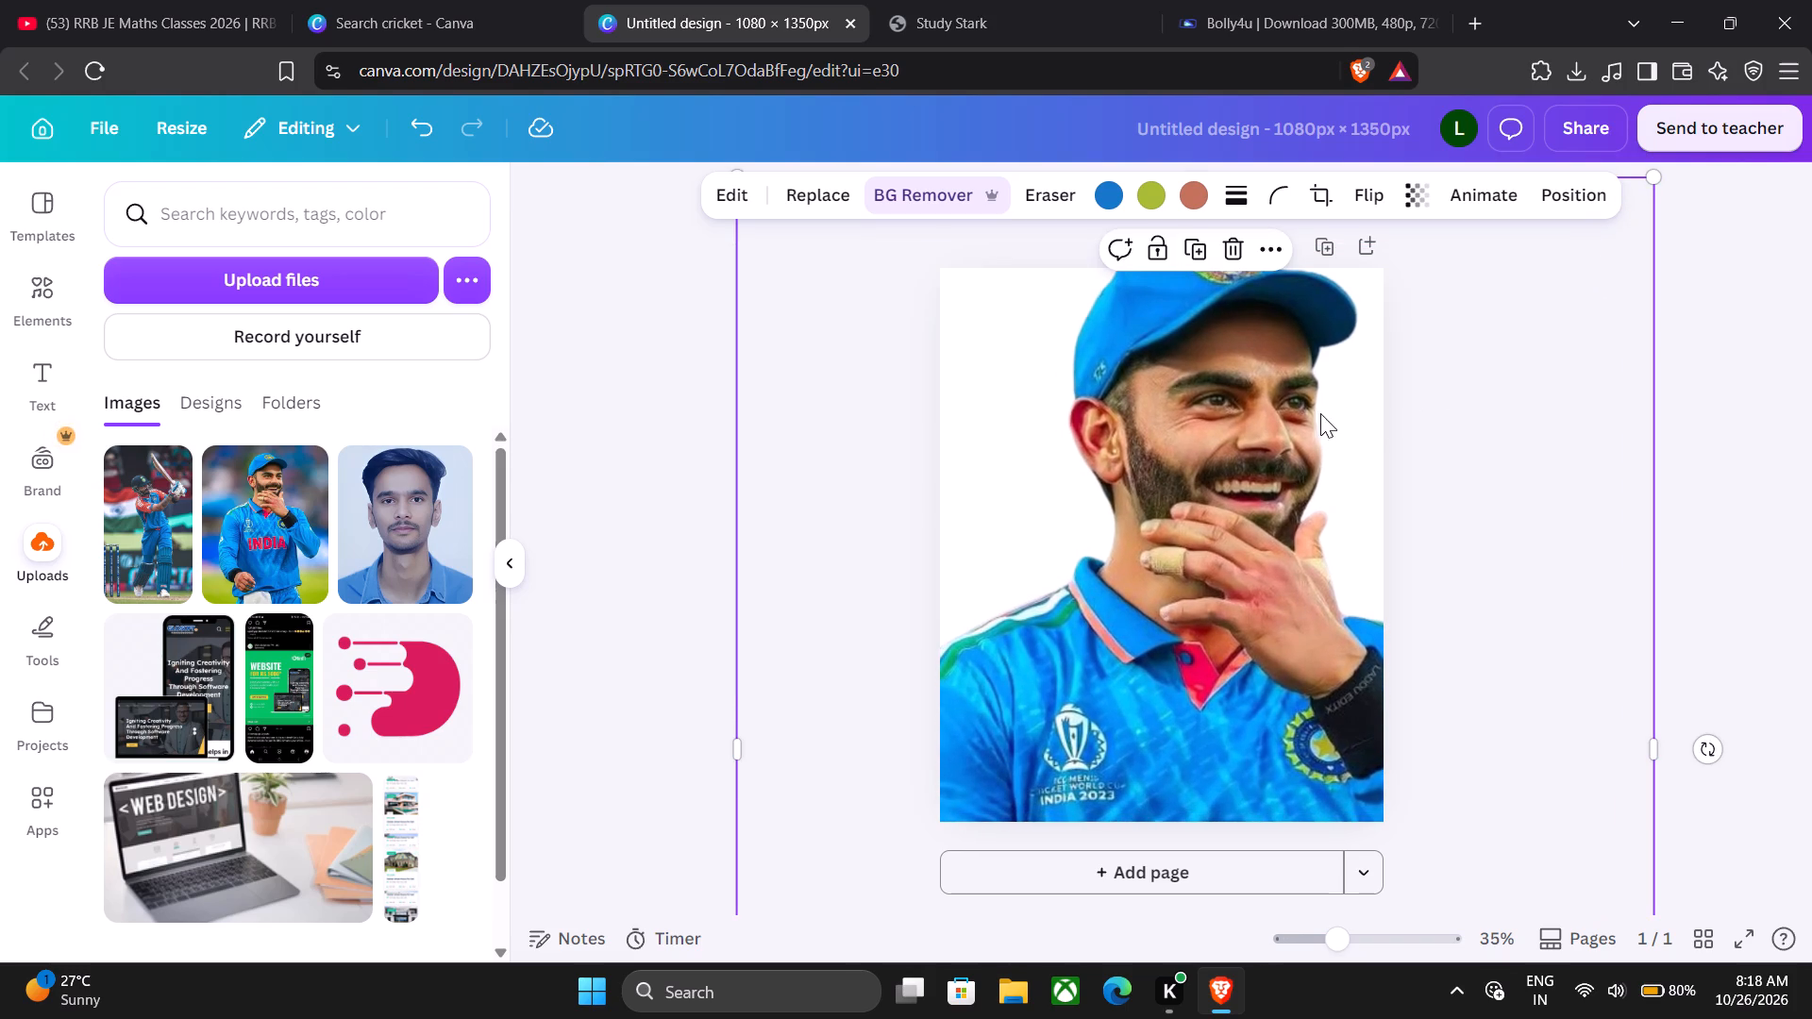
pyautogui.moveTo(1315, 419); pyautogui.dragTo(1293, 466)
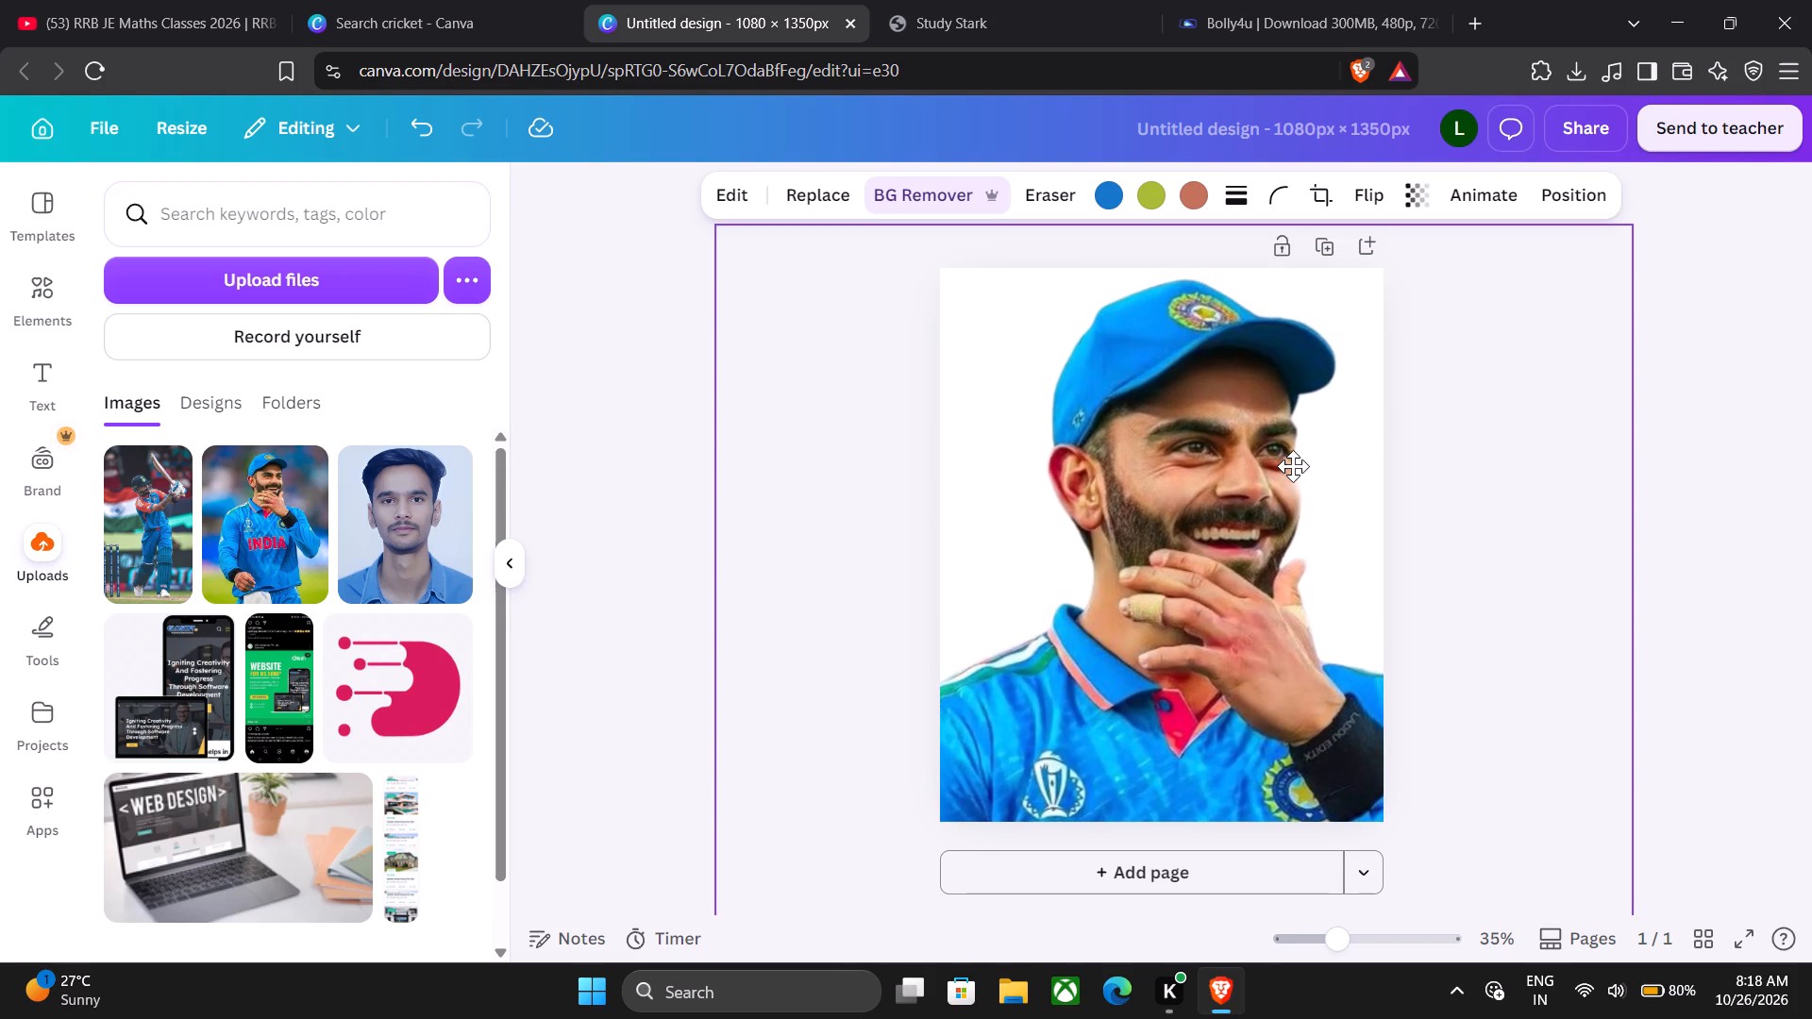
pyautogui.moveTo(1293, 466); pyautogui.dragTo(1286, 467)
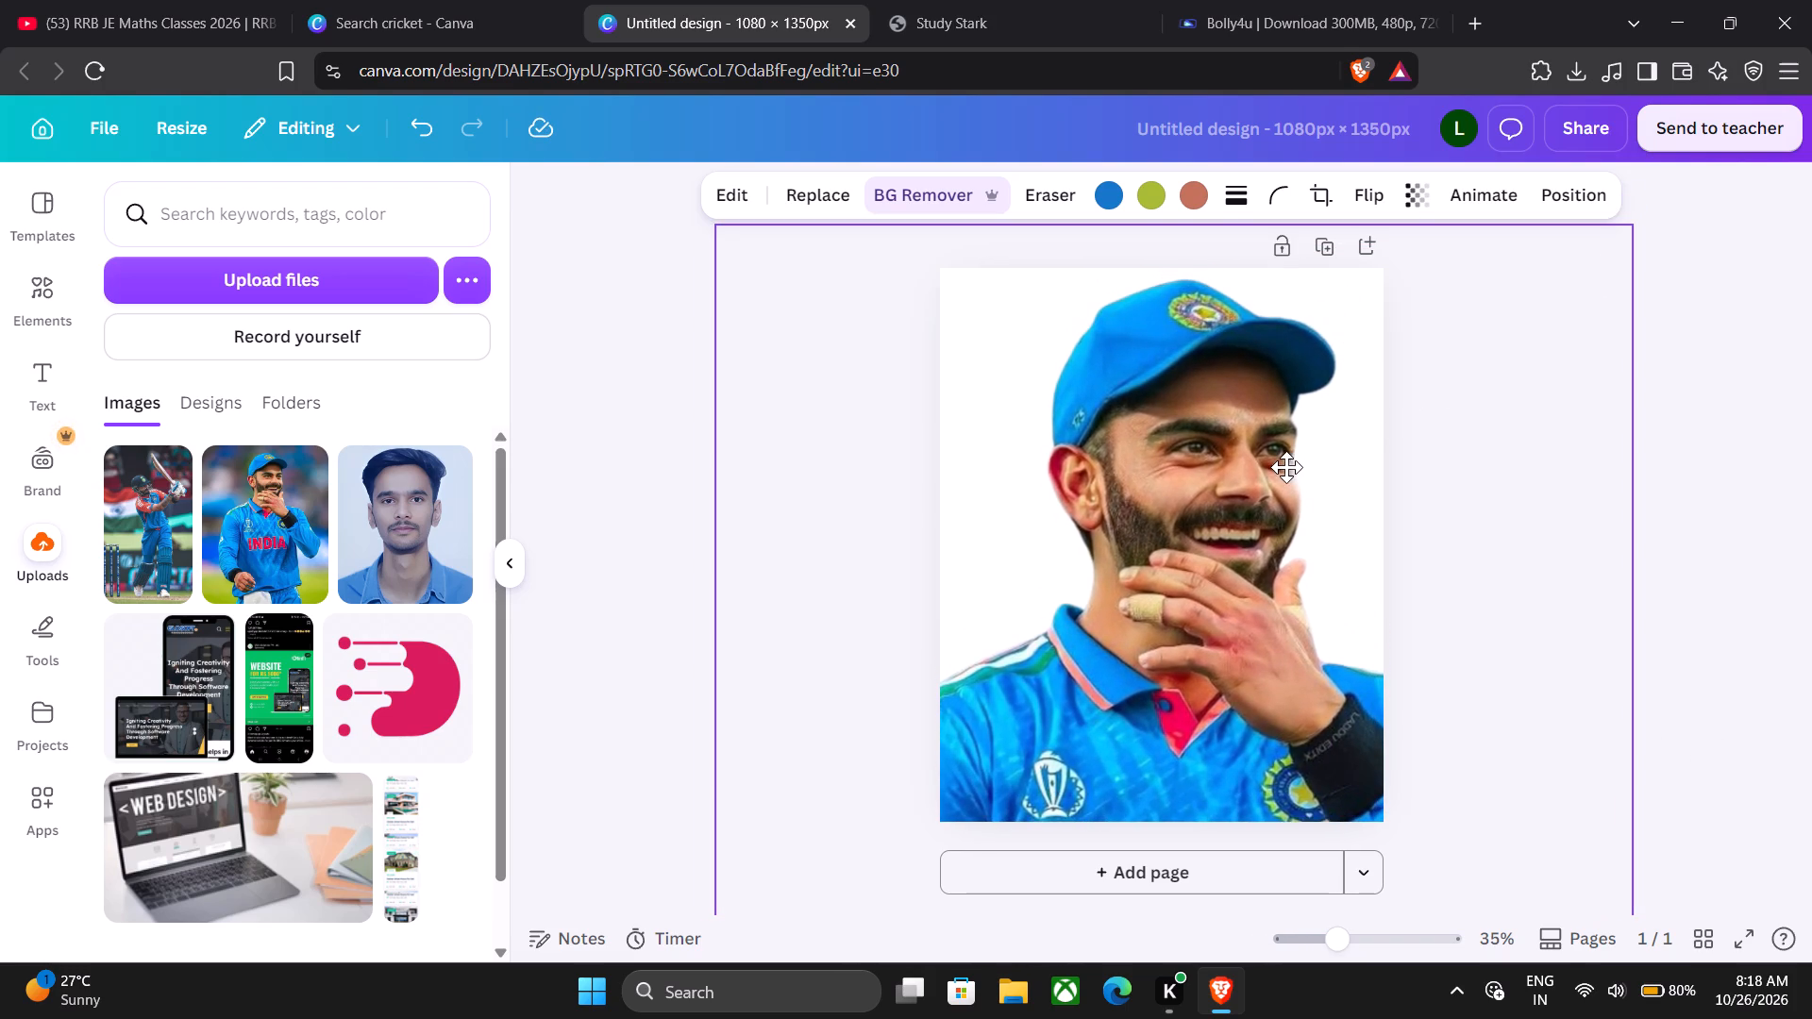
pyautogui.moveTo(1286, 467); pyautogui.dragTo(1287, 466)
pyautogui.click(1287, 466)
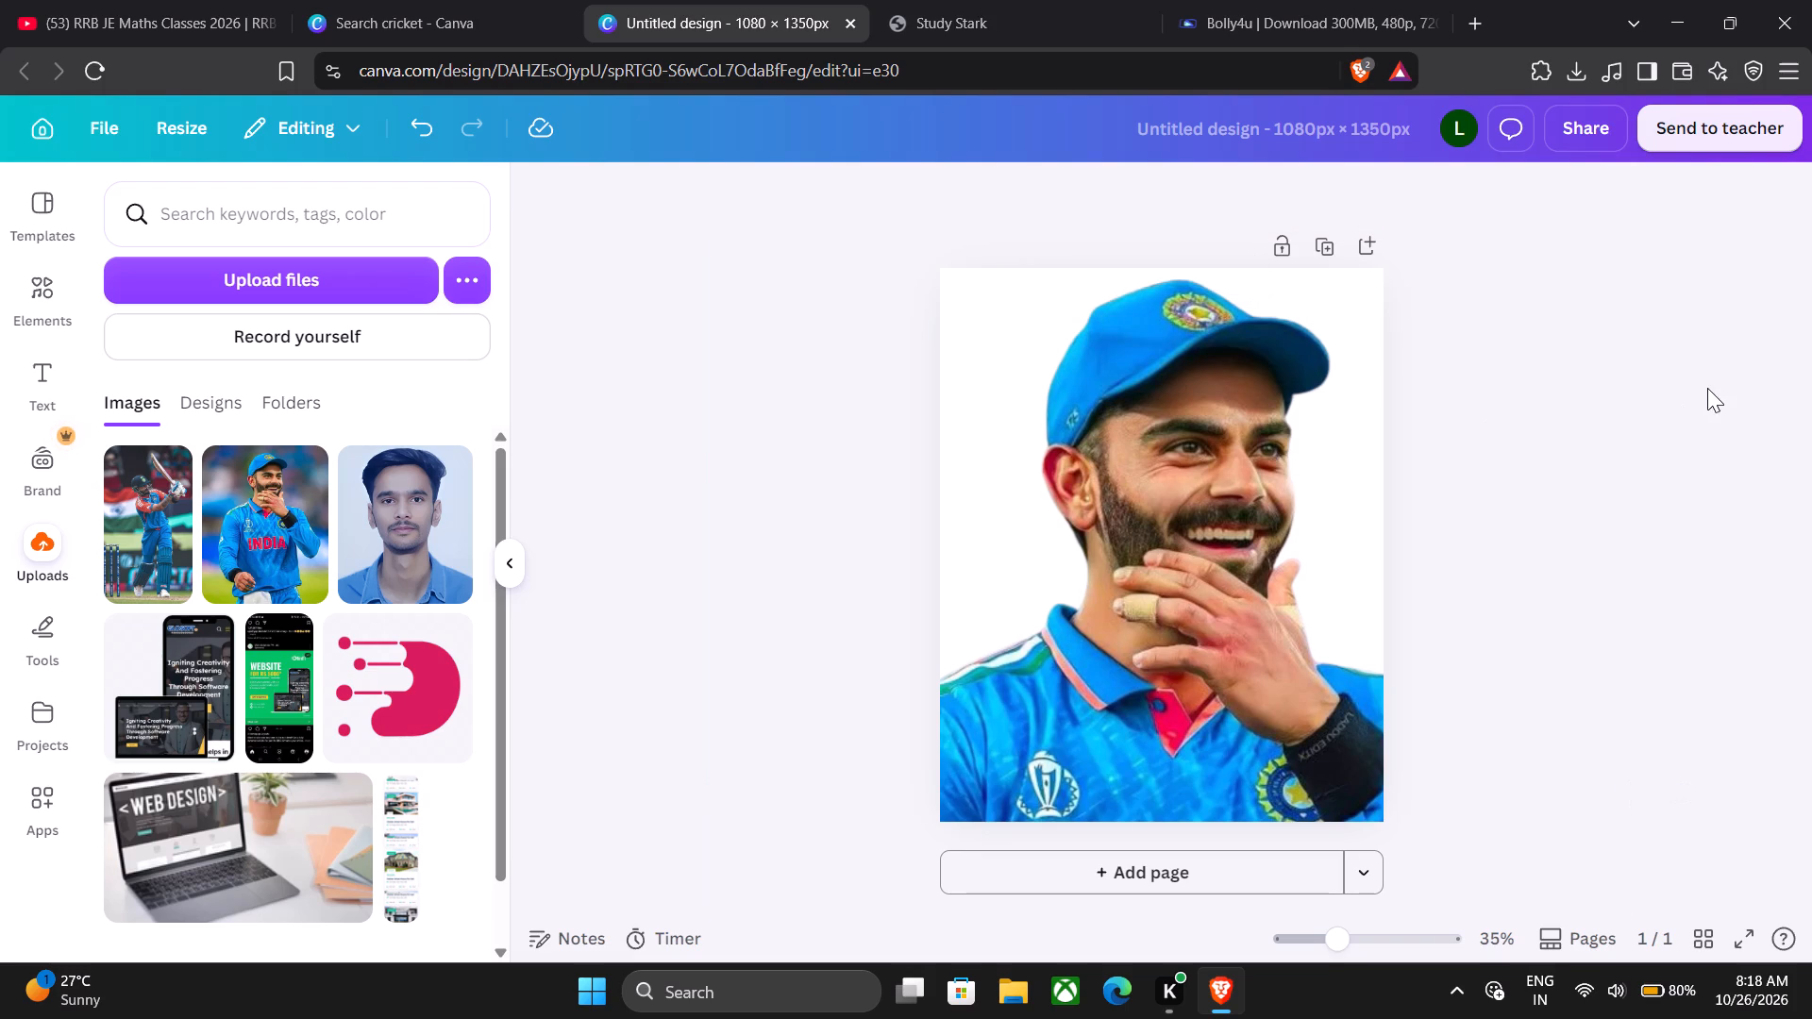
pyautogui.click(1144, 476)
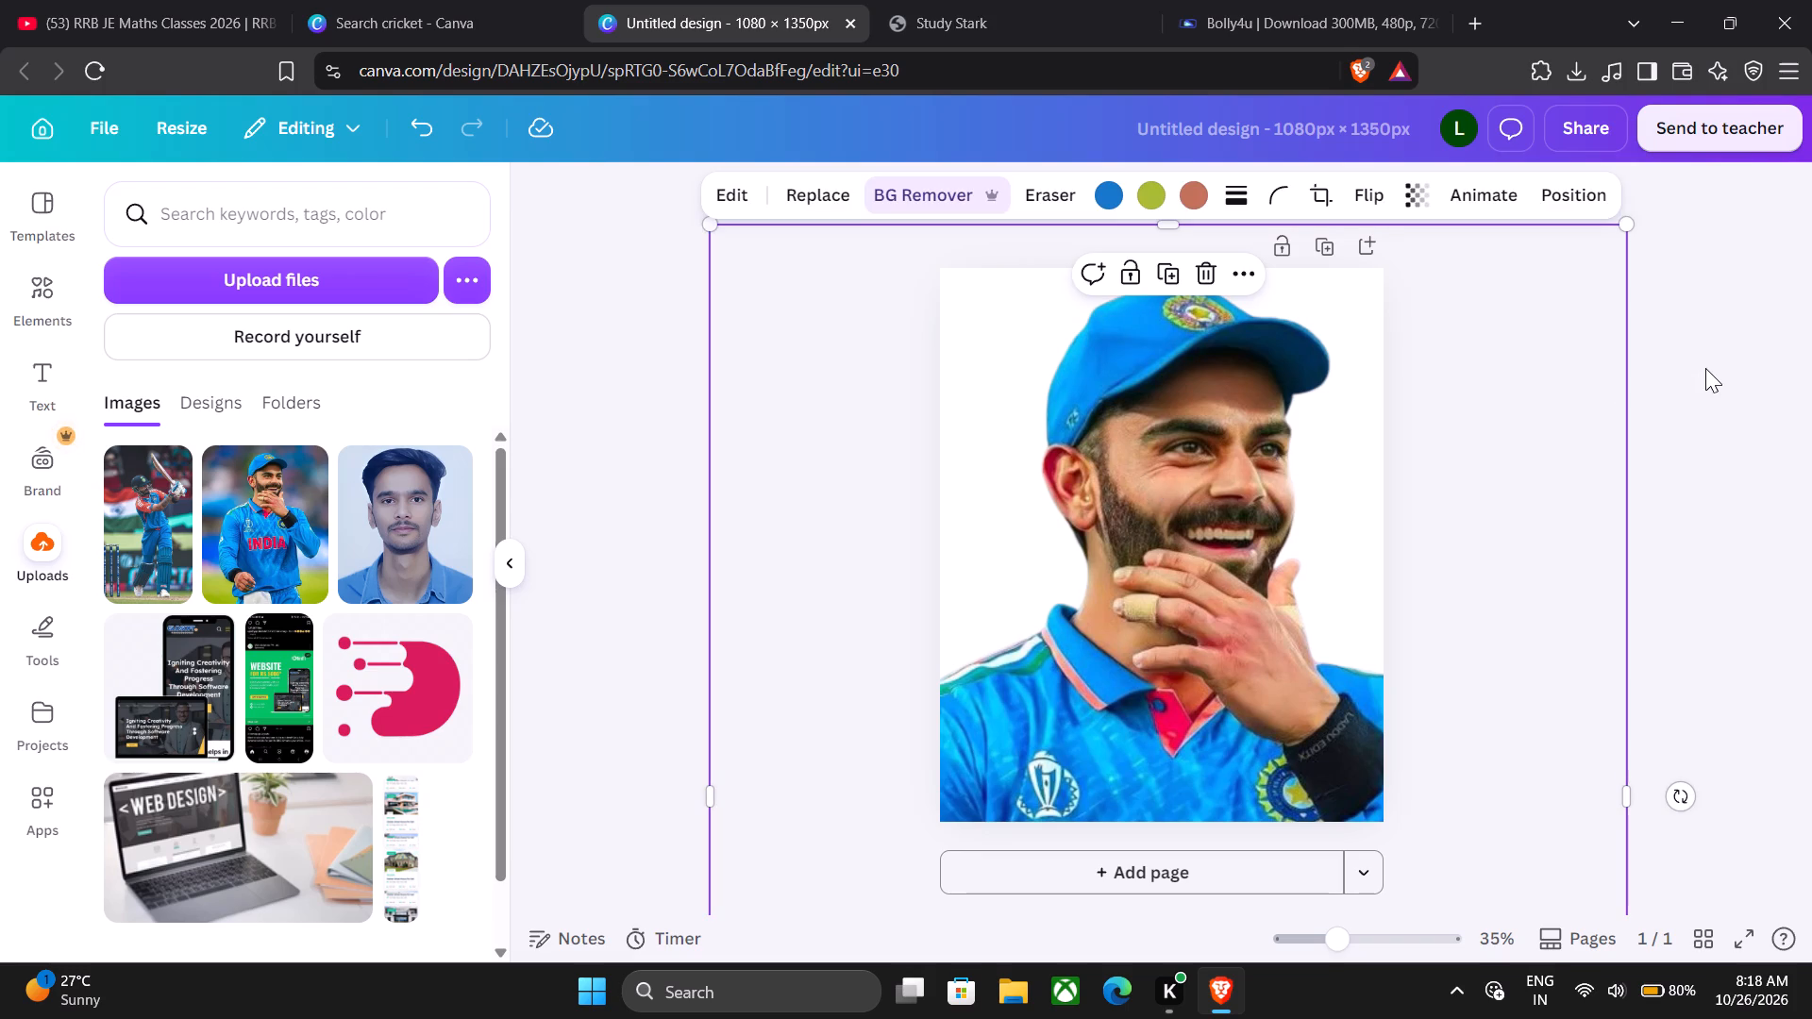
pyautogui.click(1705, 368)
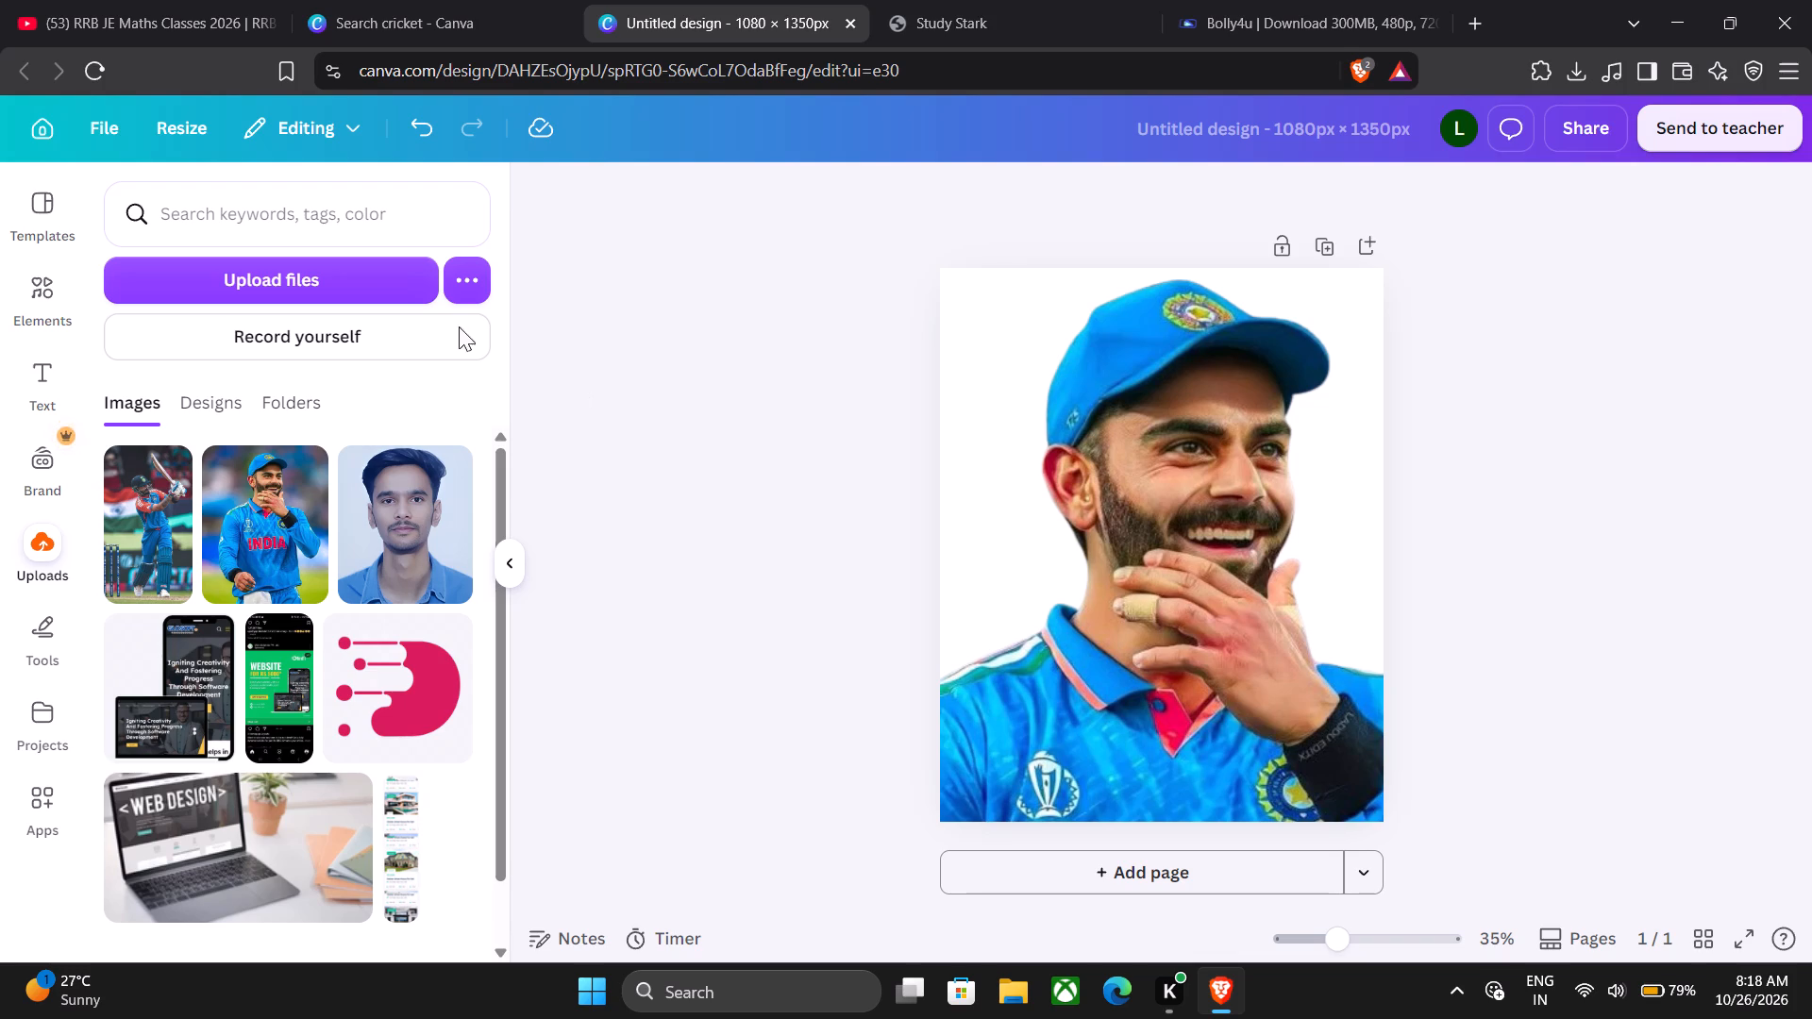
# Place the uploaded photo of the batsman playing a shot over the middle of the close-up.
pyautogui.moveTo(155, 496); pyautogui.dragTo(1159, 515)
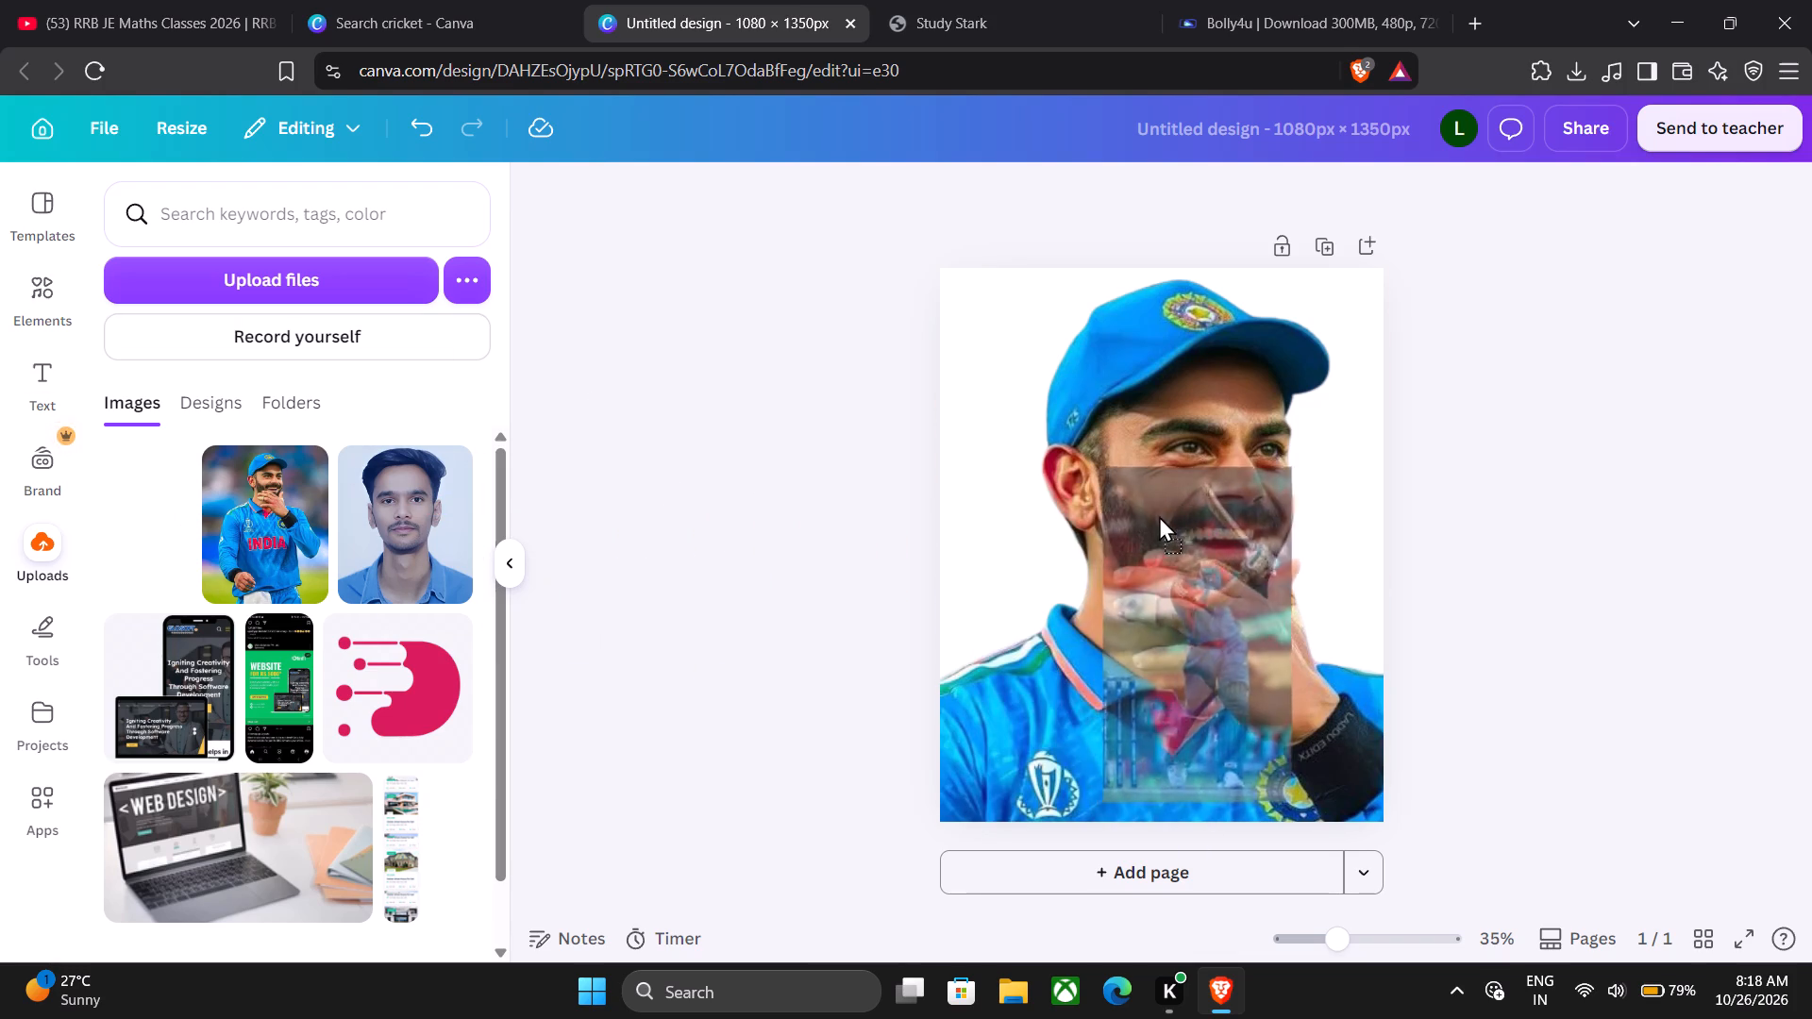
pyautogui.moveTo(1159, 515); pyautogui.dragTo(1135, 451)
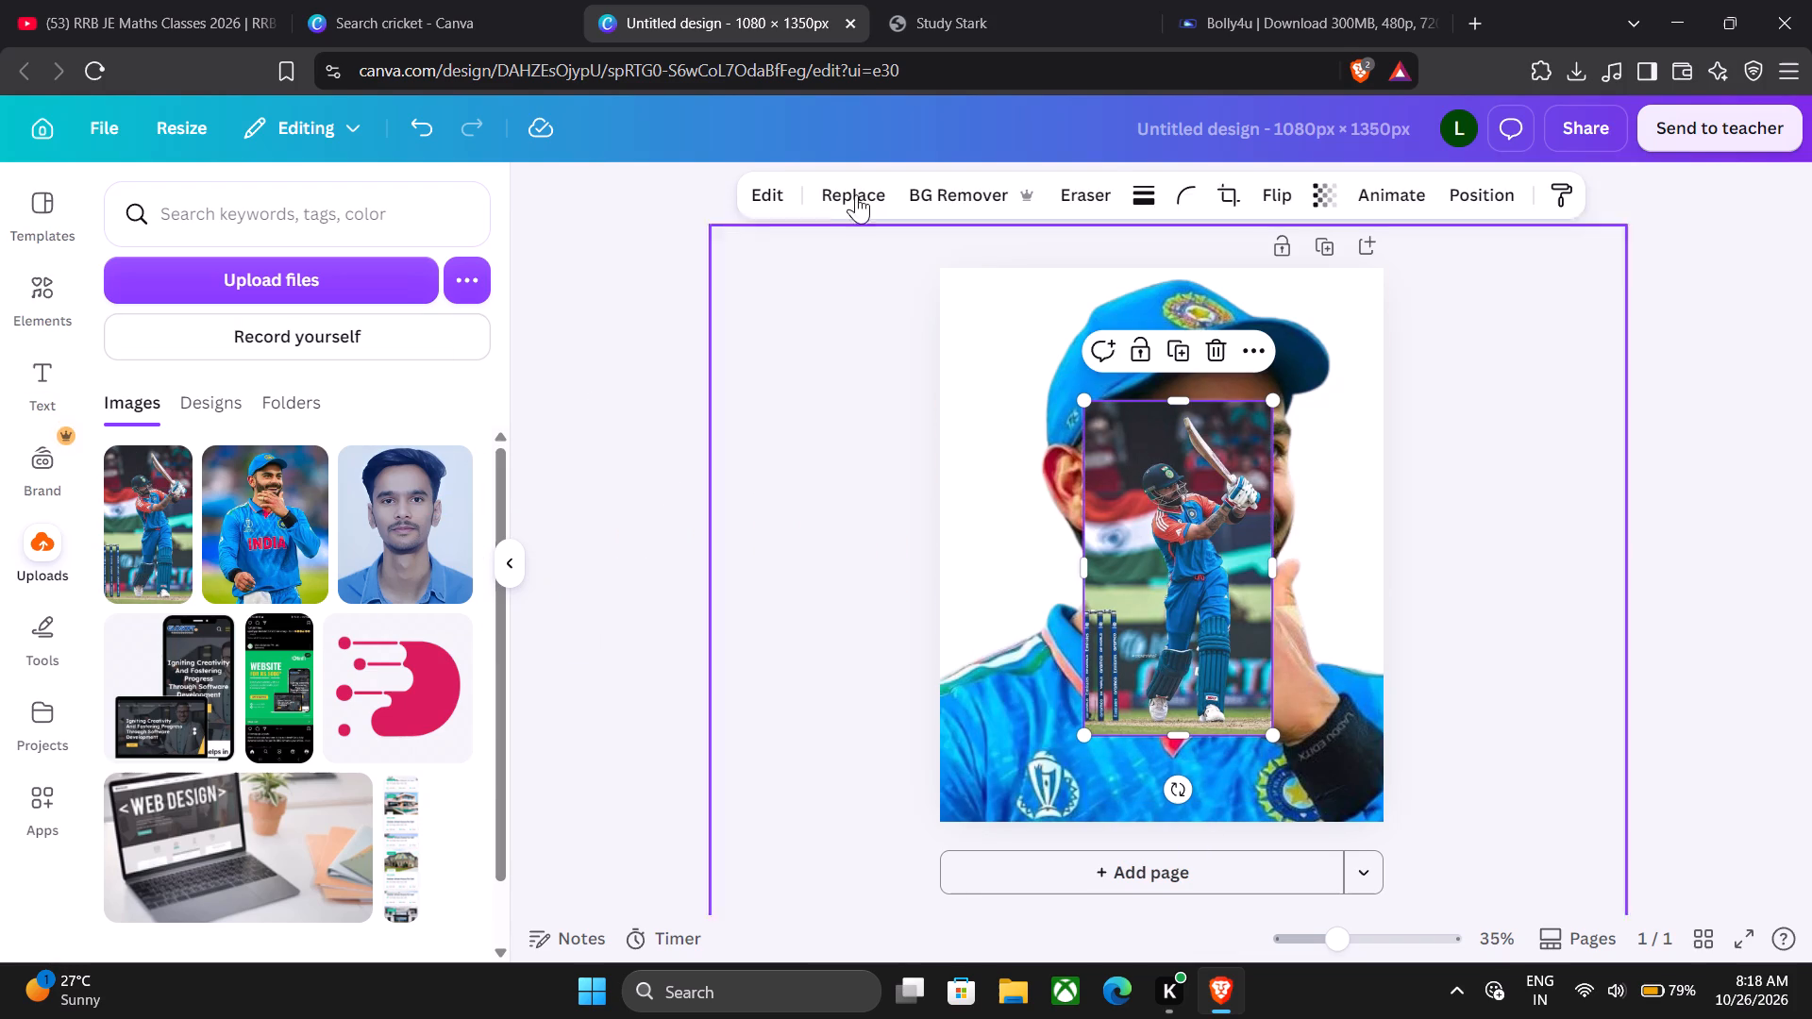
# Remove the background from the batsman photo with BG Remover.
pyautogui.click(652, 199)
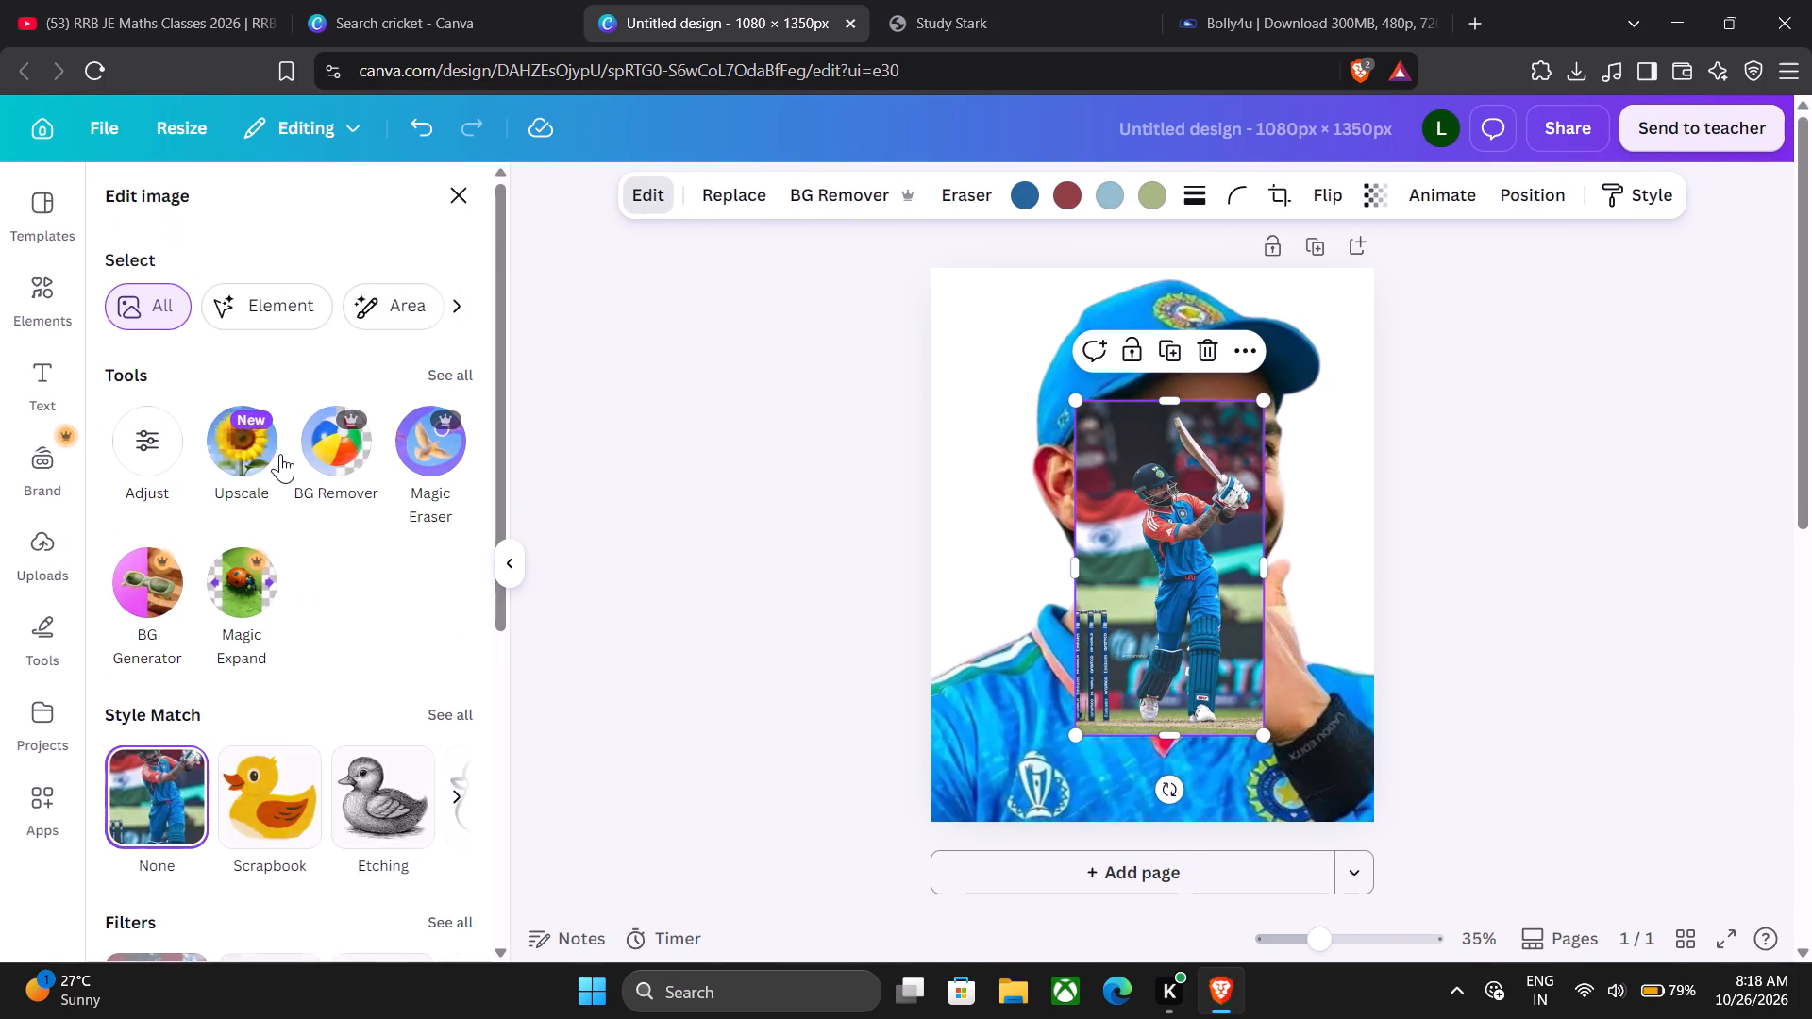
pyautogui.click(317, 438)
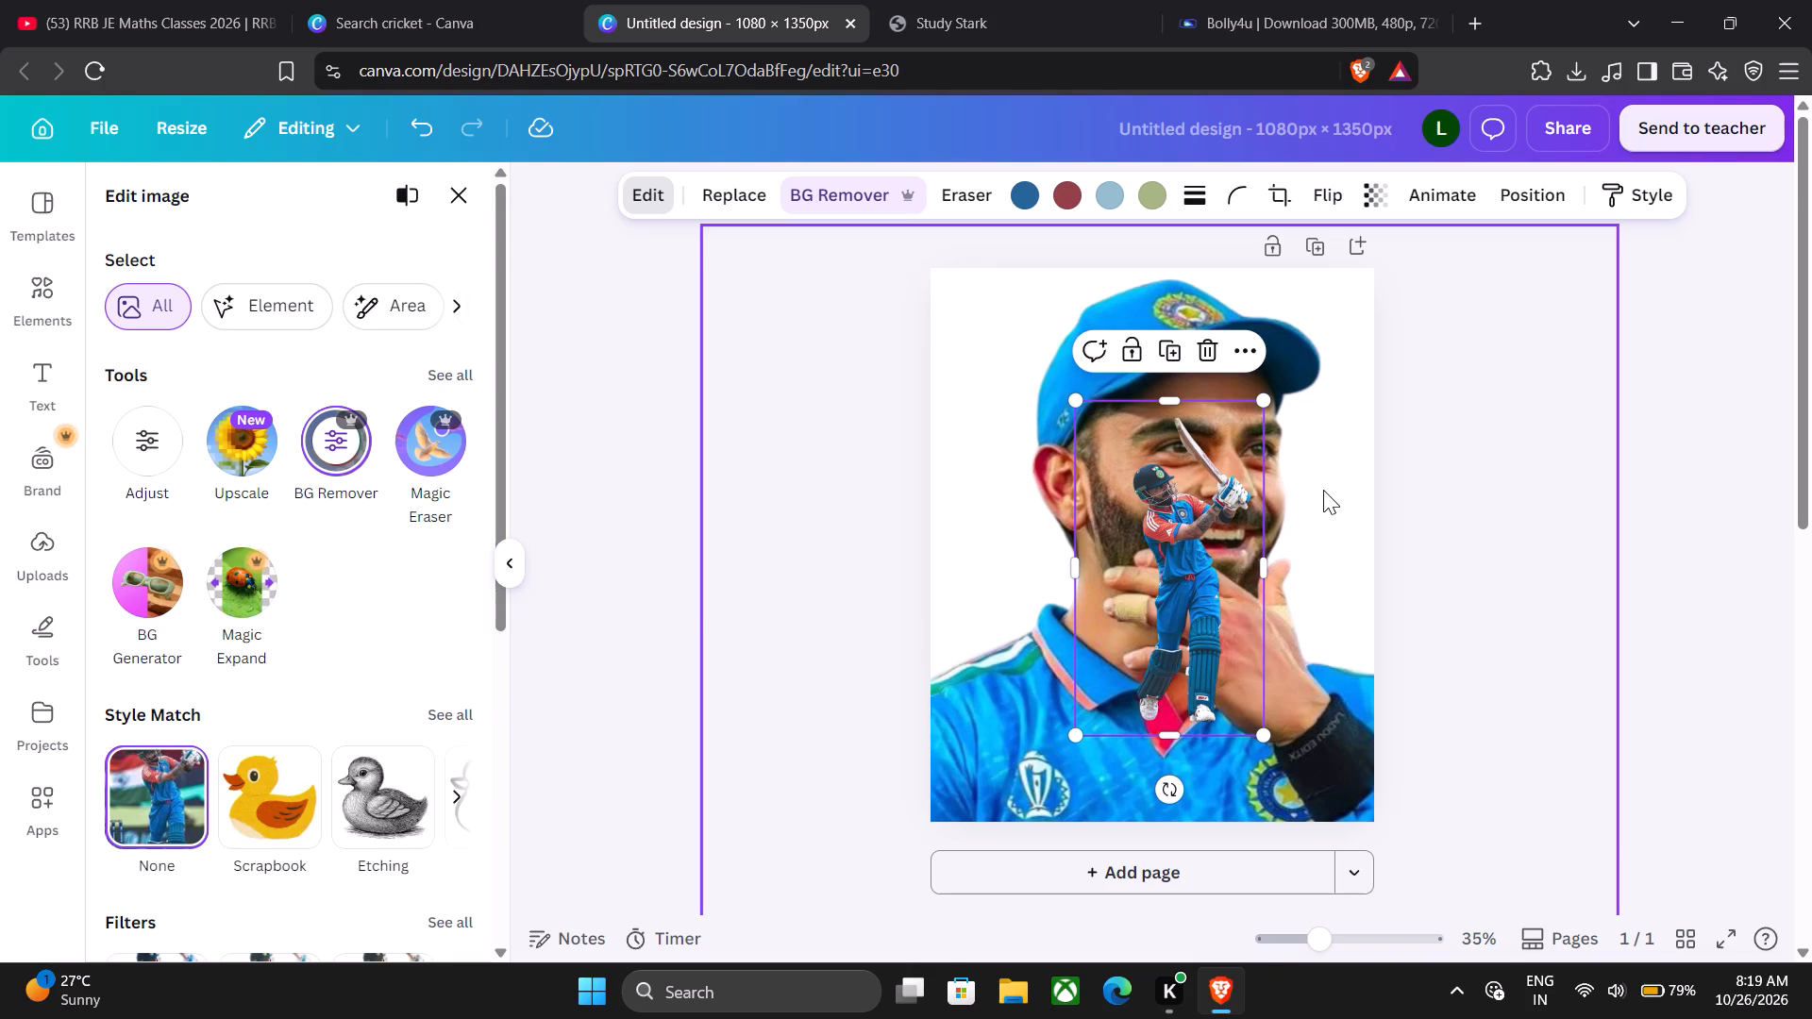
# Move the batsman cutout to the left side of the page and flip it horizontally so the bat points outward.
pyautogui.moveTo(1159, 557); pyautogui.dragTo(999, 603)
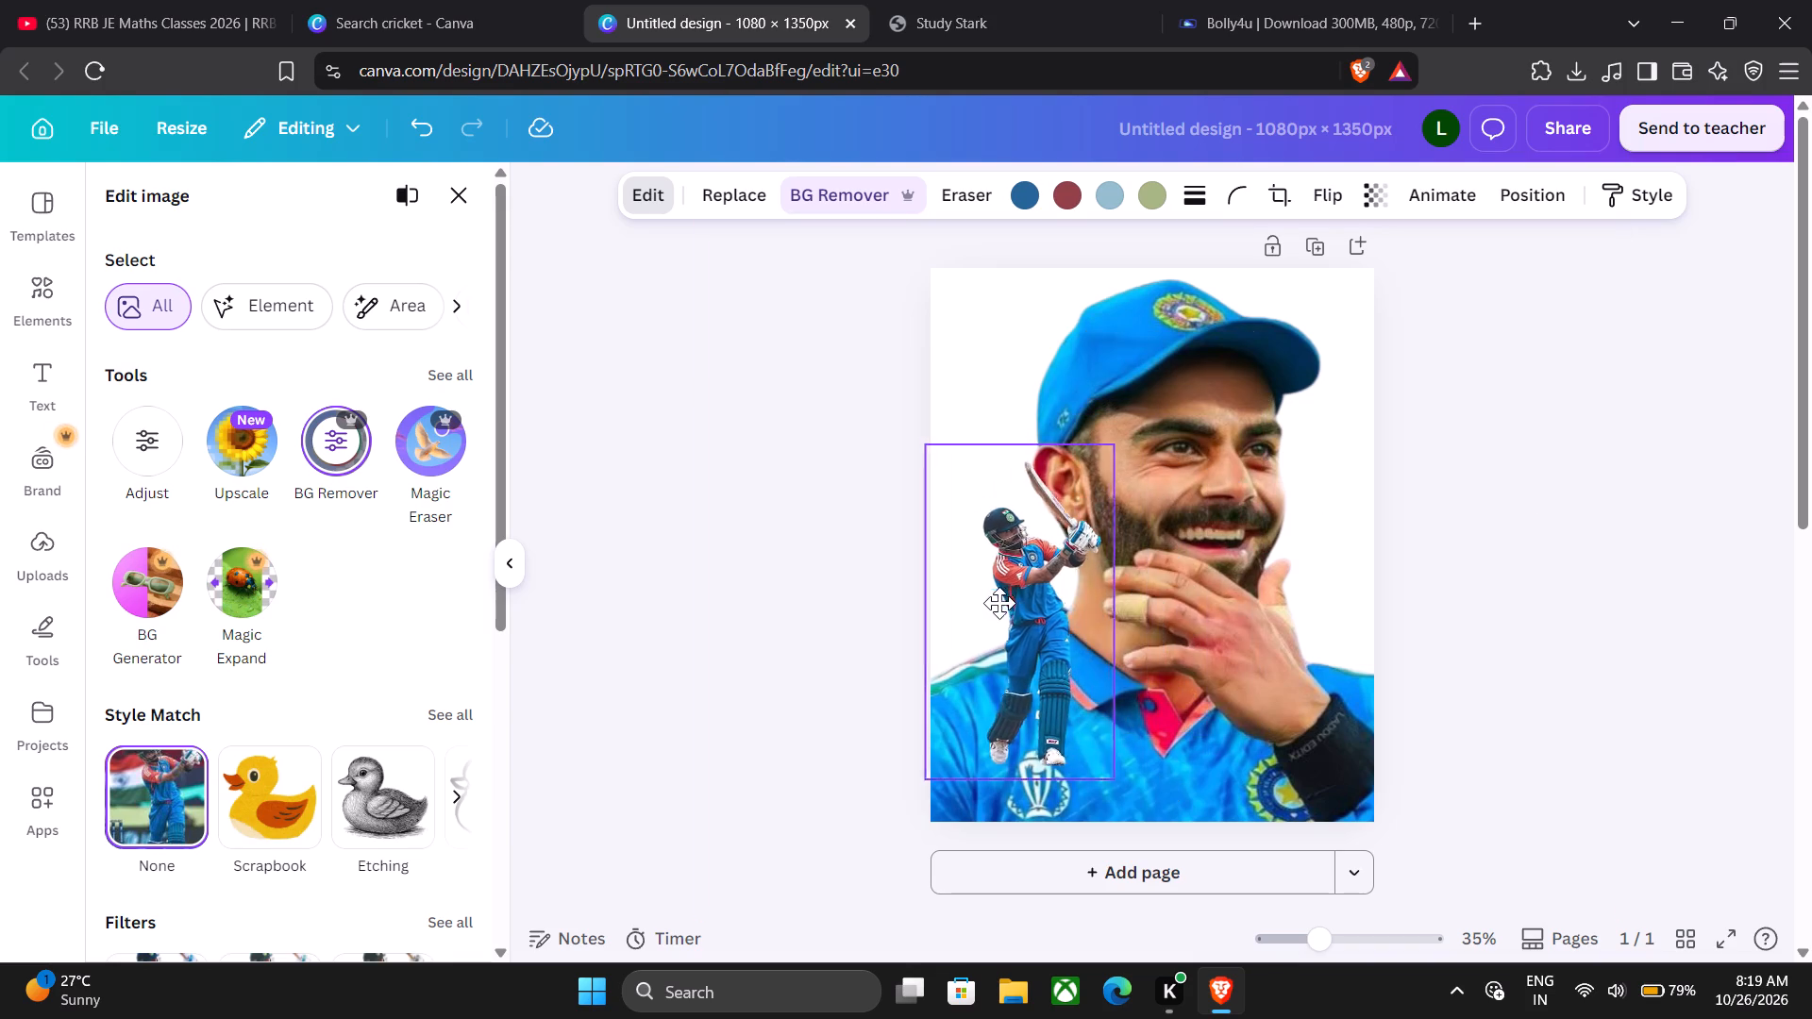
pyautogui.moveTo(999, 603); pyautogui.dragTo(981, 617)
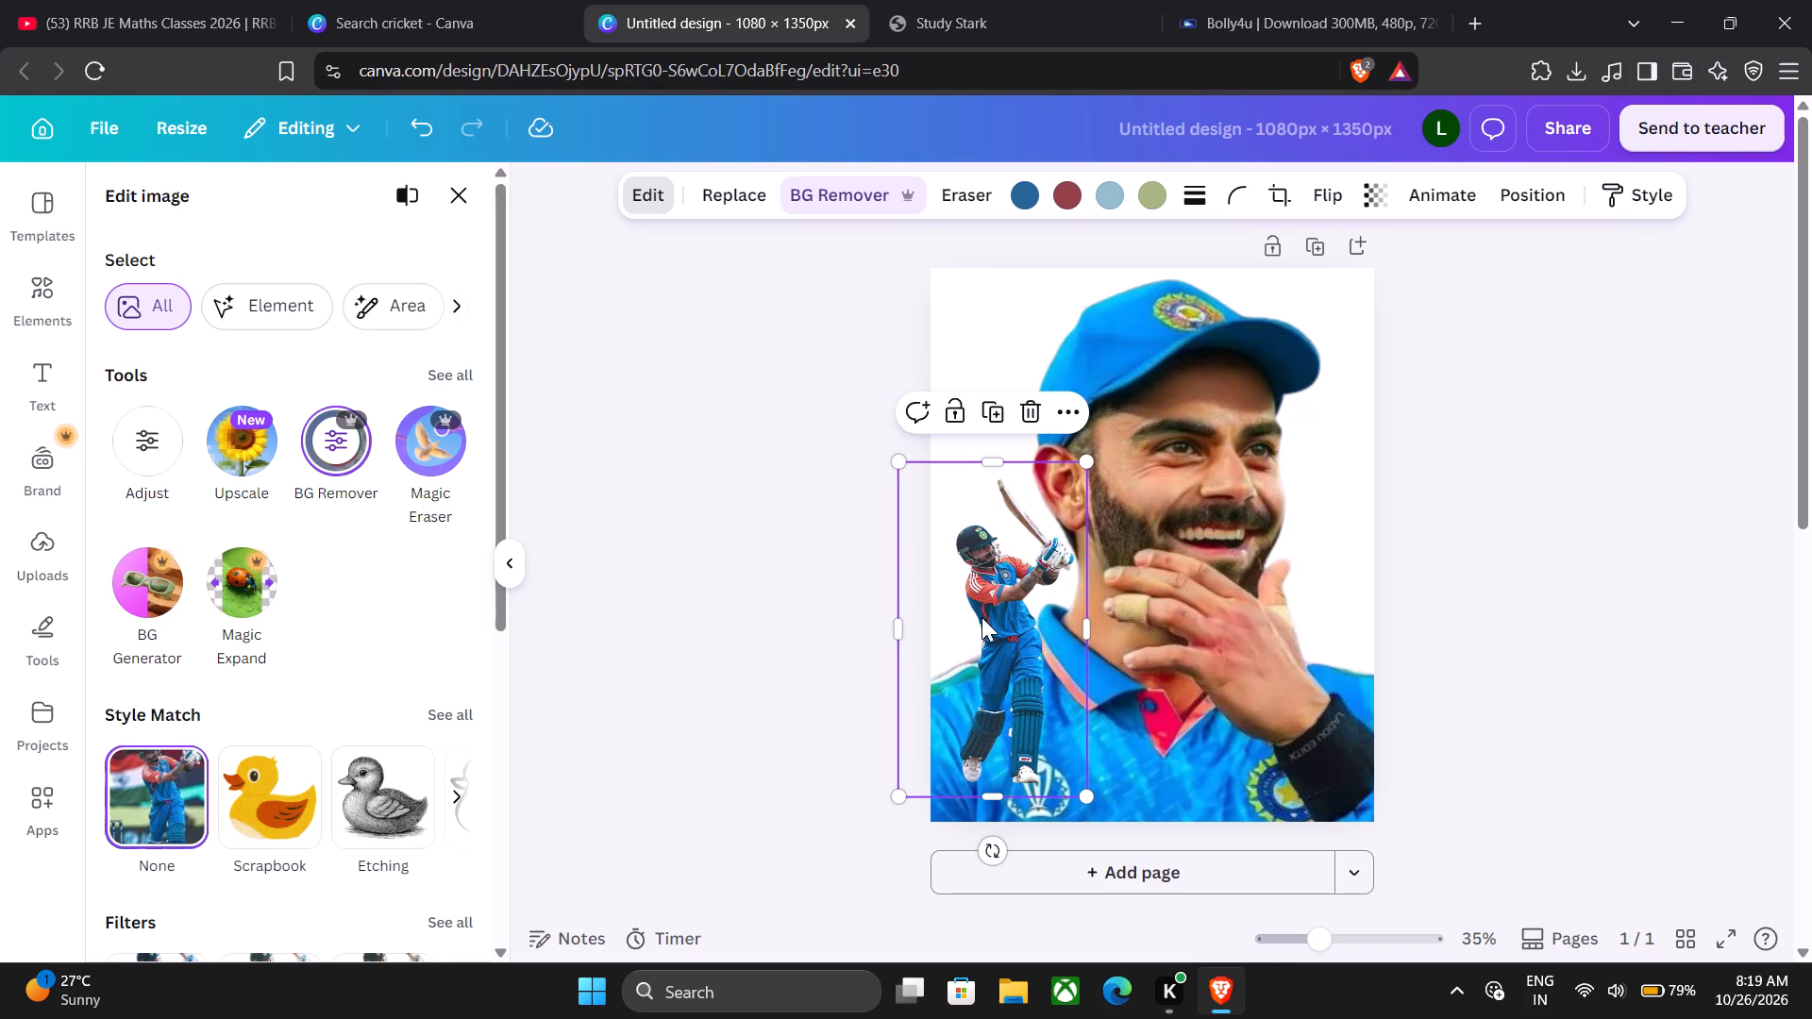
pyautogui.click(1324, 205)
pyautogui.click(1333, 265)
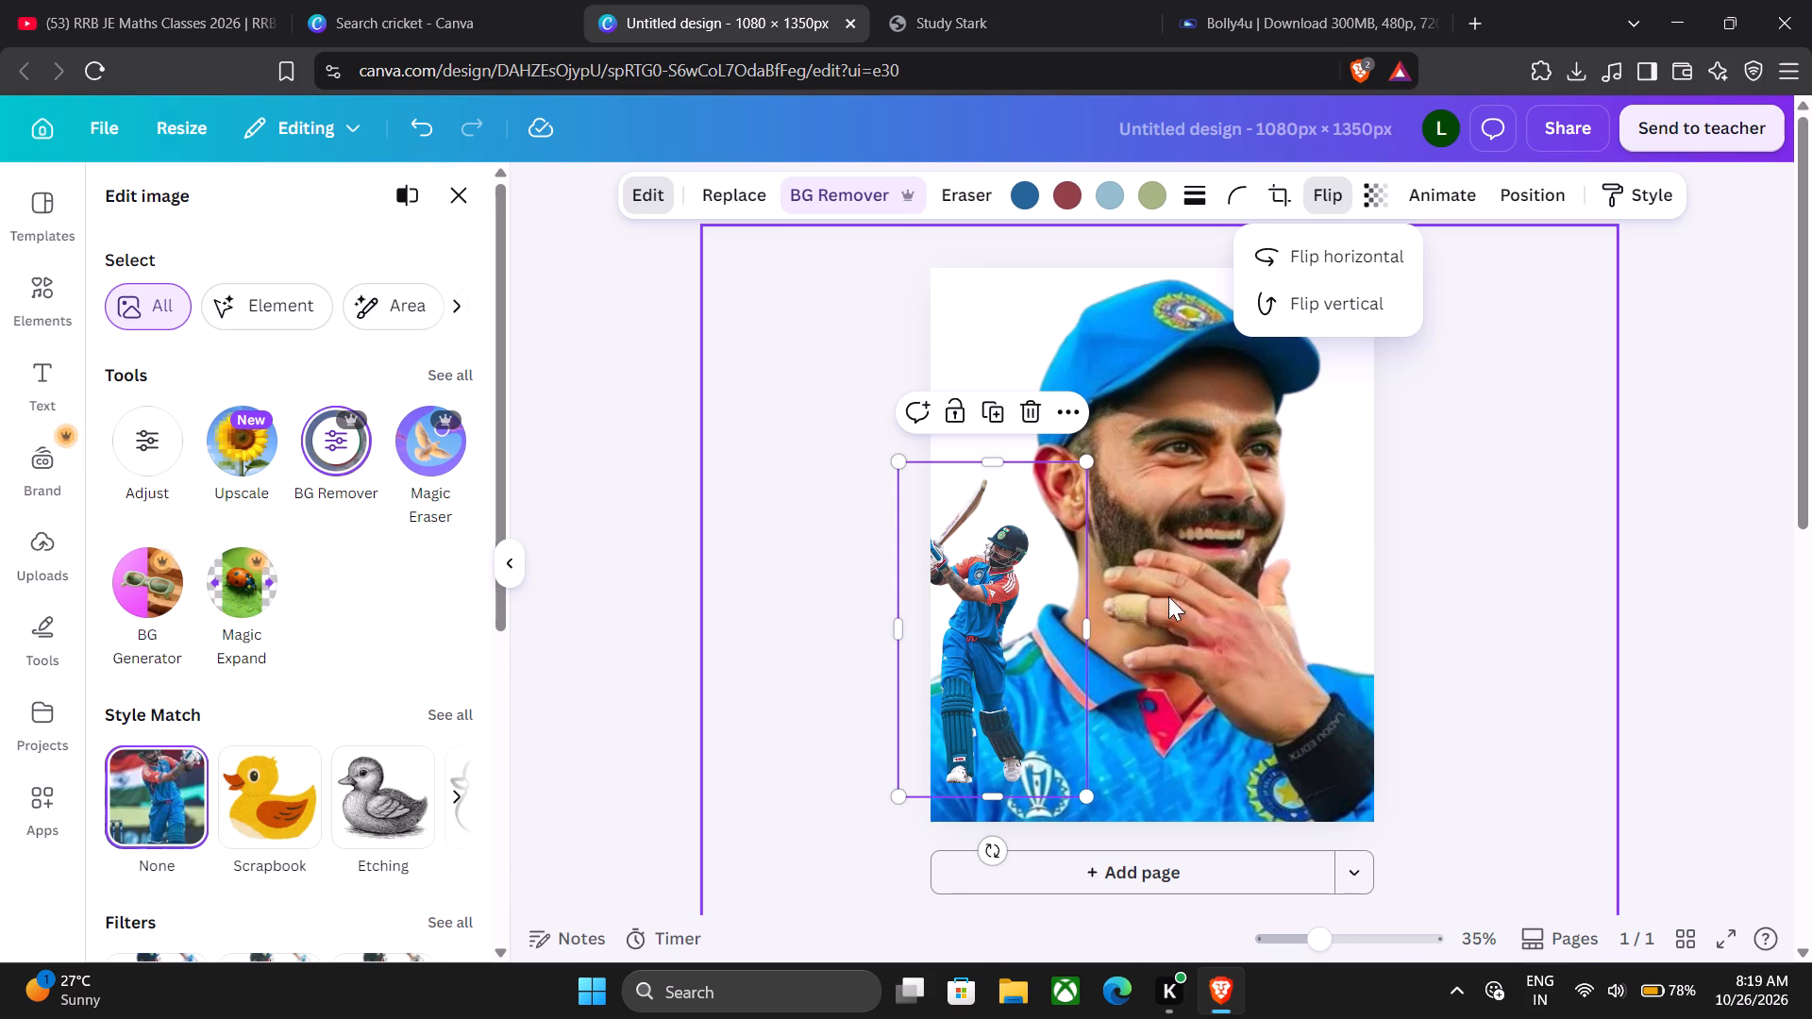
# Enlarge the batsman cutout to nearly the page's full height and position it along the left edge, with bat and shoes inside the page.
pyautogui.moveTo(1085, 799); pyautogui.dragTo(1166, 824)
pyautogui.moveTo(1028, 722); pyautogui.dragTo(1083, 595)
pyautogui.moveTo(1168, 720); pyautogui.dragTo(1240, 799)
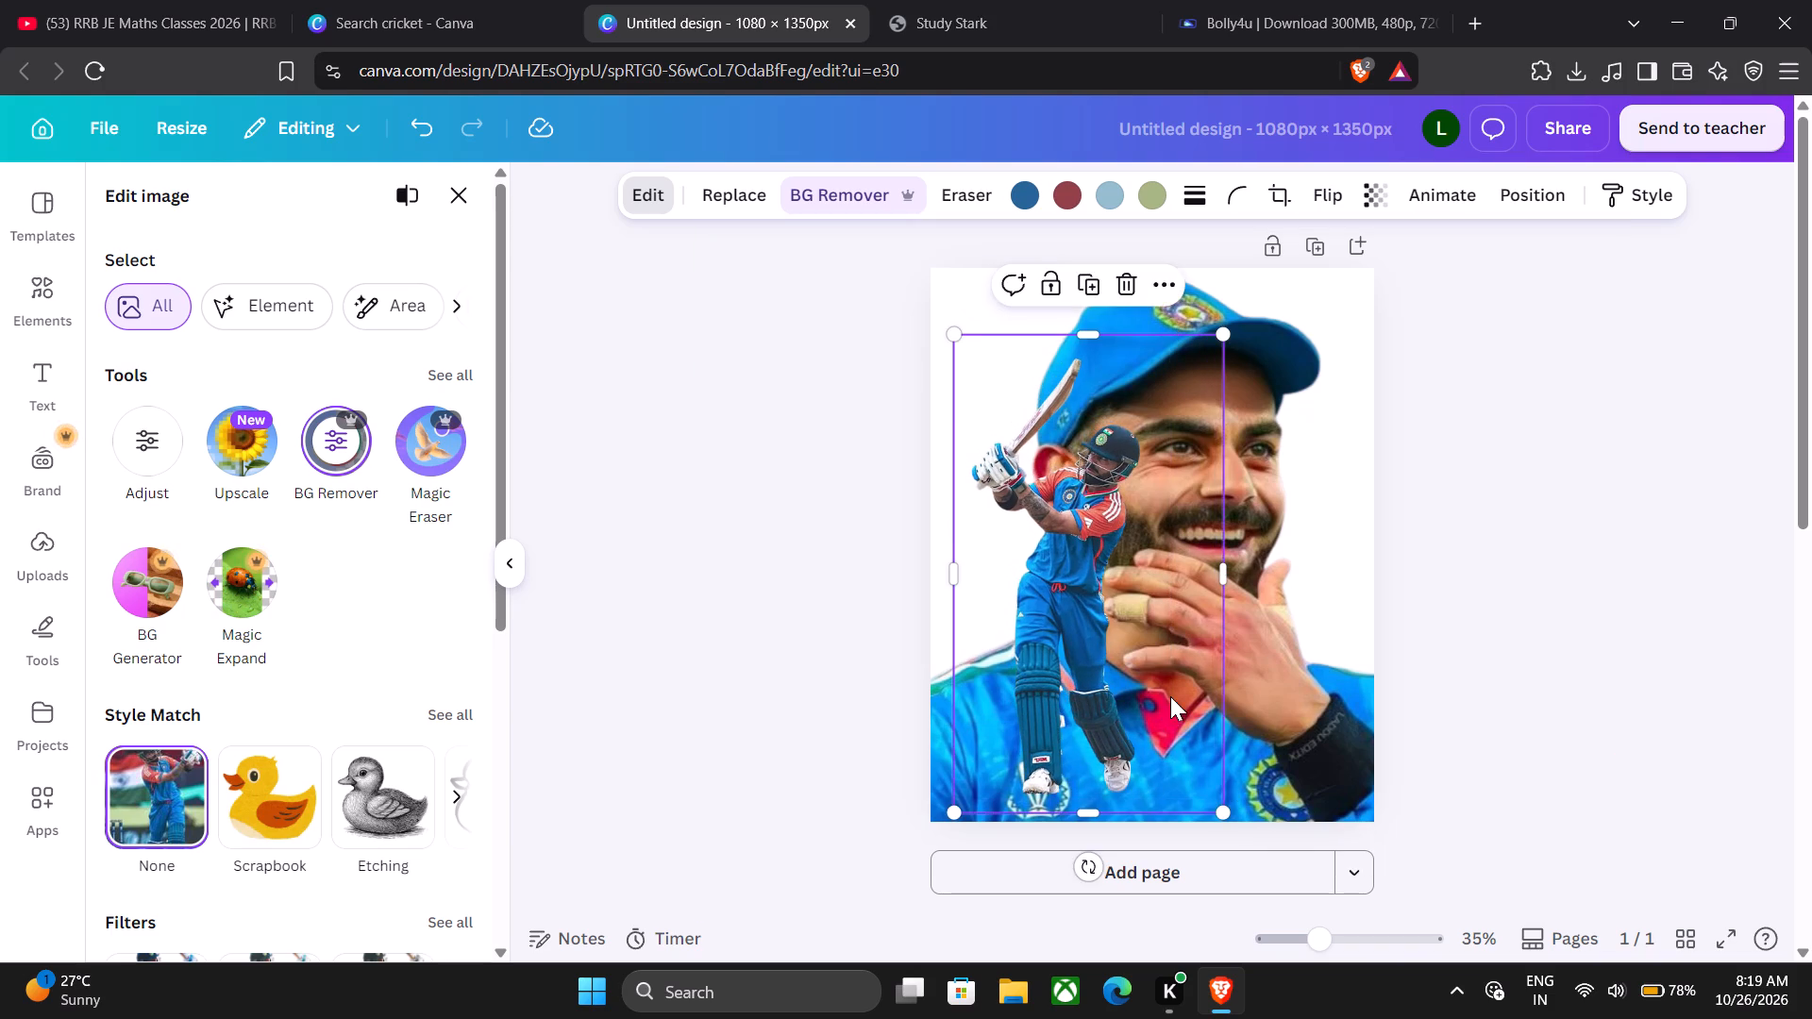
pyautogui.moveTo(1161, 688); pyautogui.dragTo(1150, 691)
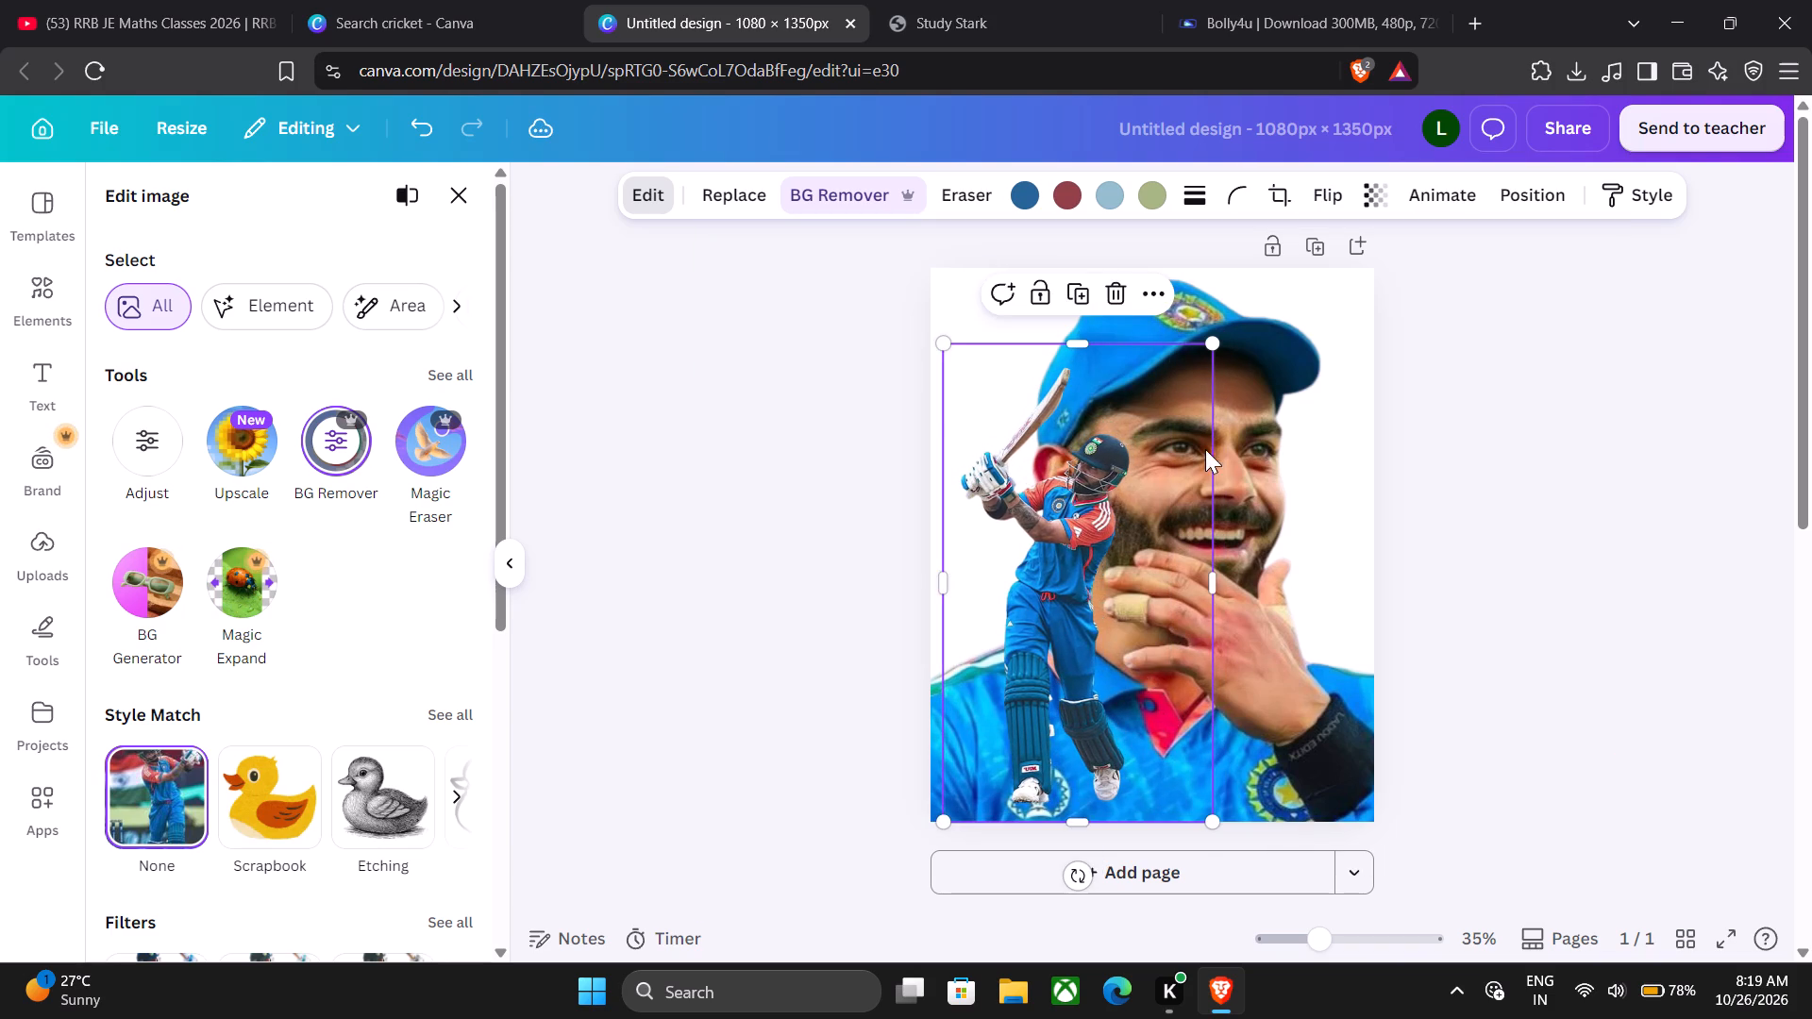
pyautogui.moveTo(1216, 344); pyautogui.dragTo(1315, 253)
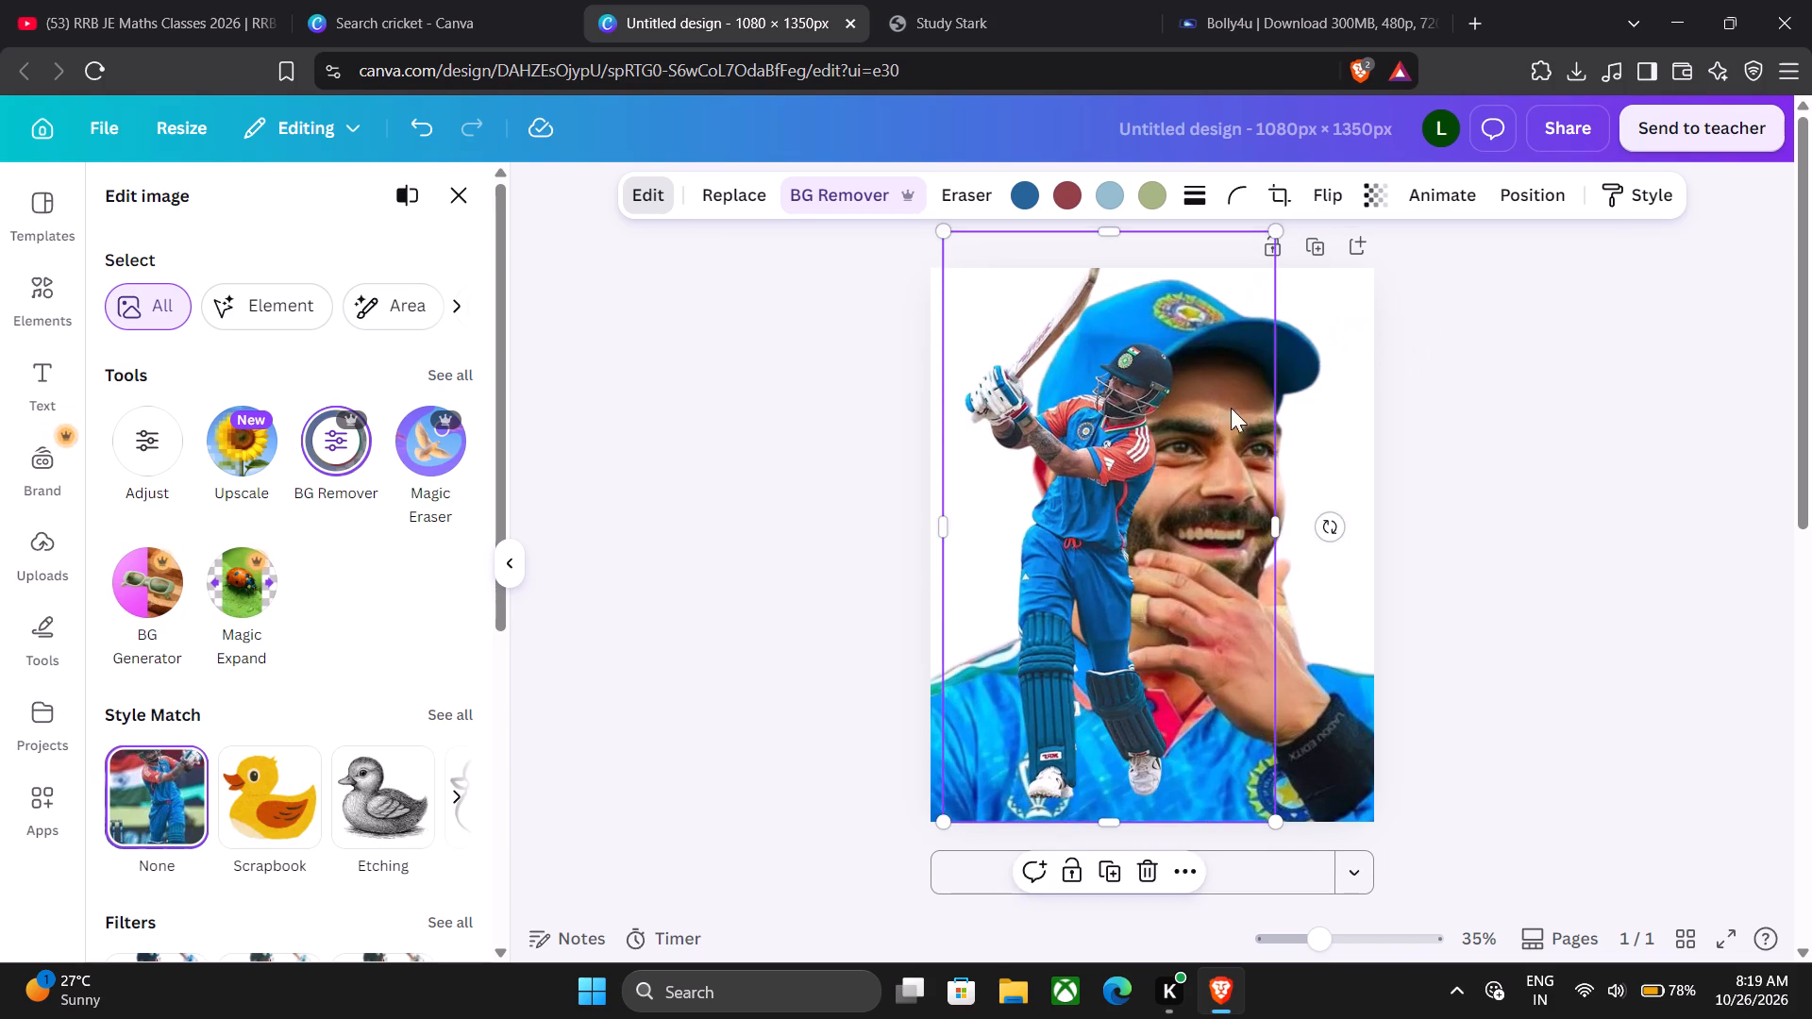
pyautogui.moveTo(1214, 440); pyautogui.dragTo(1183, 453)
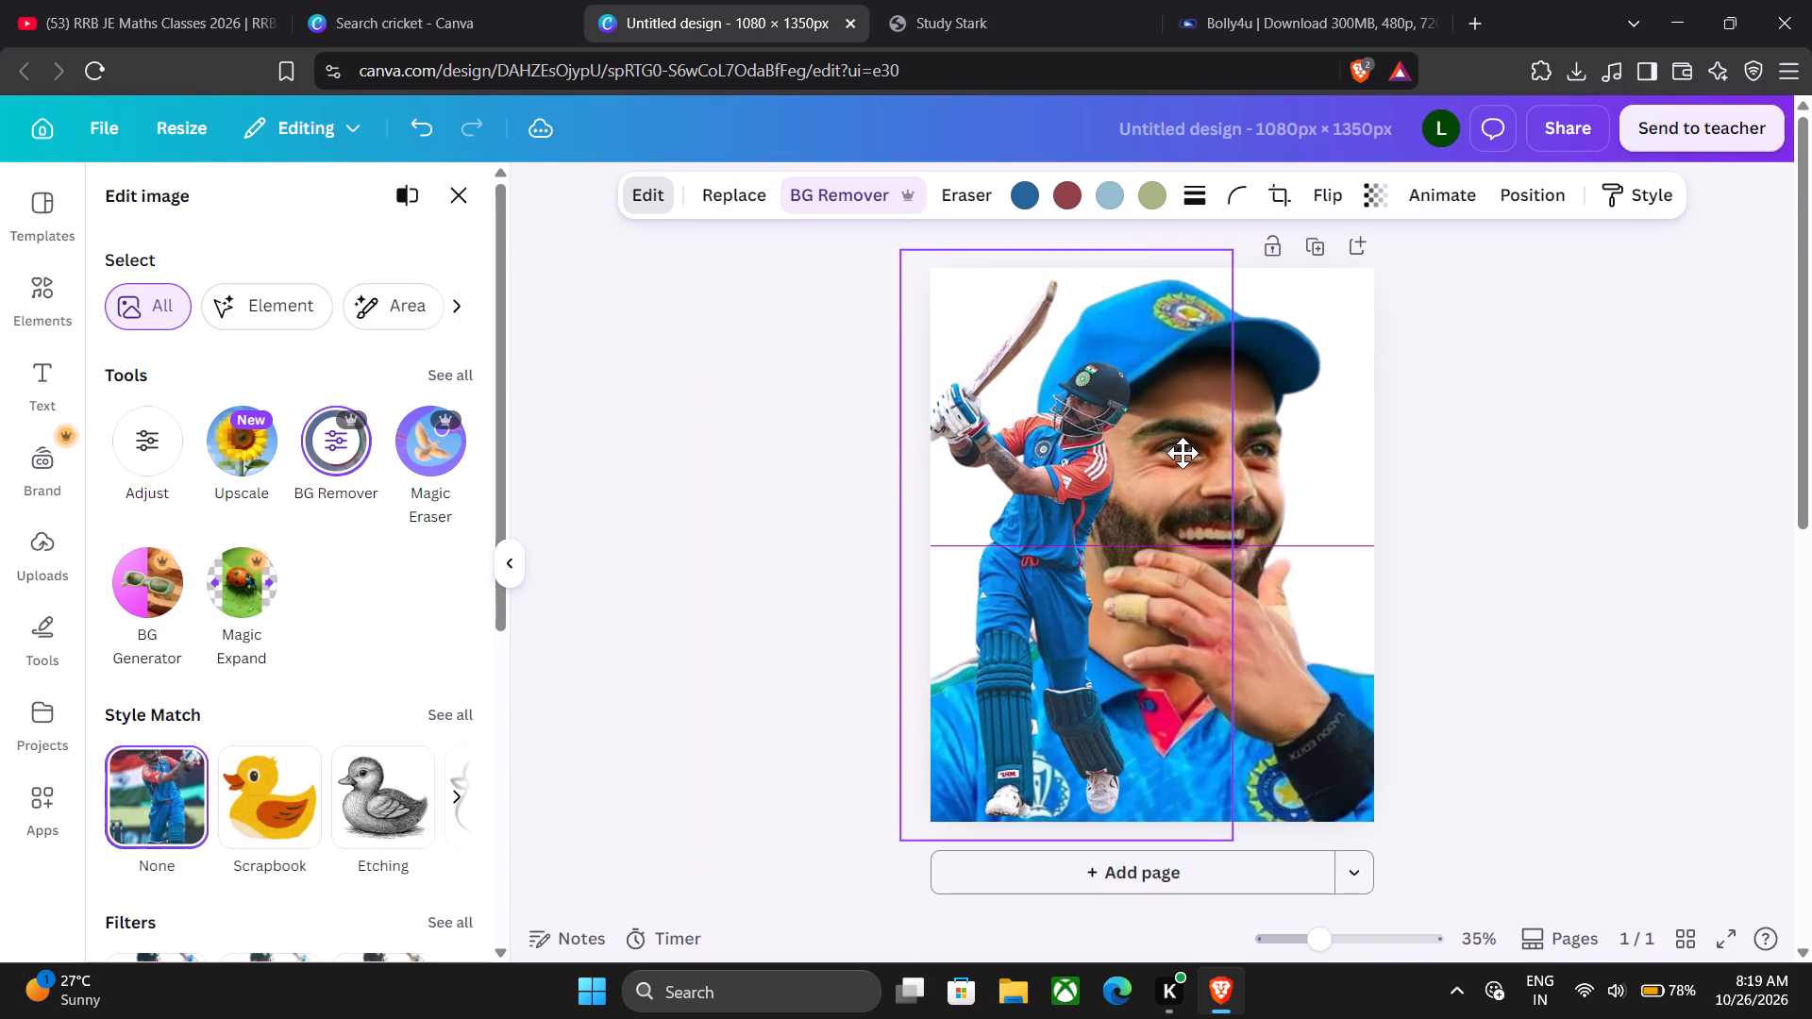
pyautogui.moveTo(1183, 453); pyautogui.dragTo(1188, 453)
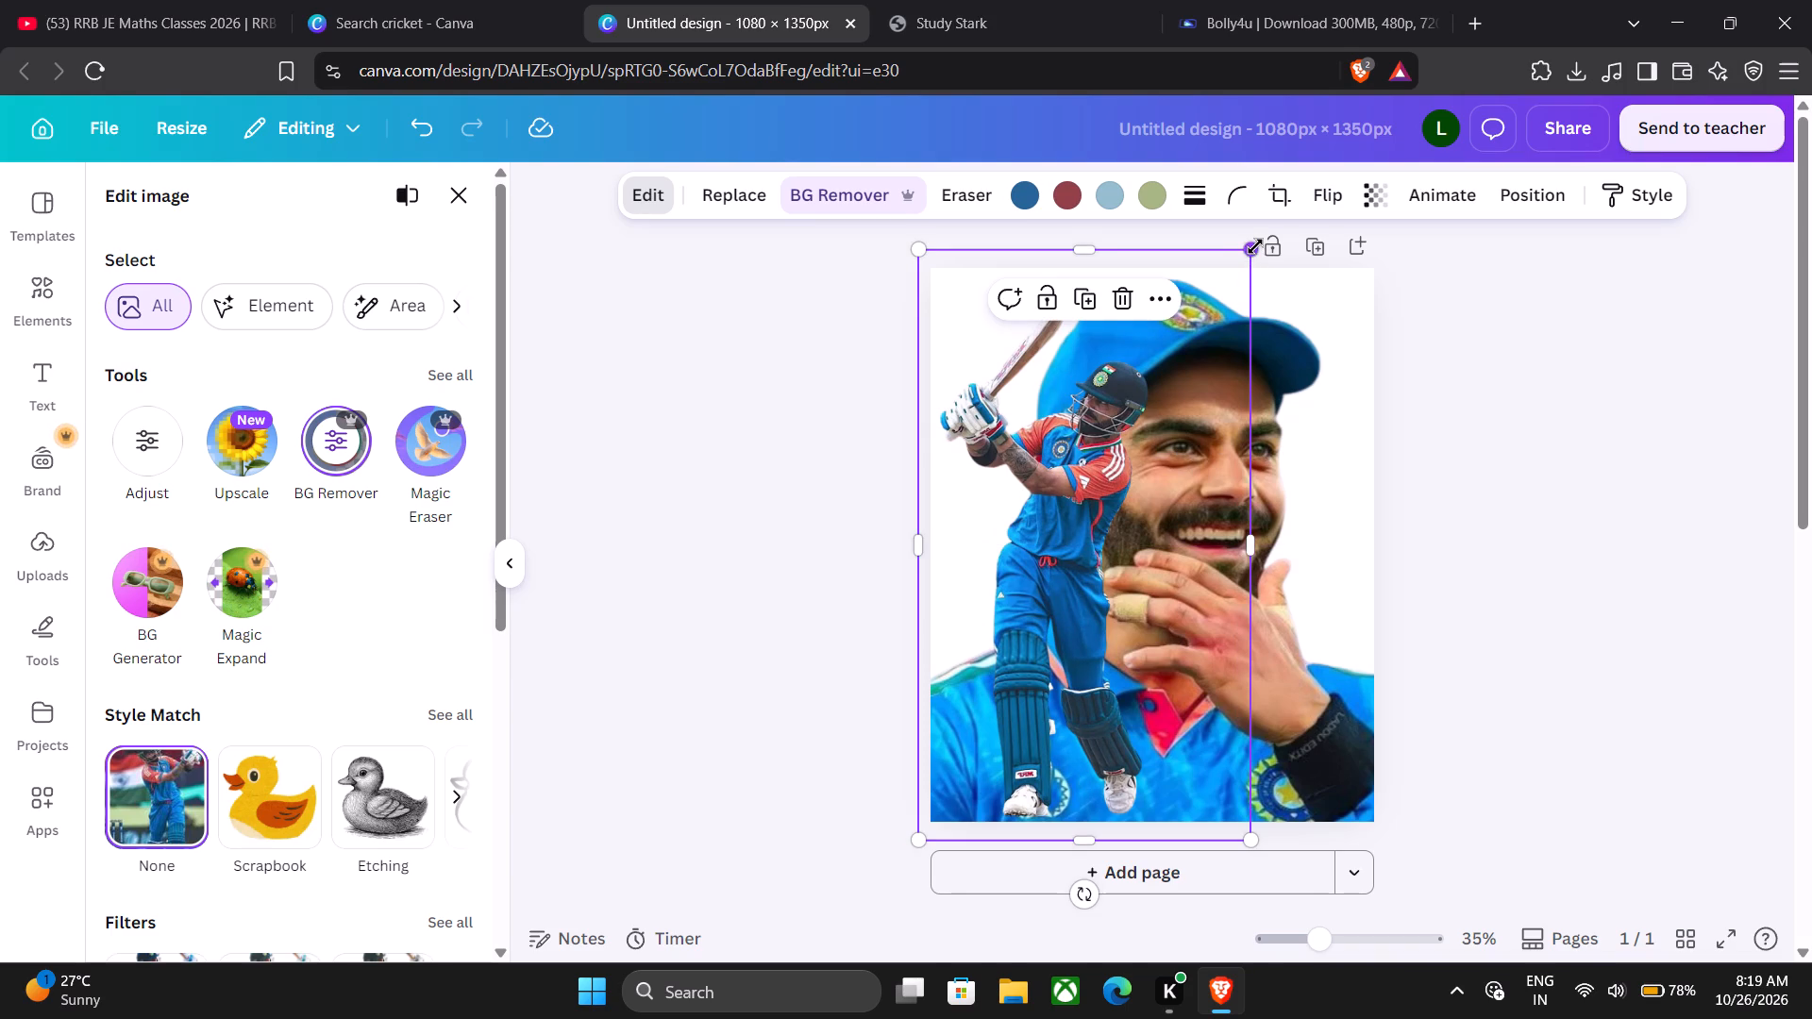
pyautogui.moveTo(1253, 246); pyautogui.dragTo(1207, 283)
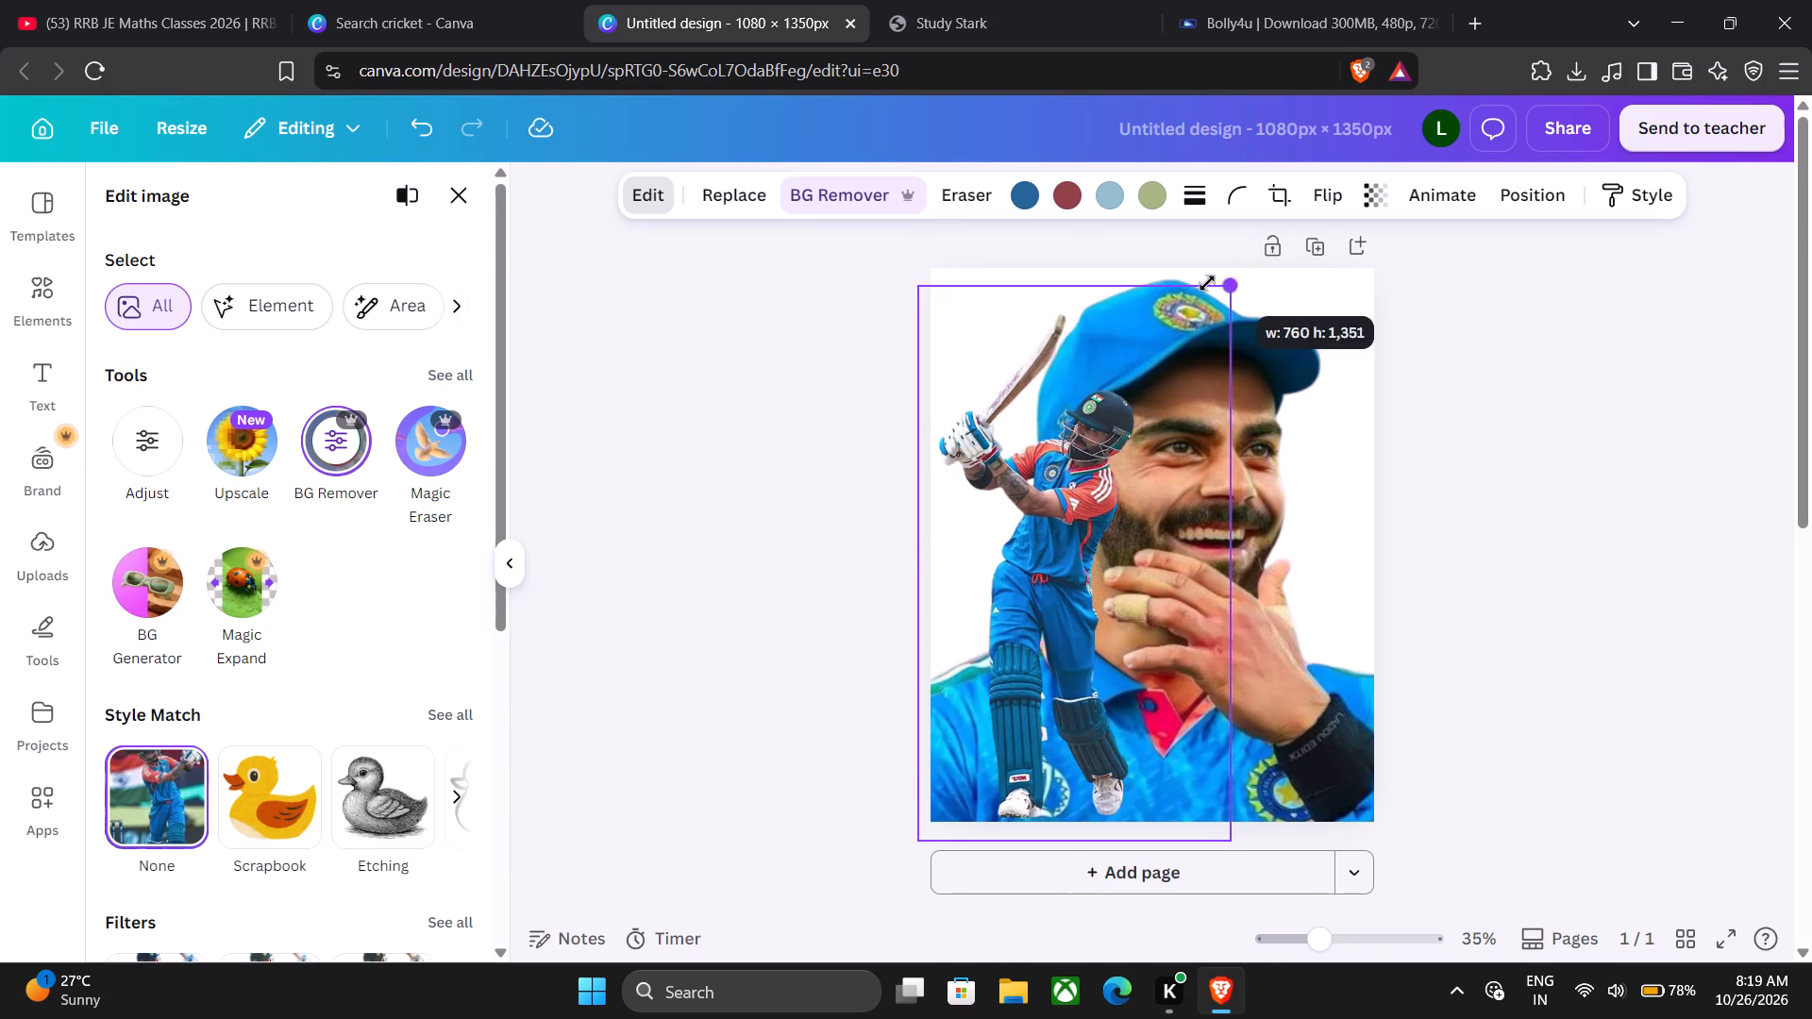
pyautogui.moveTo(1207, 283); pyautogui.dragTo(1203, 285)
pyautogui.moveTo(1109, 495); pyautogui.dragTo(1100, 436)
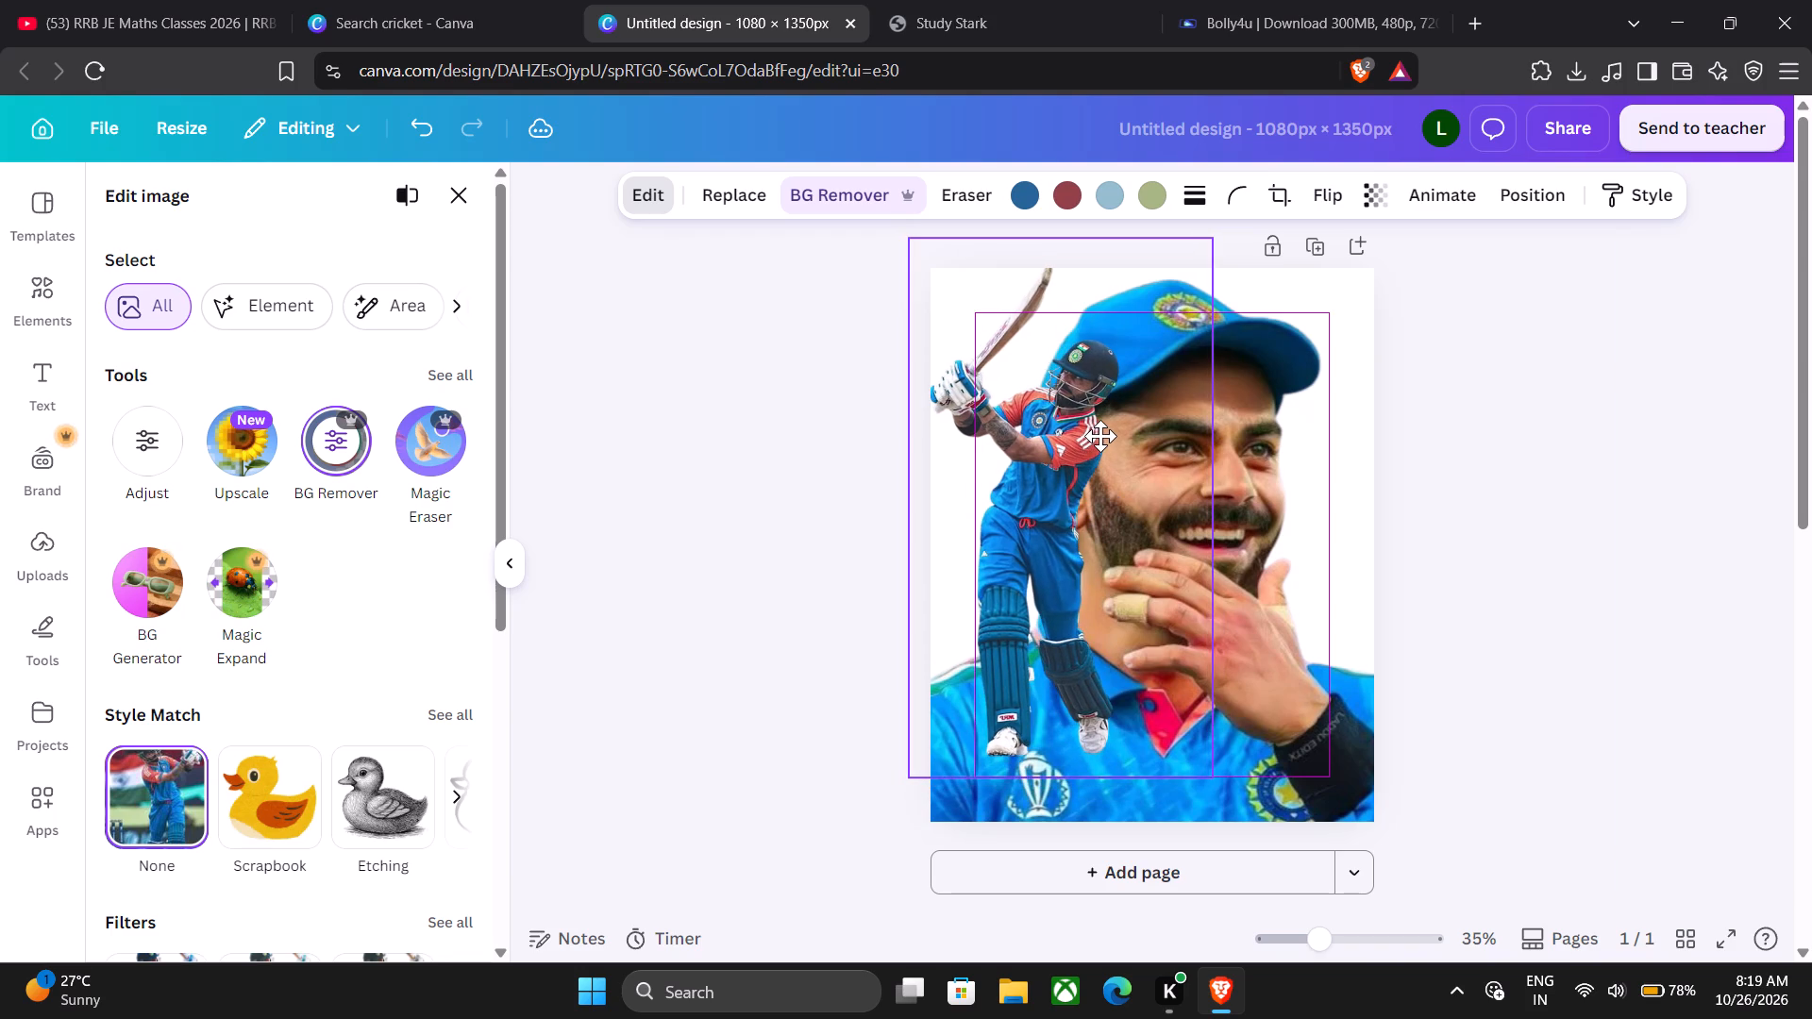
pyautogui.moveTo(1100, 436); pyautogui.dragTo(1104, 437)
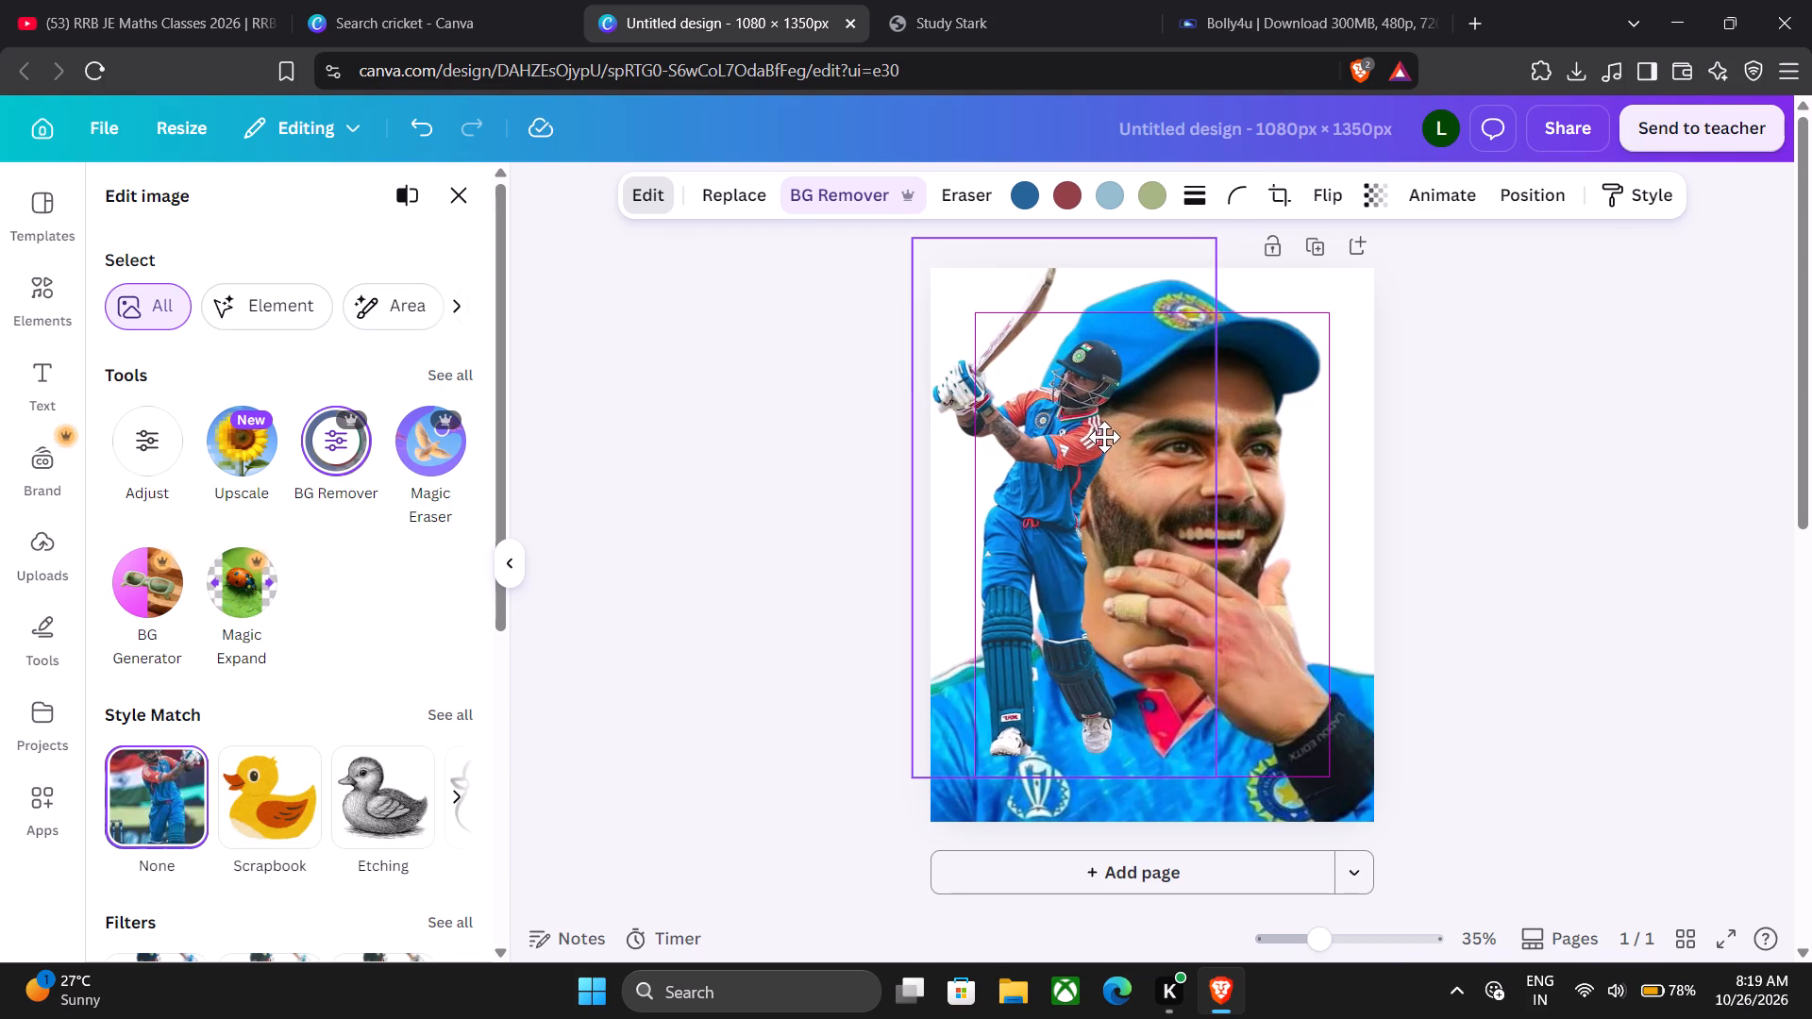
pyautogui.moveTo(1104, 437); pyautogui.dragTo(1104, 464)
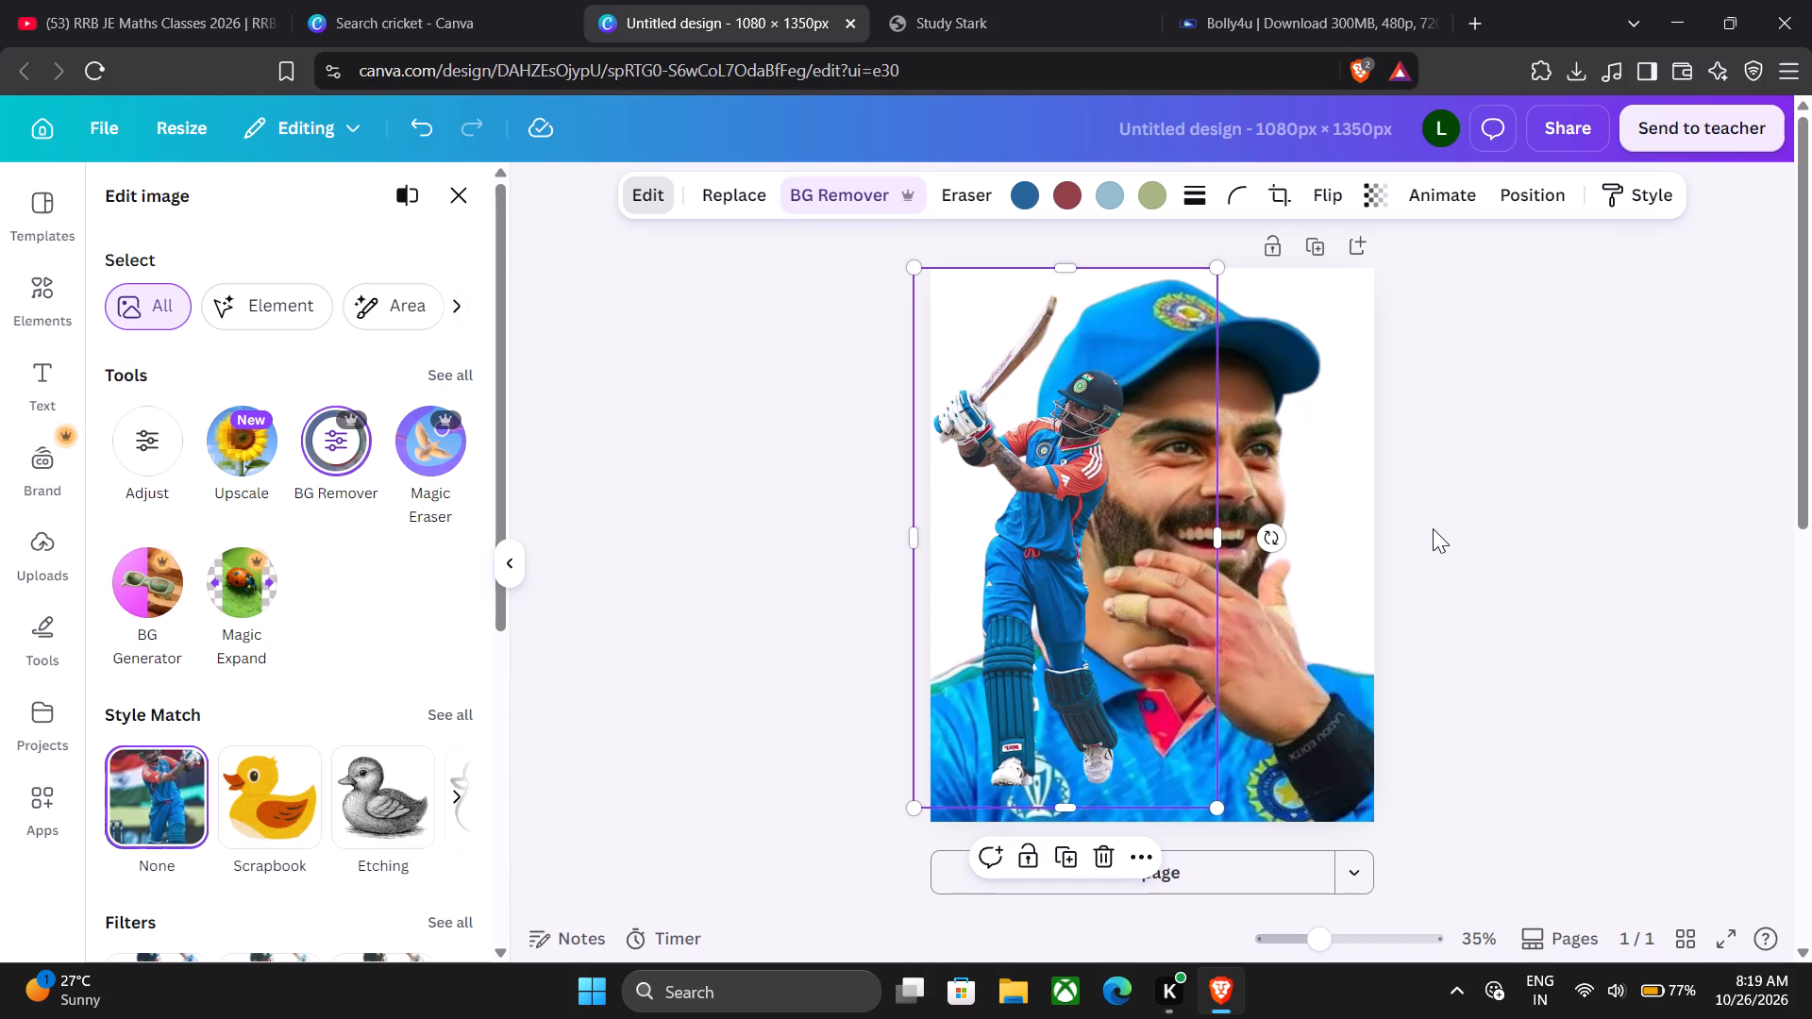
pyautogui.click(1425, 530)
pyautogui.click(709, 504)
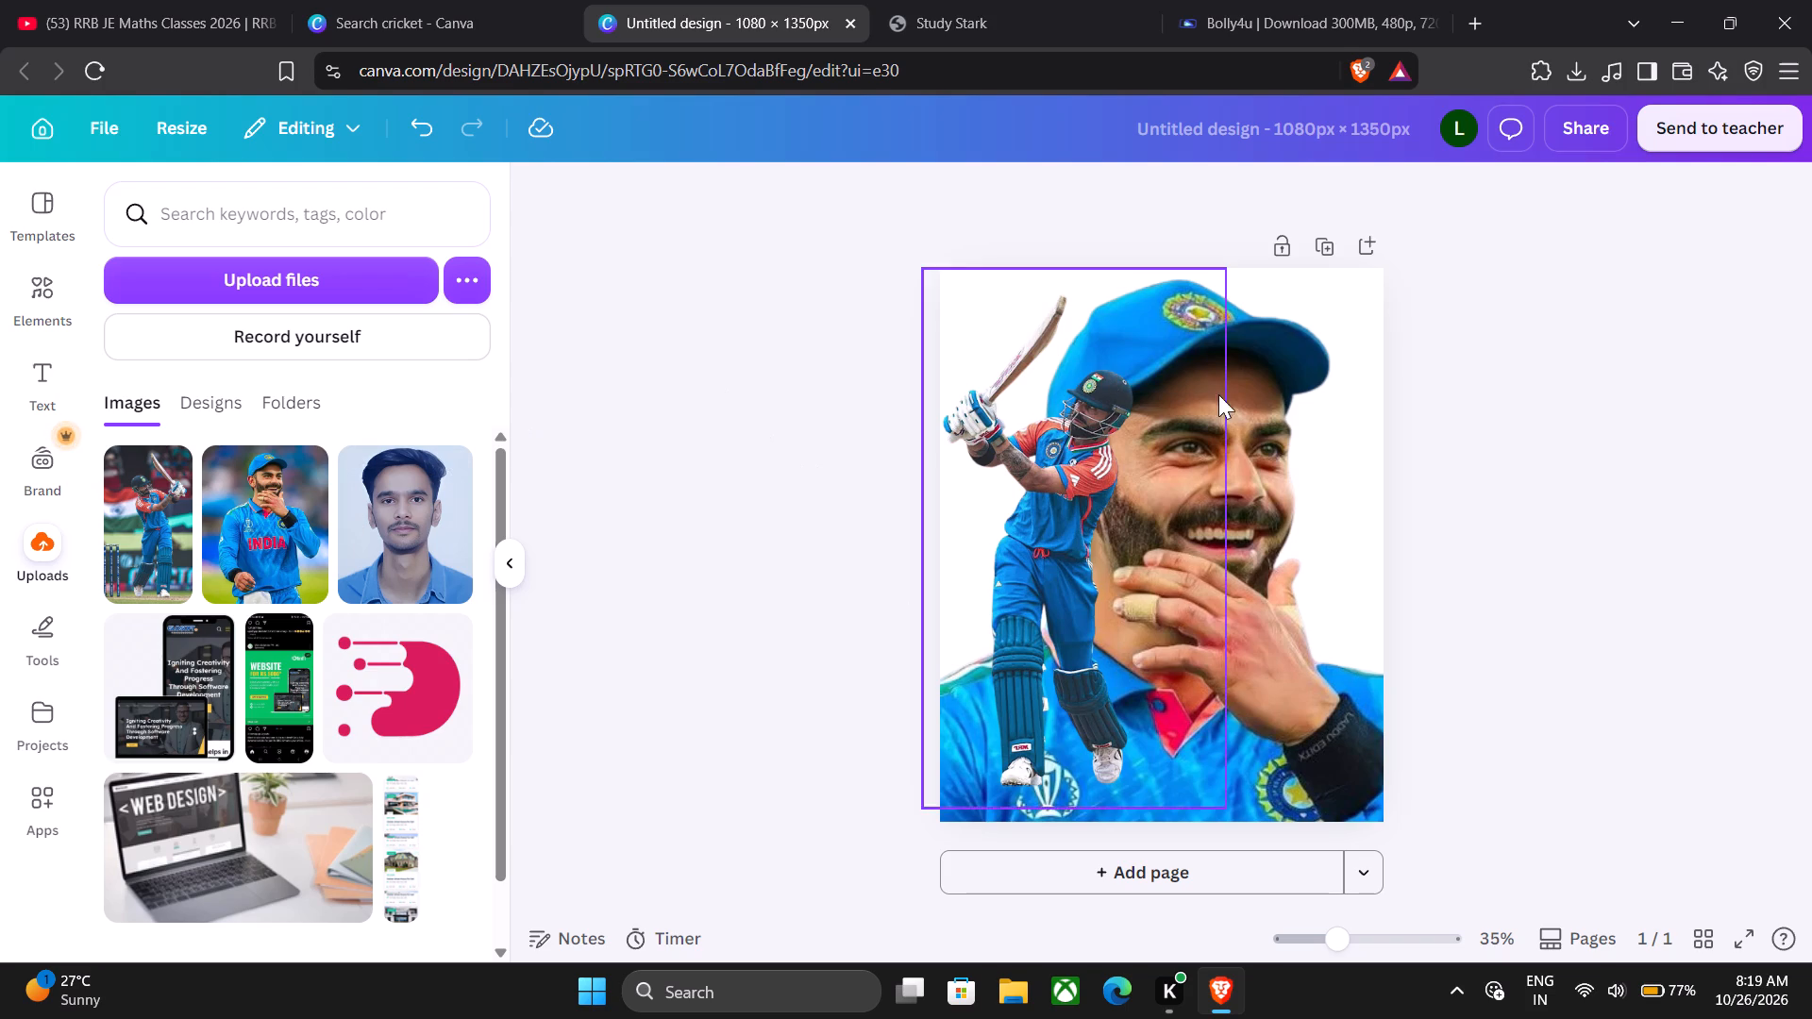
# Enlarge the batsman cutout slightly and move it down so its frame meets the page's bottom edge, keeping the bat inside the page.
pyautogui.click(1176, 424)
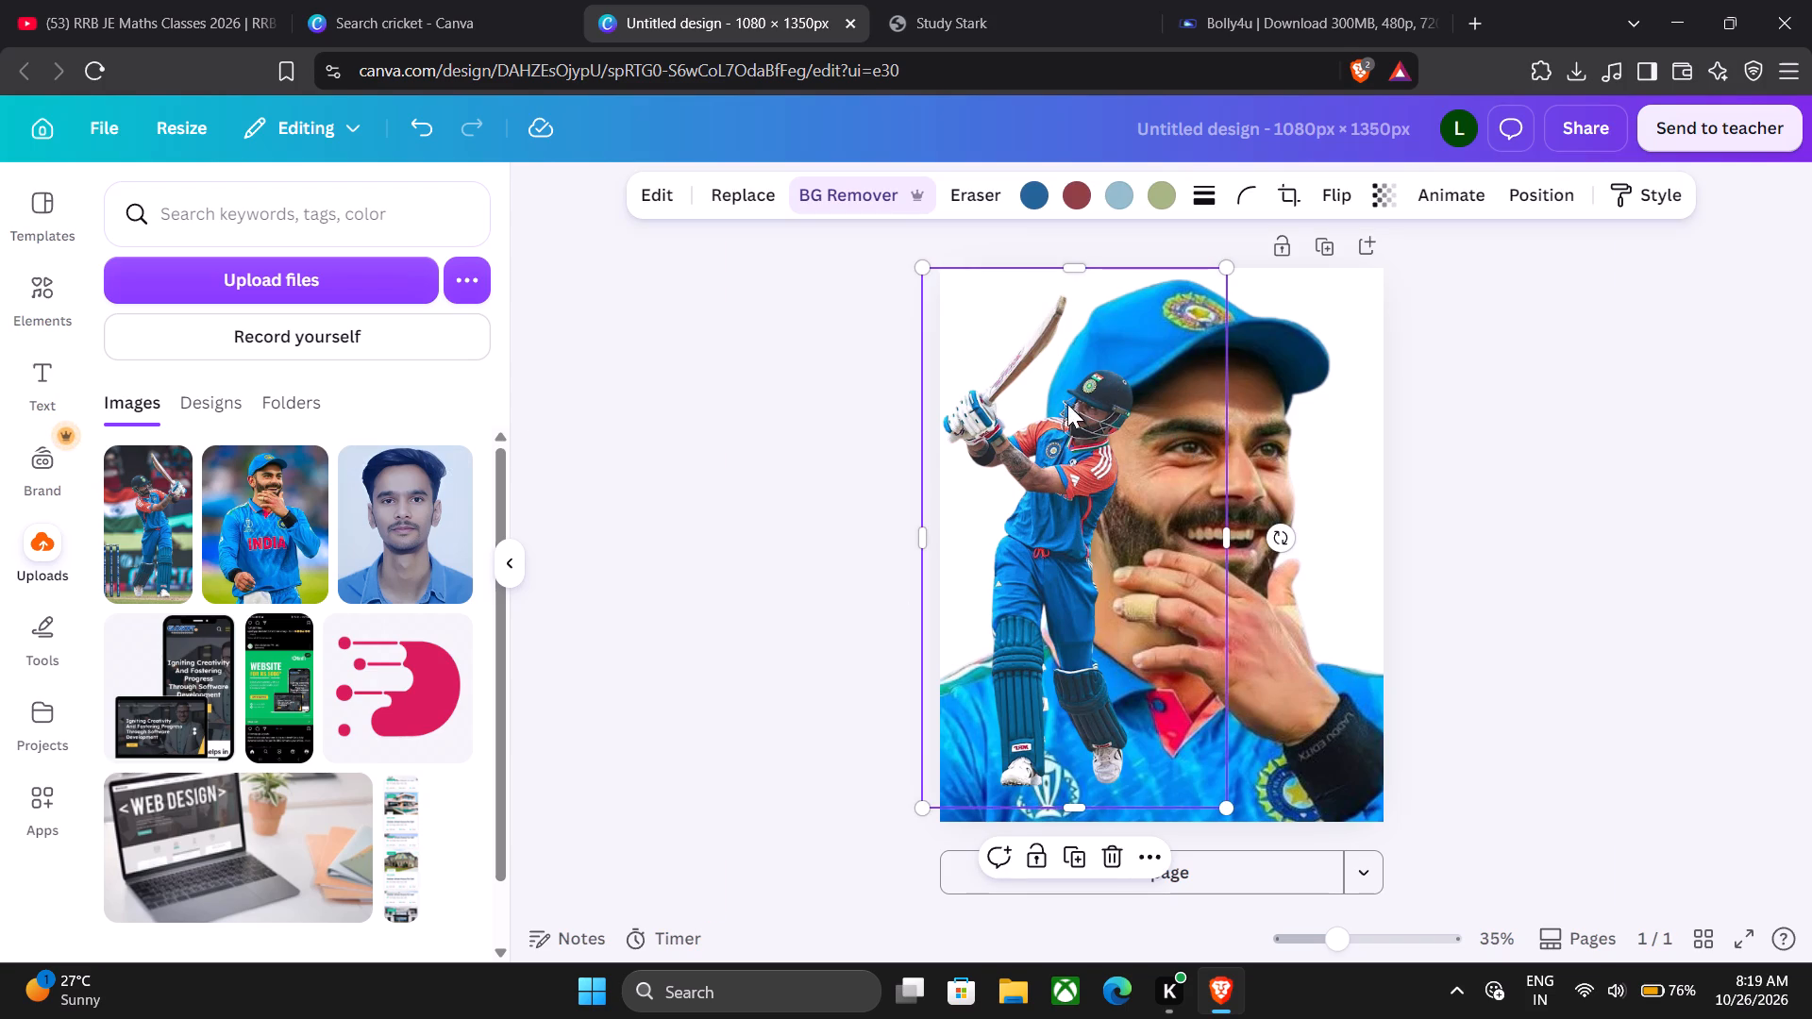
pyautogui.moveTo(1224, 262); pyautogui.dragTo(1226, 260)
pyautogui.moveTo(1226, 260); pyautogui.dragTo(1240, 243)
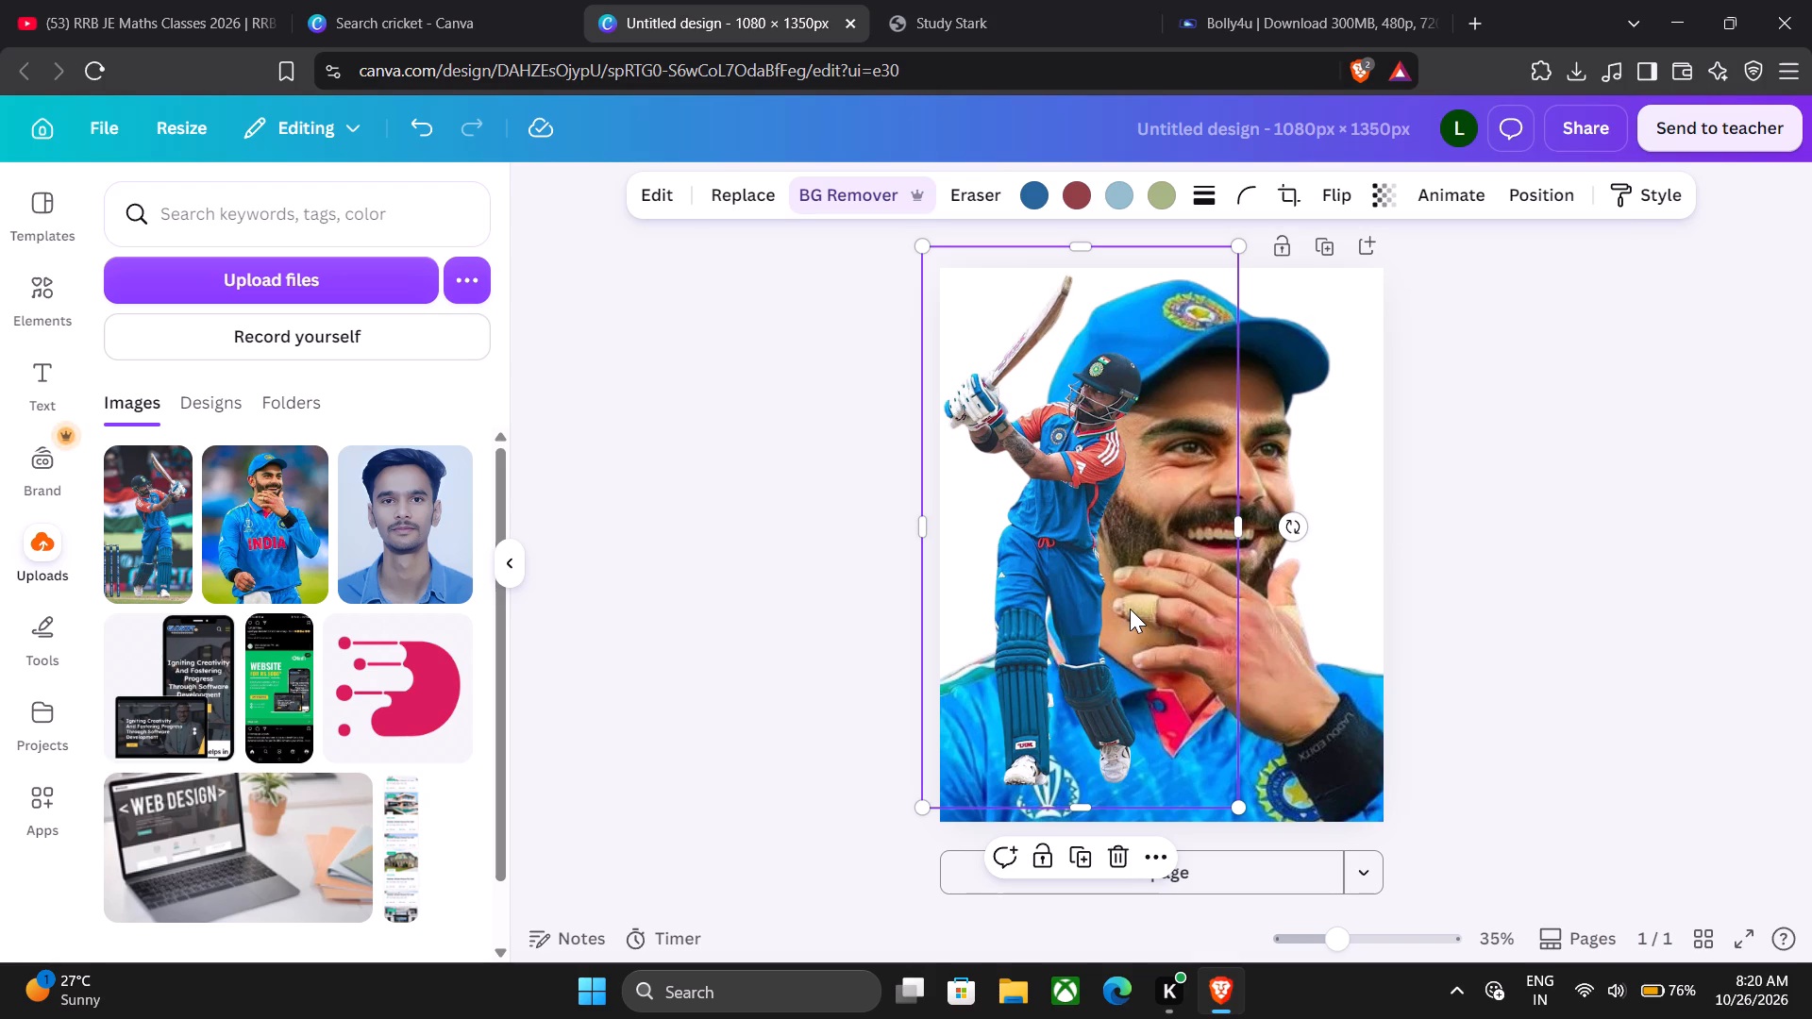
pyautogui.moveTo(1130, 609); pyautogui.dragTo(1129, 614)
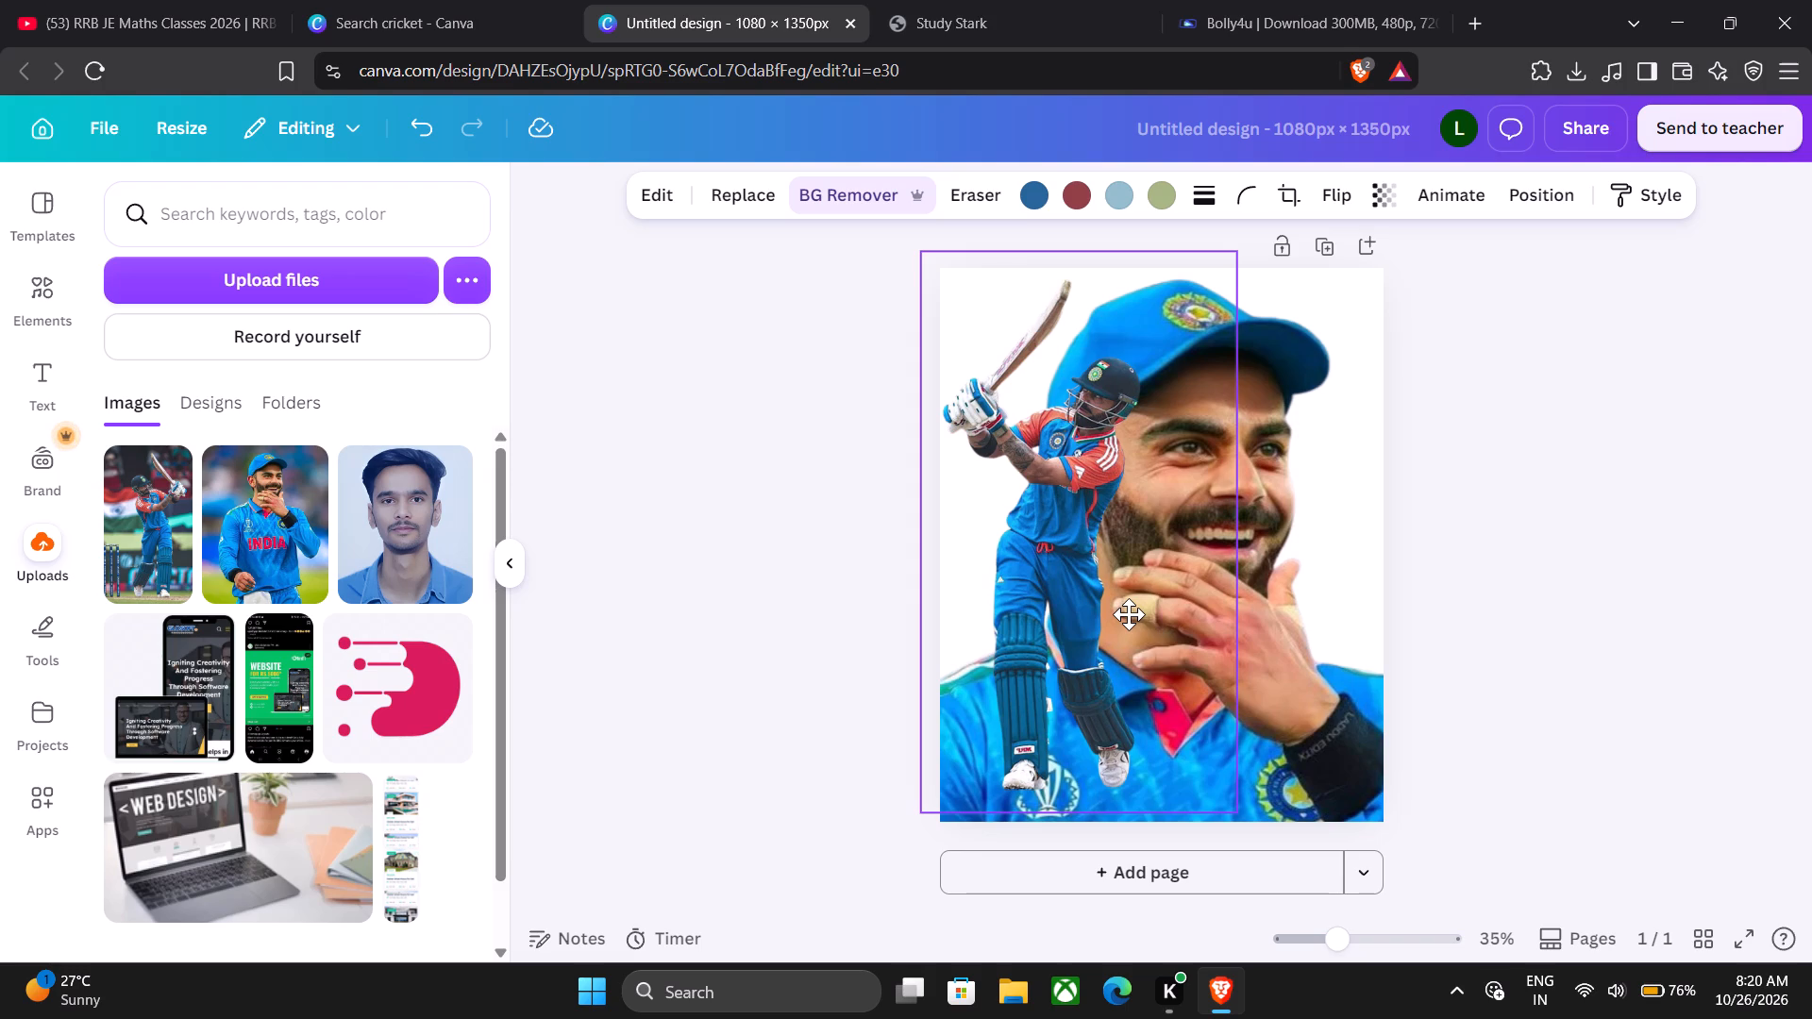
pyautogui.moveTo(1129, 614); pyautogui.dragTo(1132, 618)
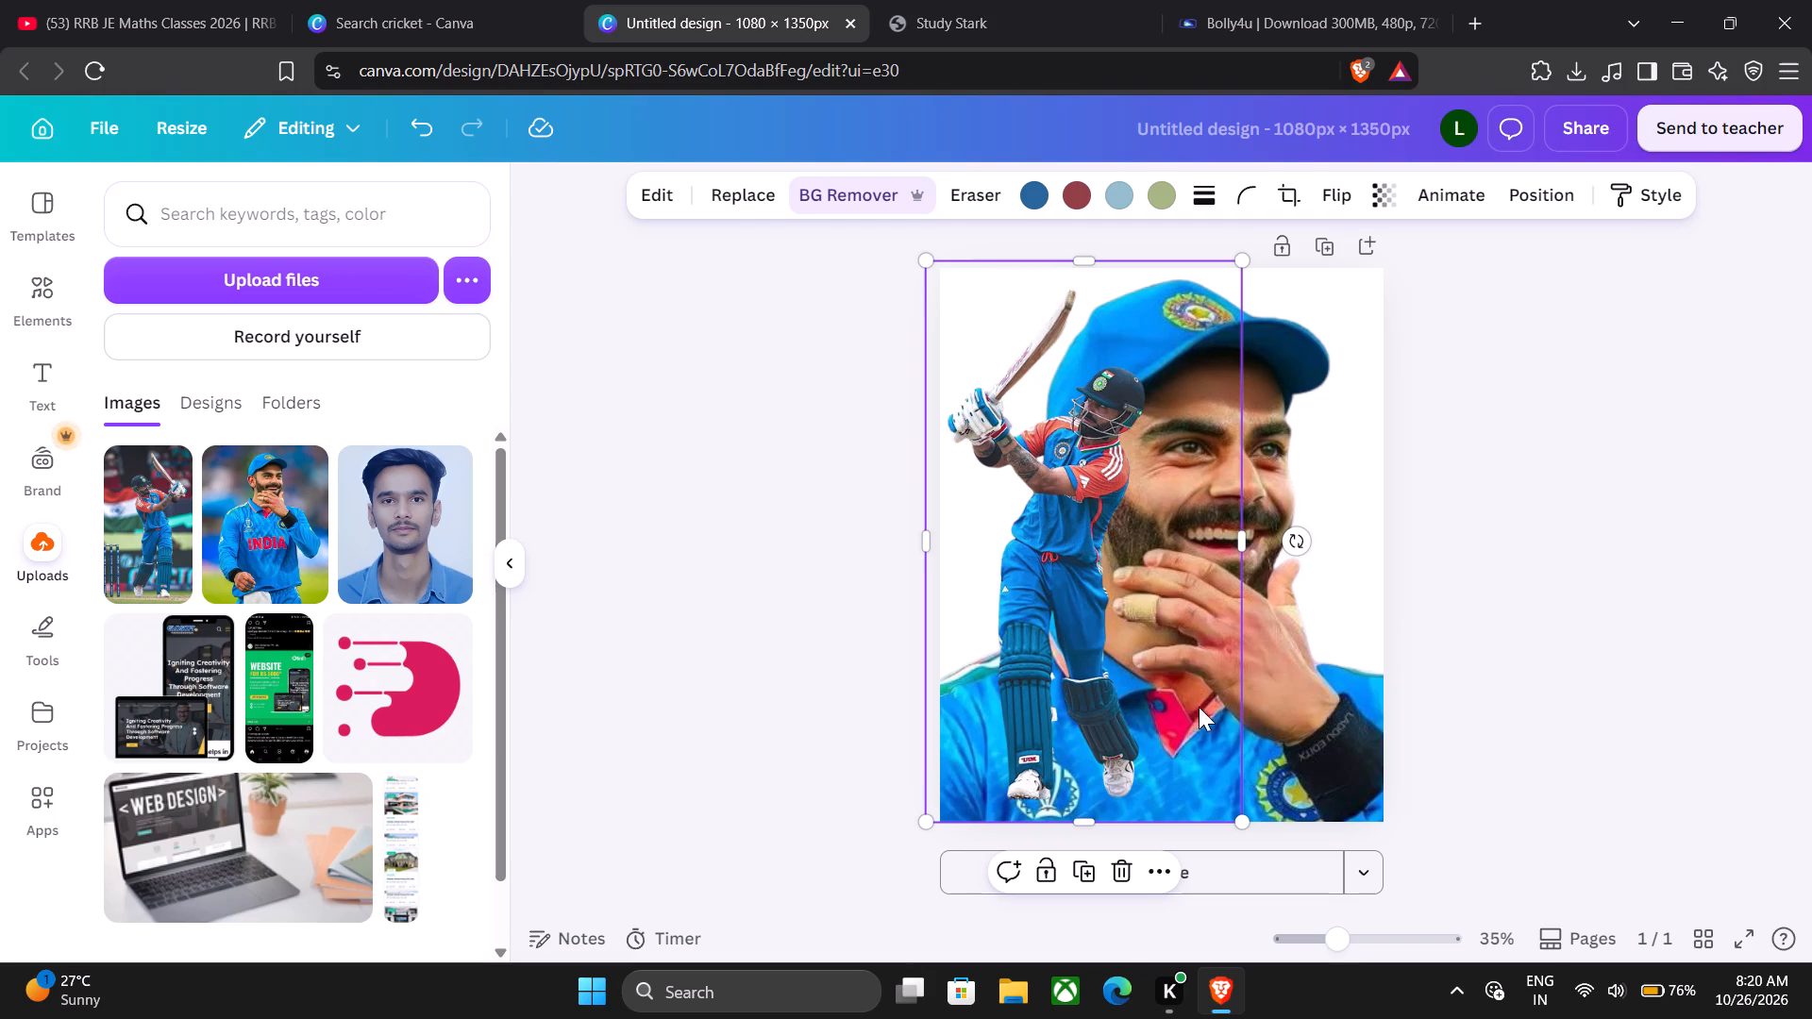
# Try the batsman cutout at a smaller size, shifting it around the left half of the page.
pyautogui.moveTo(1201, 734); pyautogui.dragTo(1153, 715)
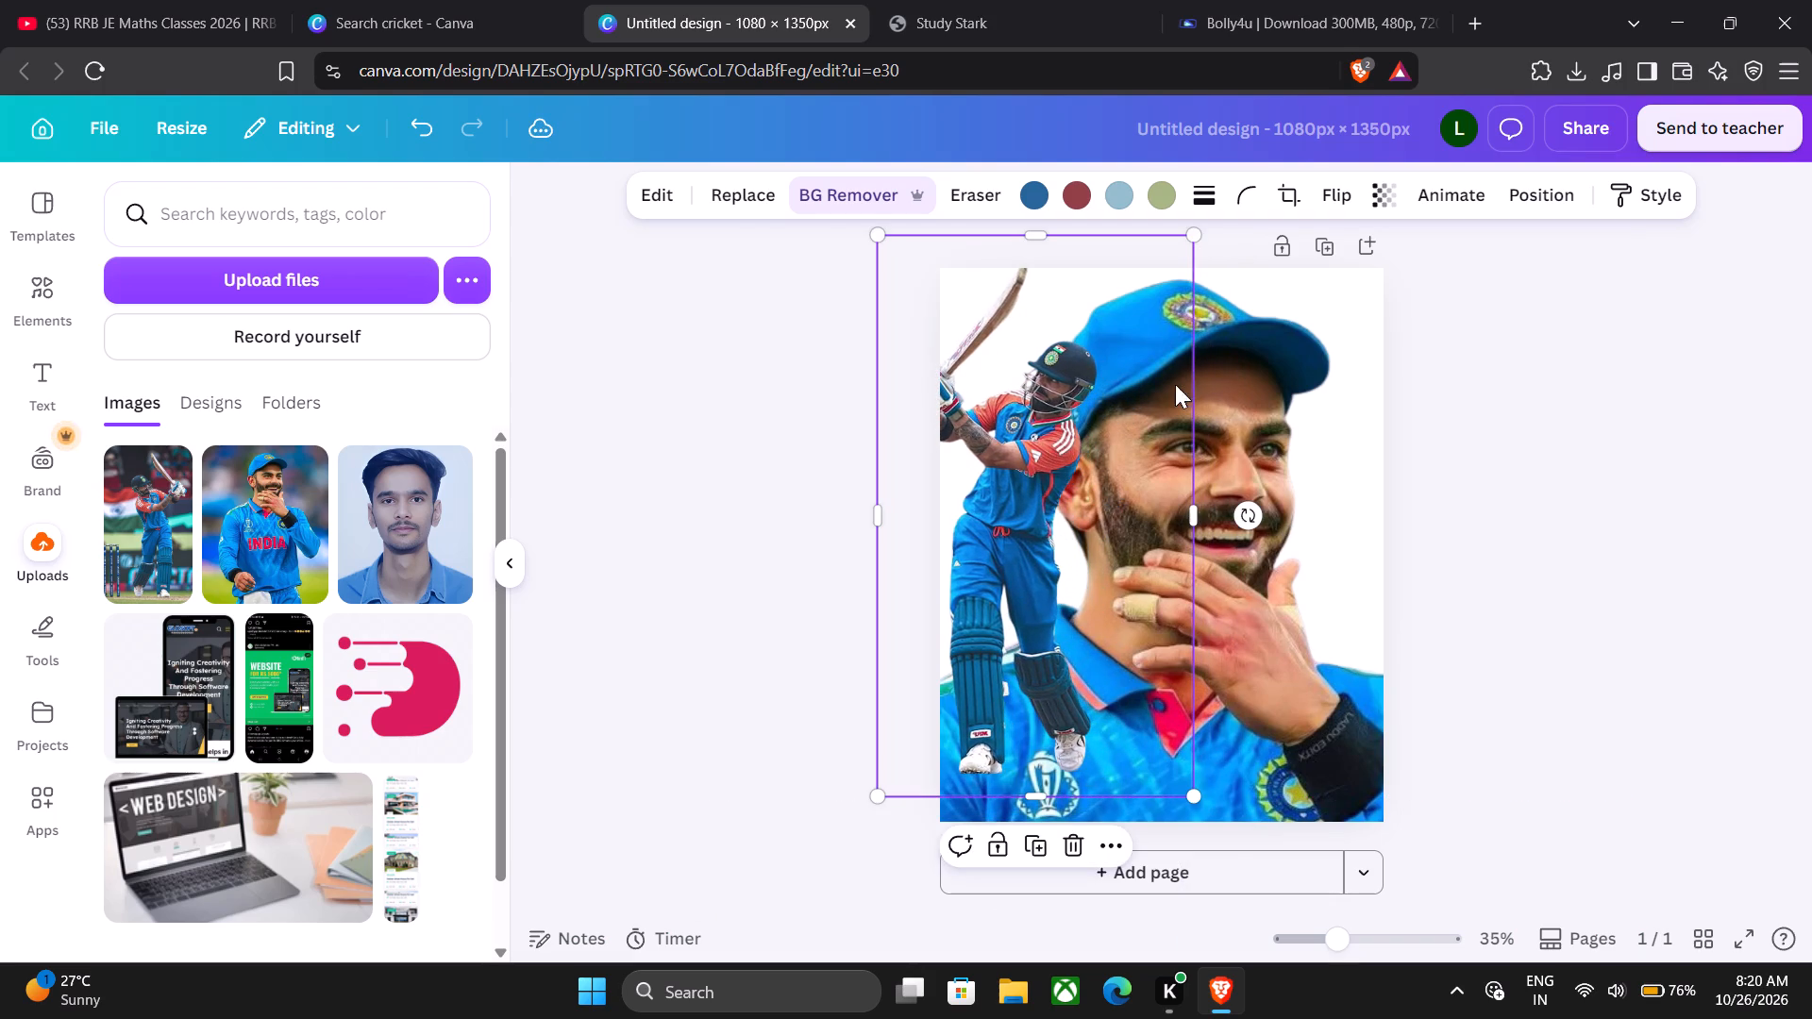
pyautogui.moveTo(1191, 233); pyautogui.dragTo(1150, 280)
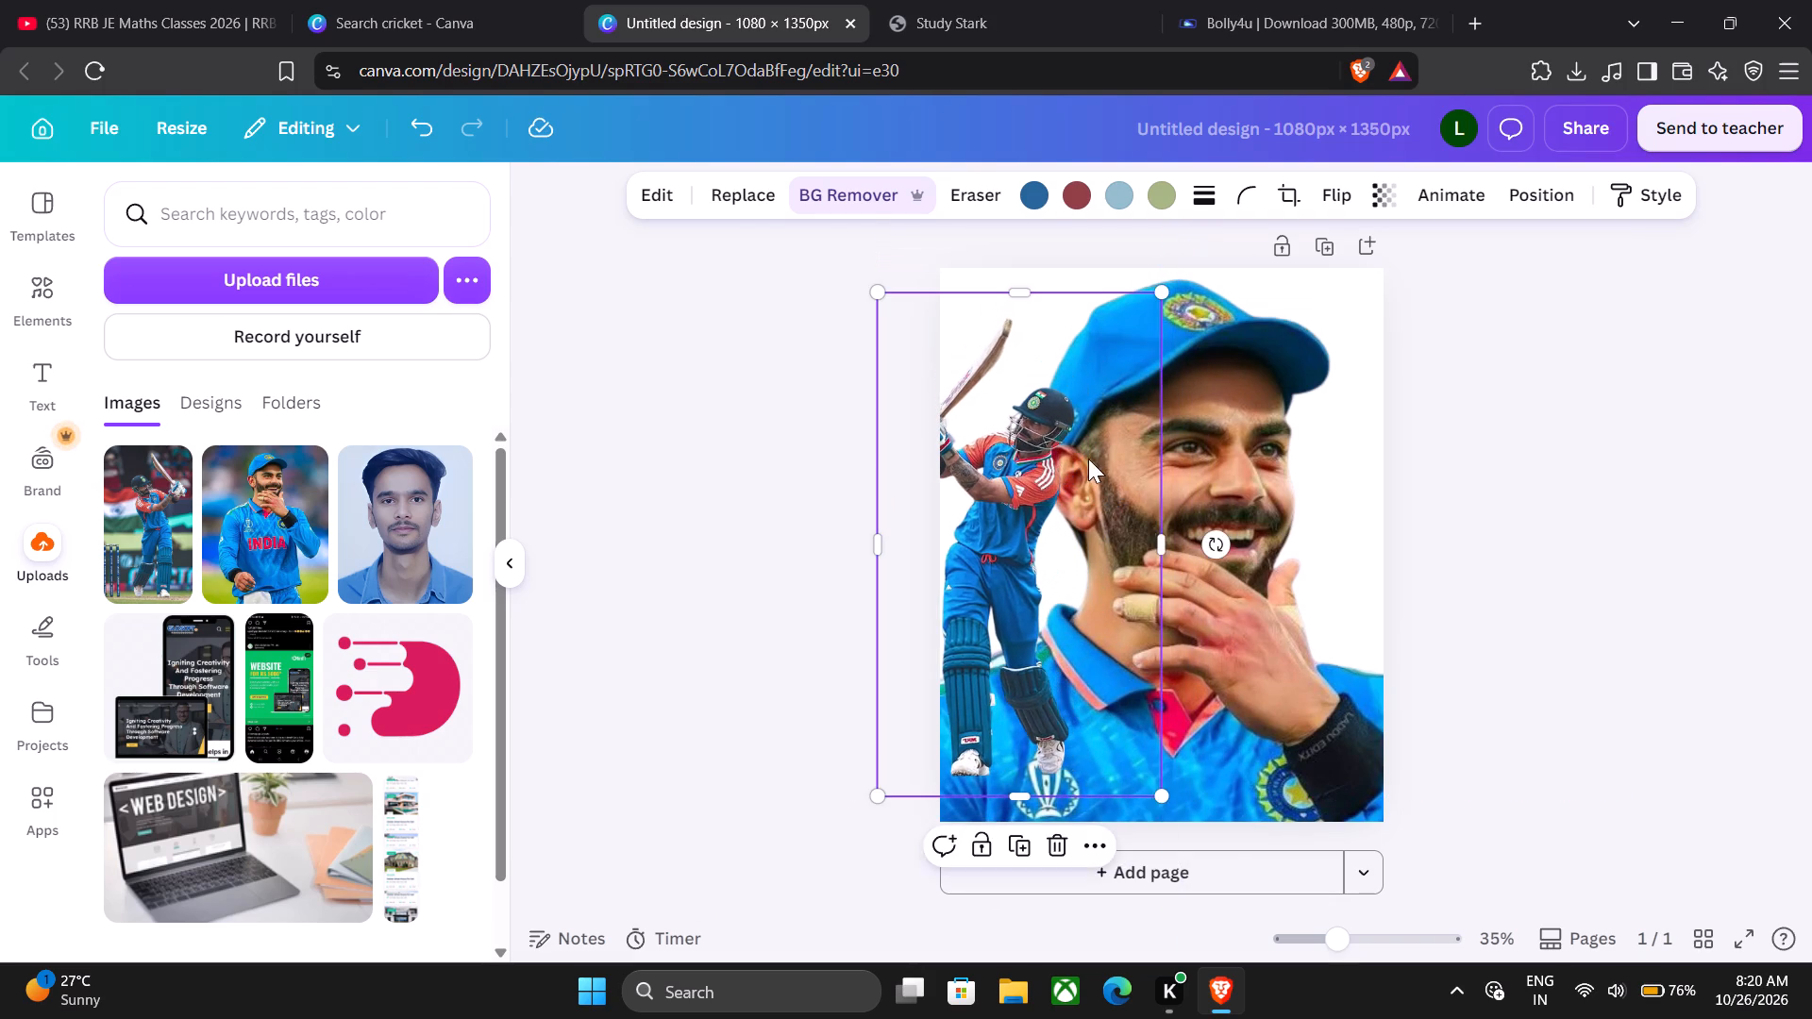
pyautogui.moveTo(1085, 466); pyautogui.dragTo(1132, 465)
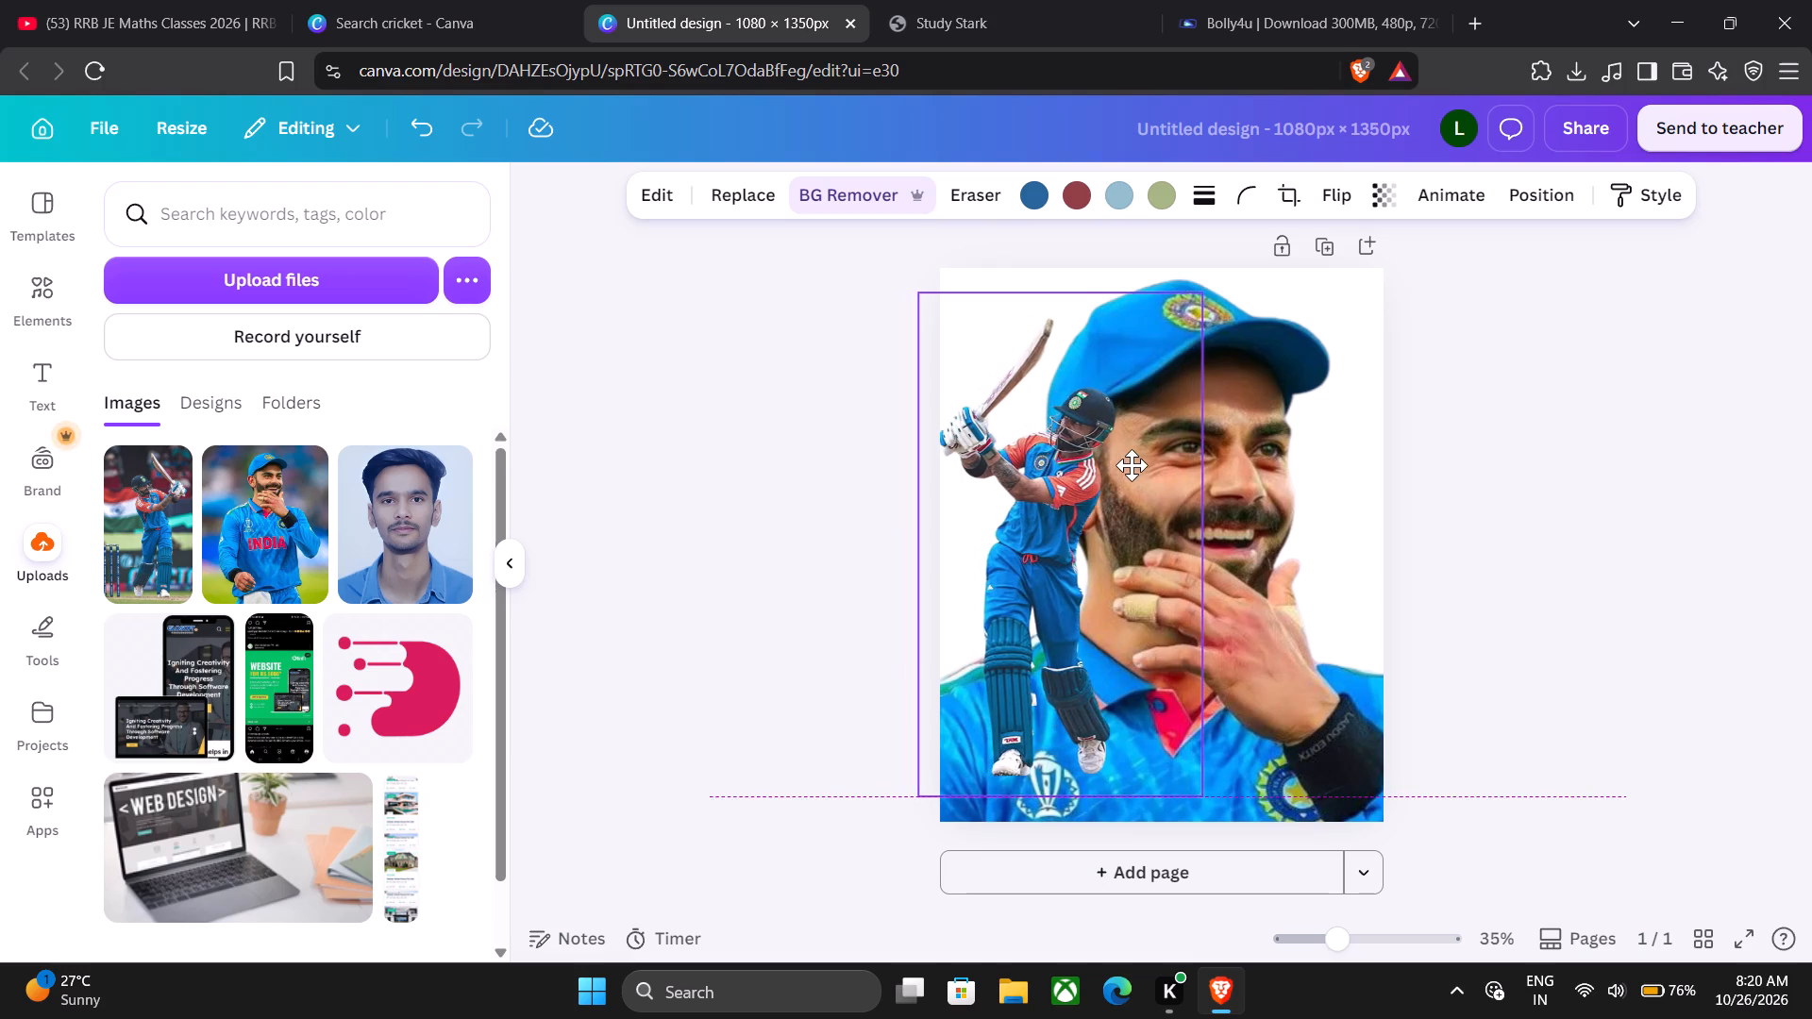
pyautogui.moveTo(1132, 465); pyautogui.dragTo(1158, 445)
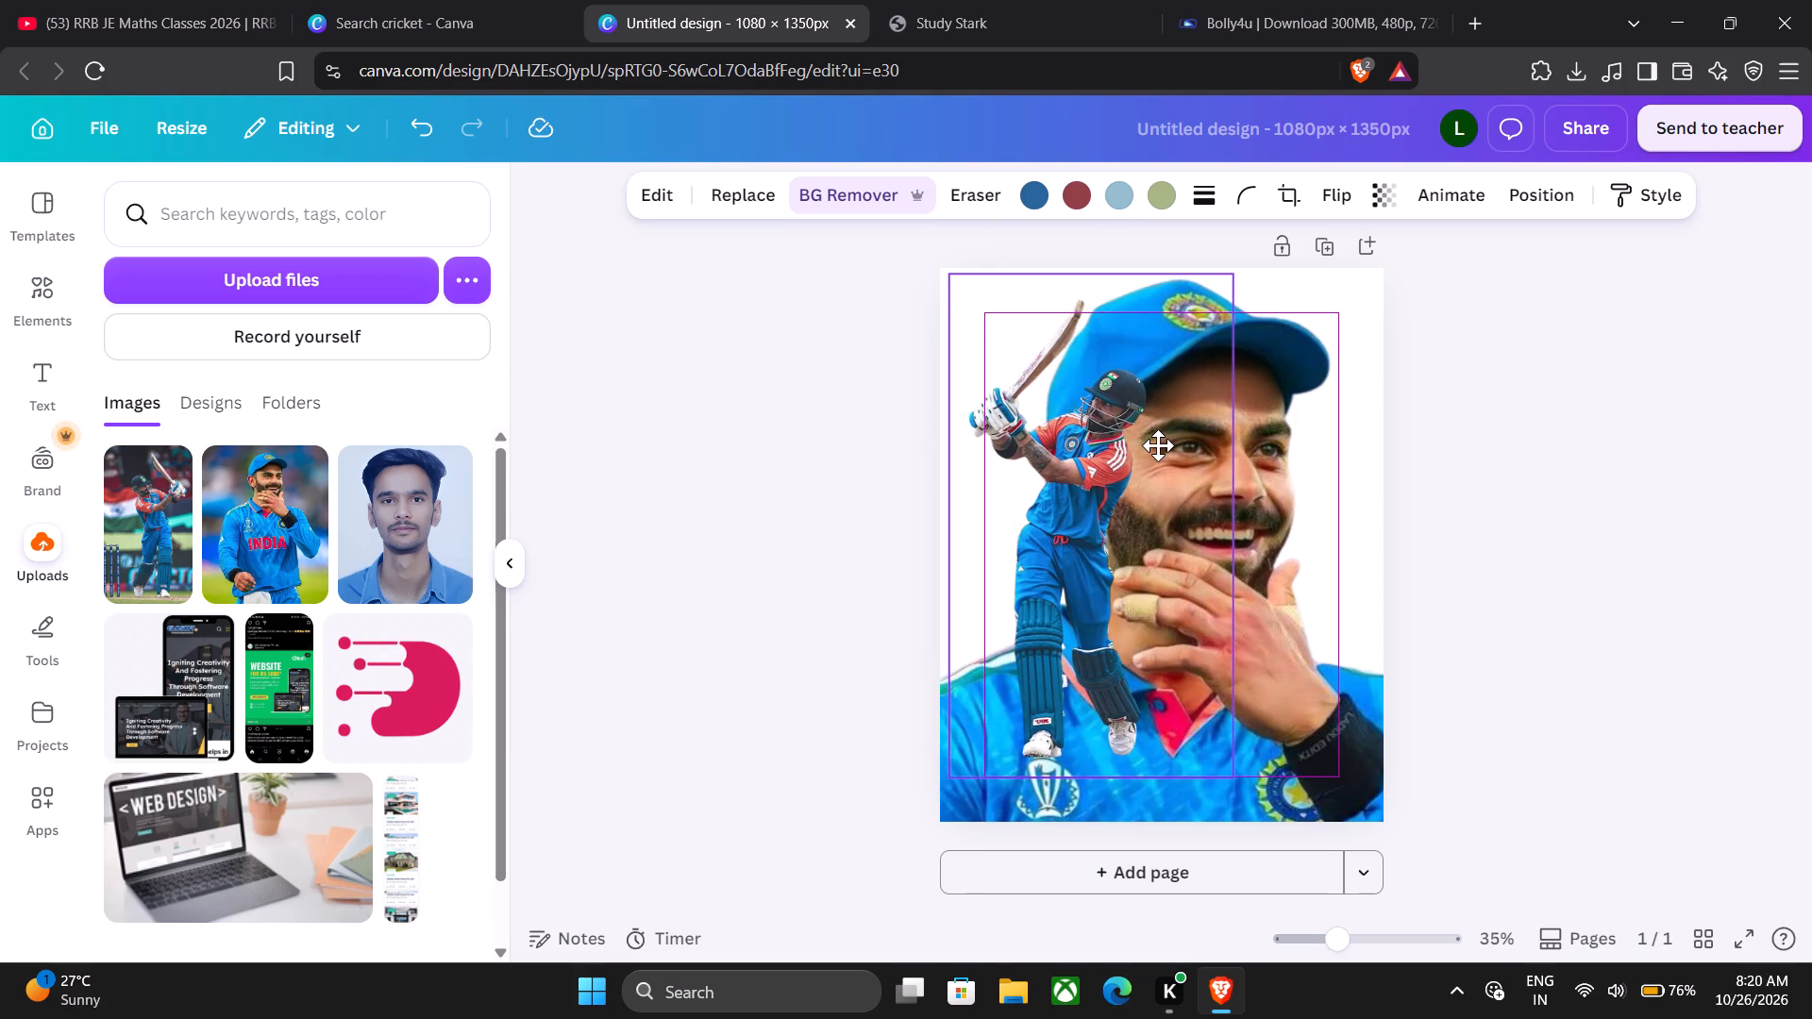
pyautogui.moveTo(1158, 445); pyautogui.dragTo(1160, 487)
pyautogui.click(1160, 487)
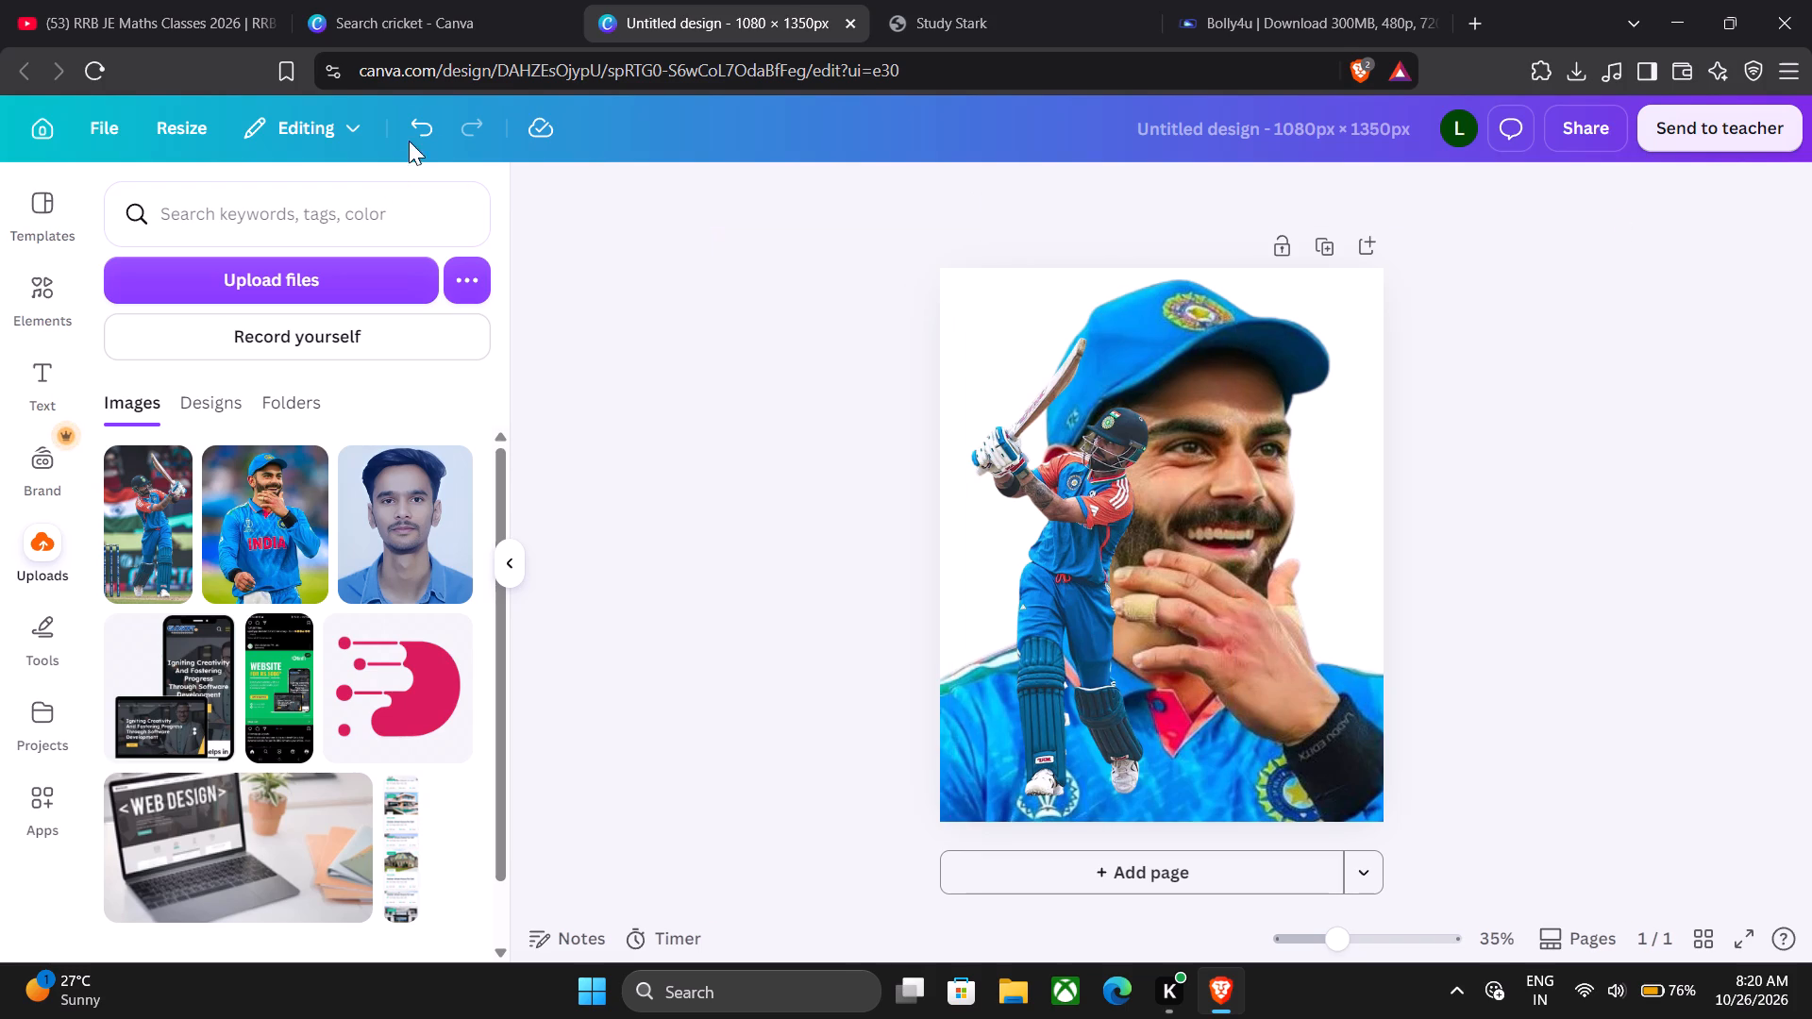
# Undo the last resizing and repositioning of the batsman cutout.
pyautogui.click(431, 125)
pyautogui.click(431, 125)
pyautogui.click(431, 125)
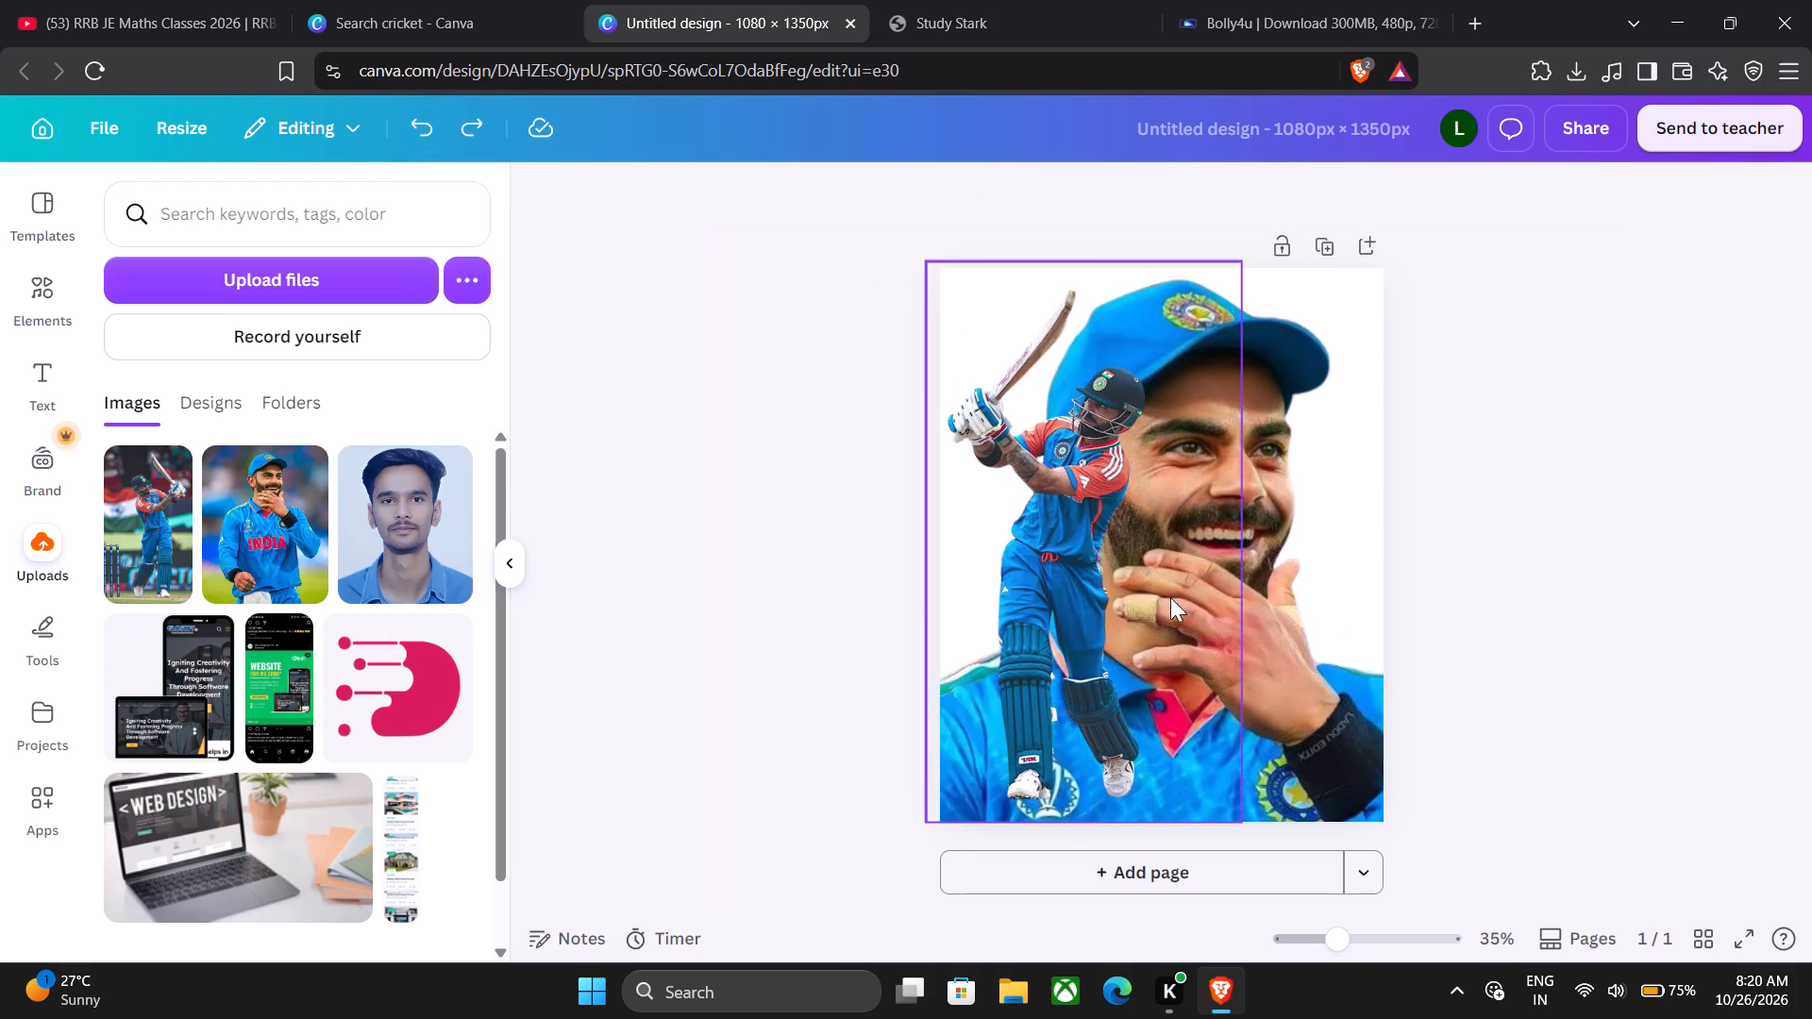
# Nudge the batsman cutout slightly to the right, keeping its frame on the page's bottom edge, and deselect it.
pyautogui.click(1020, 566)
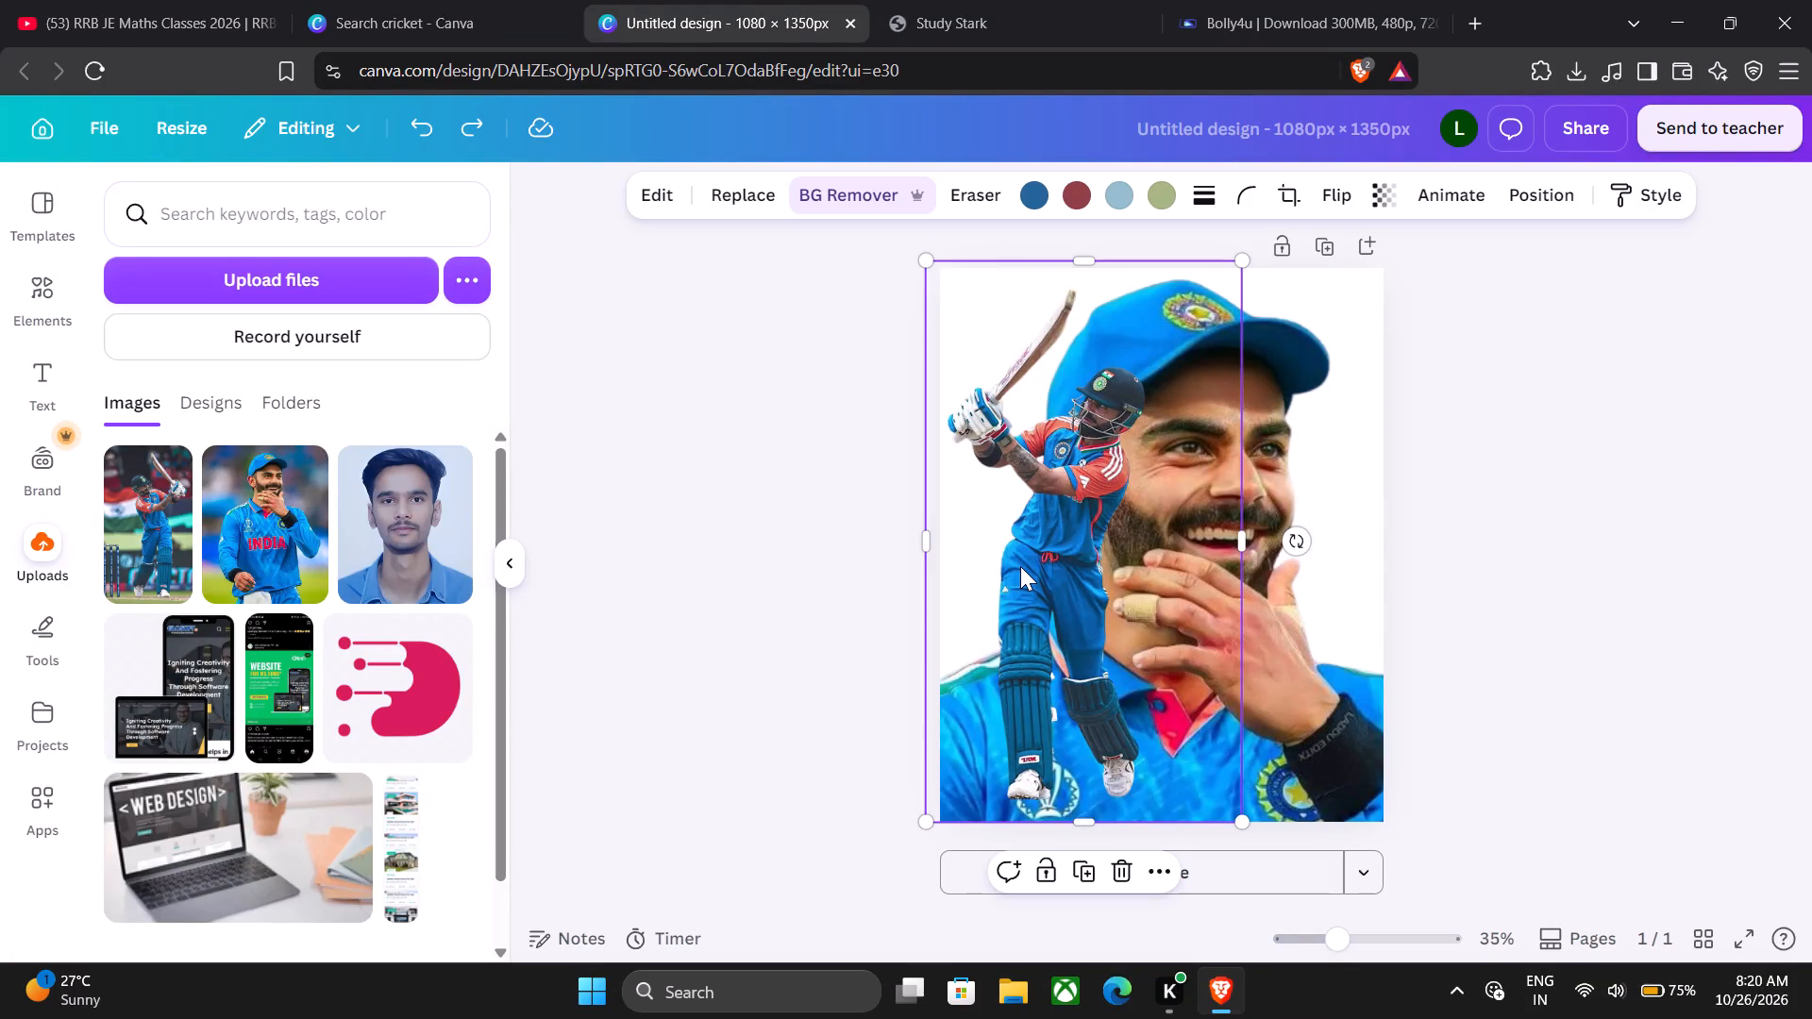
pyautogui.press('Right')
pyautogui.press('Right')
pyautogui.press('Right')
pyautogui.click(1027, 560)
pyautogui.click(1030, 546)
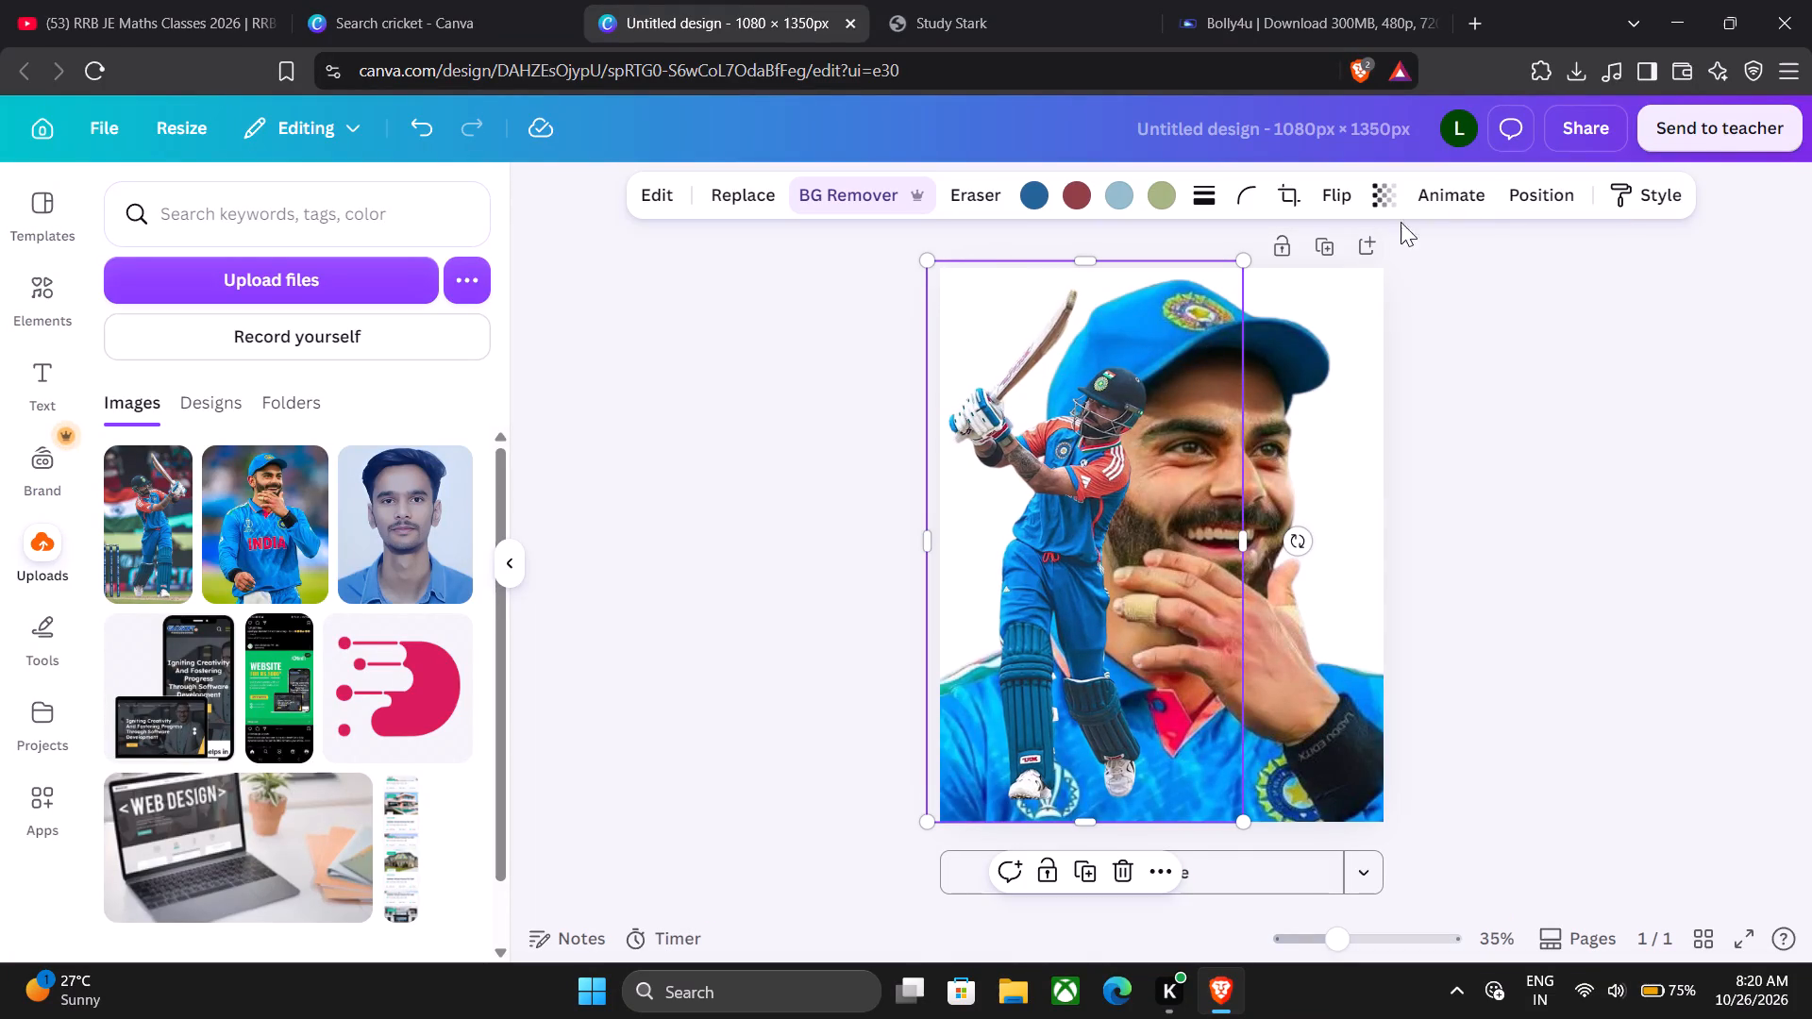
pyautogui.click(1510, 202)
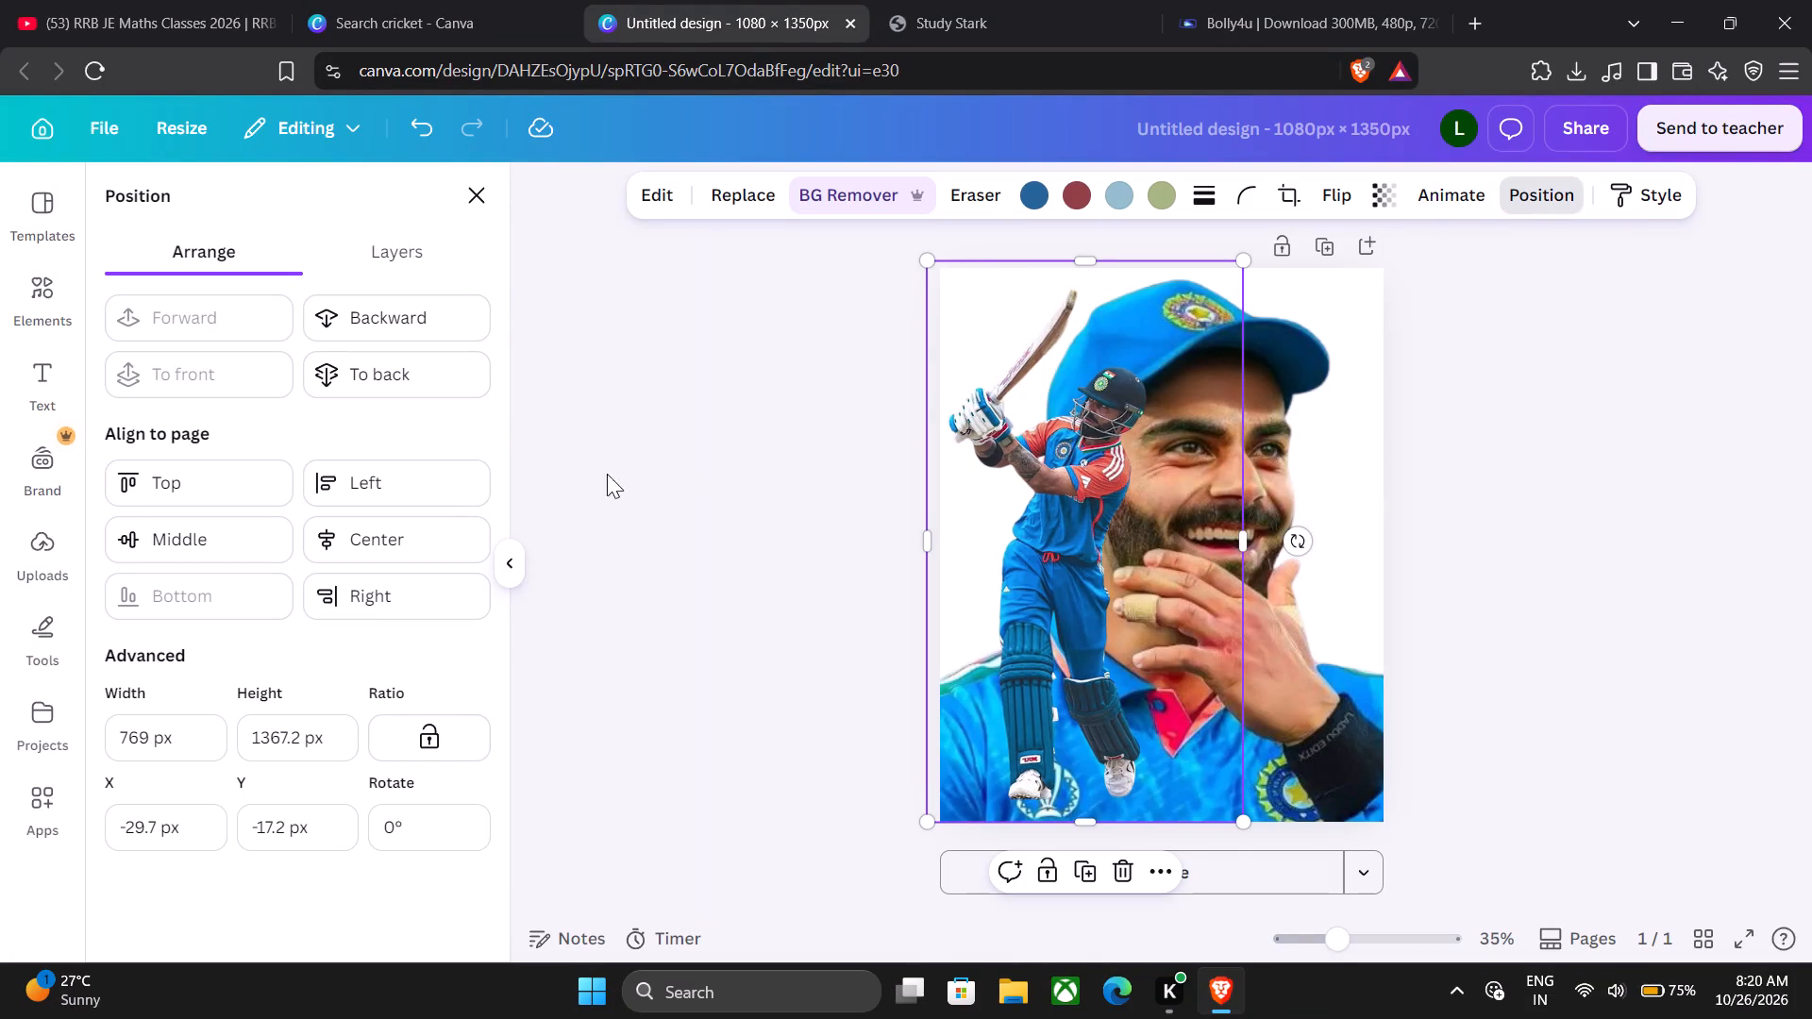
pyautogui.moveTo(1201, 446); pyautogui.dragTo(1211, 447)
pyautogui.moveTo(1211, 447); pyautogui.dragTo(1200, 448)
pyautogui.click(1402, 480)
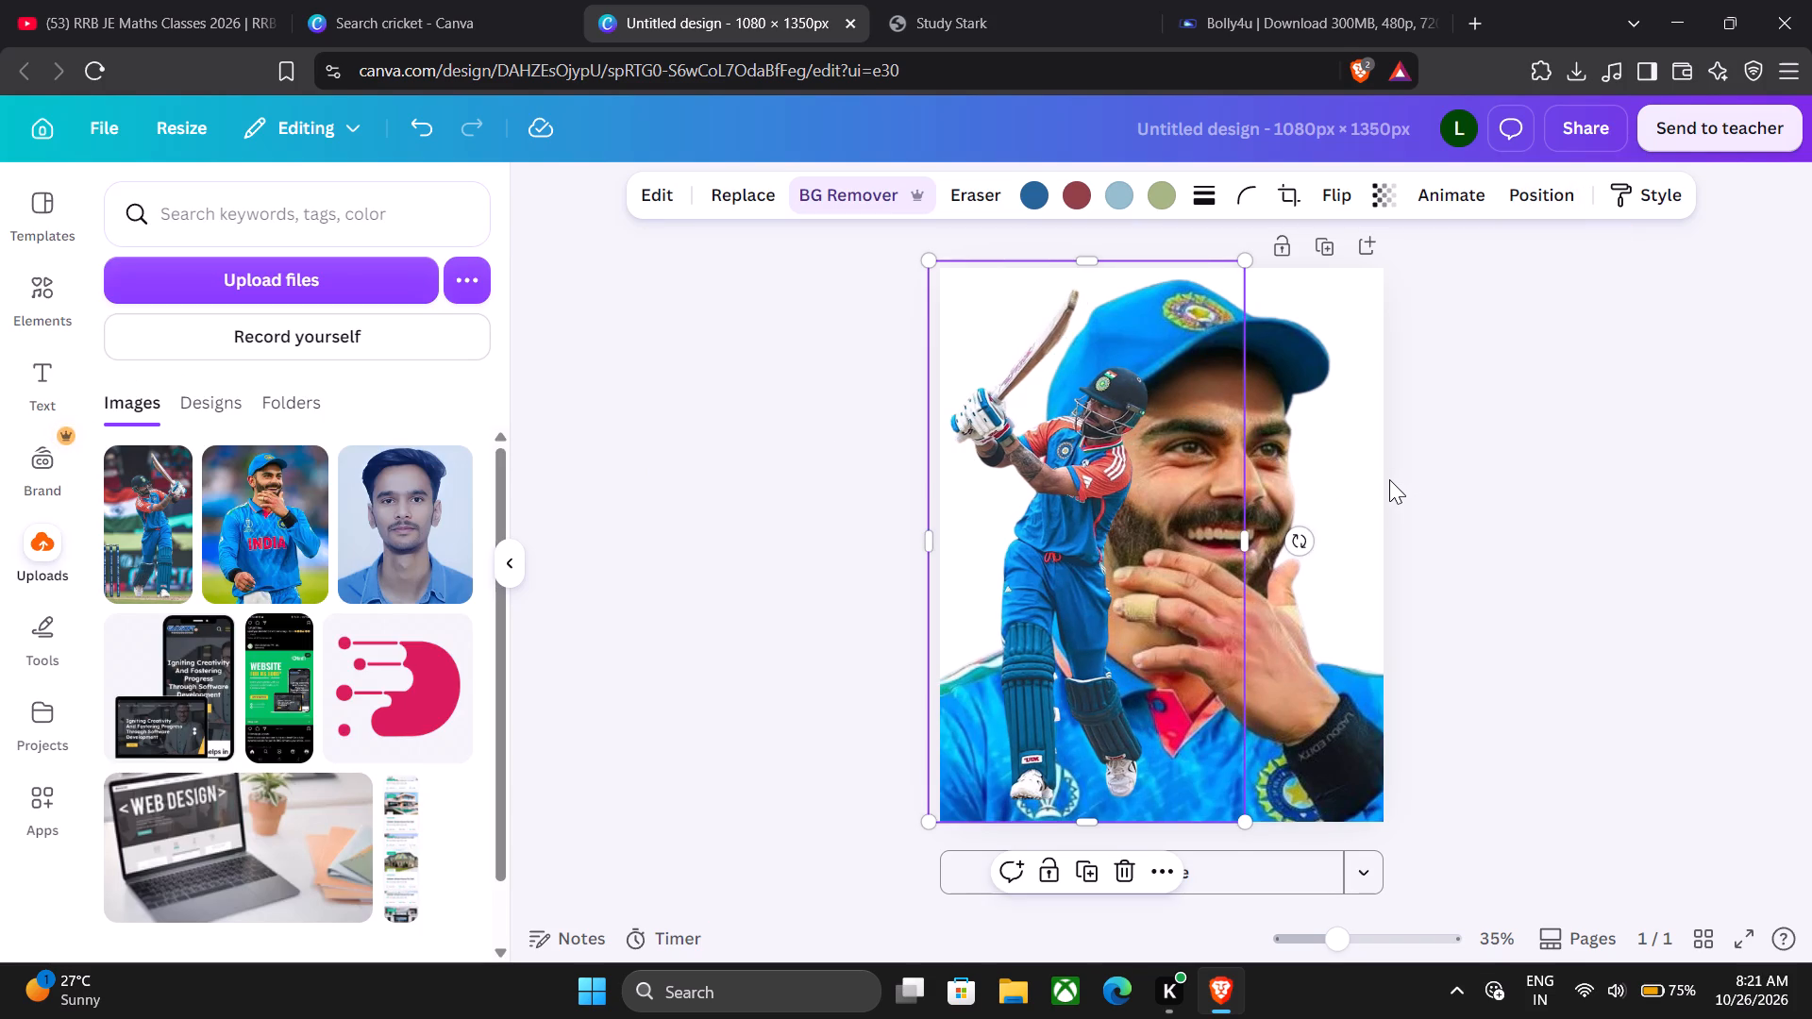
pyautogui.moveTo(649, 411); pyautogui.dragTo(641, 412)
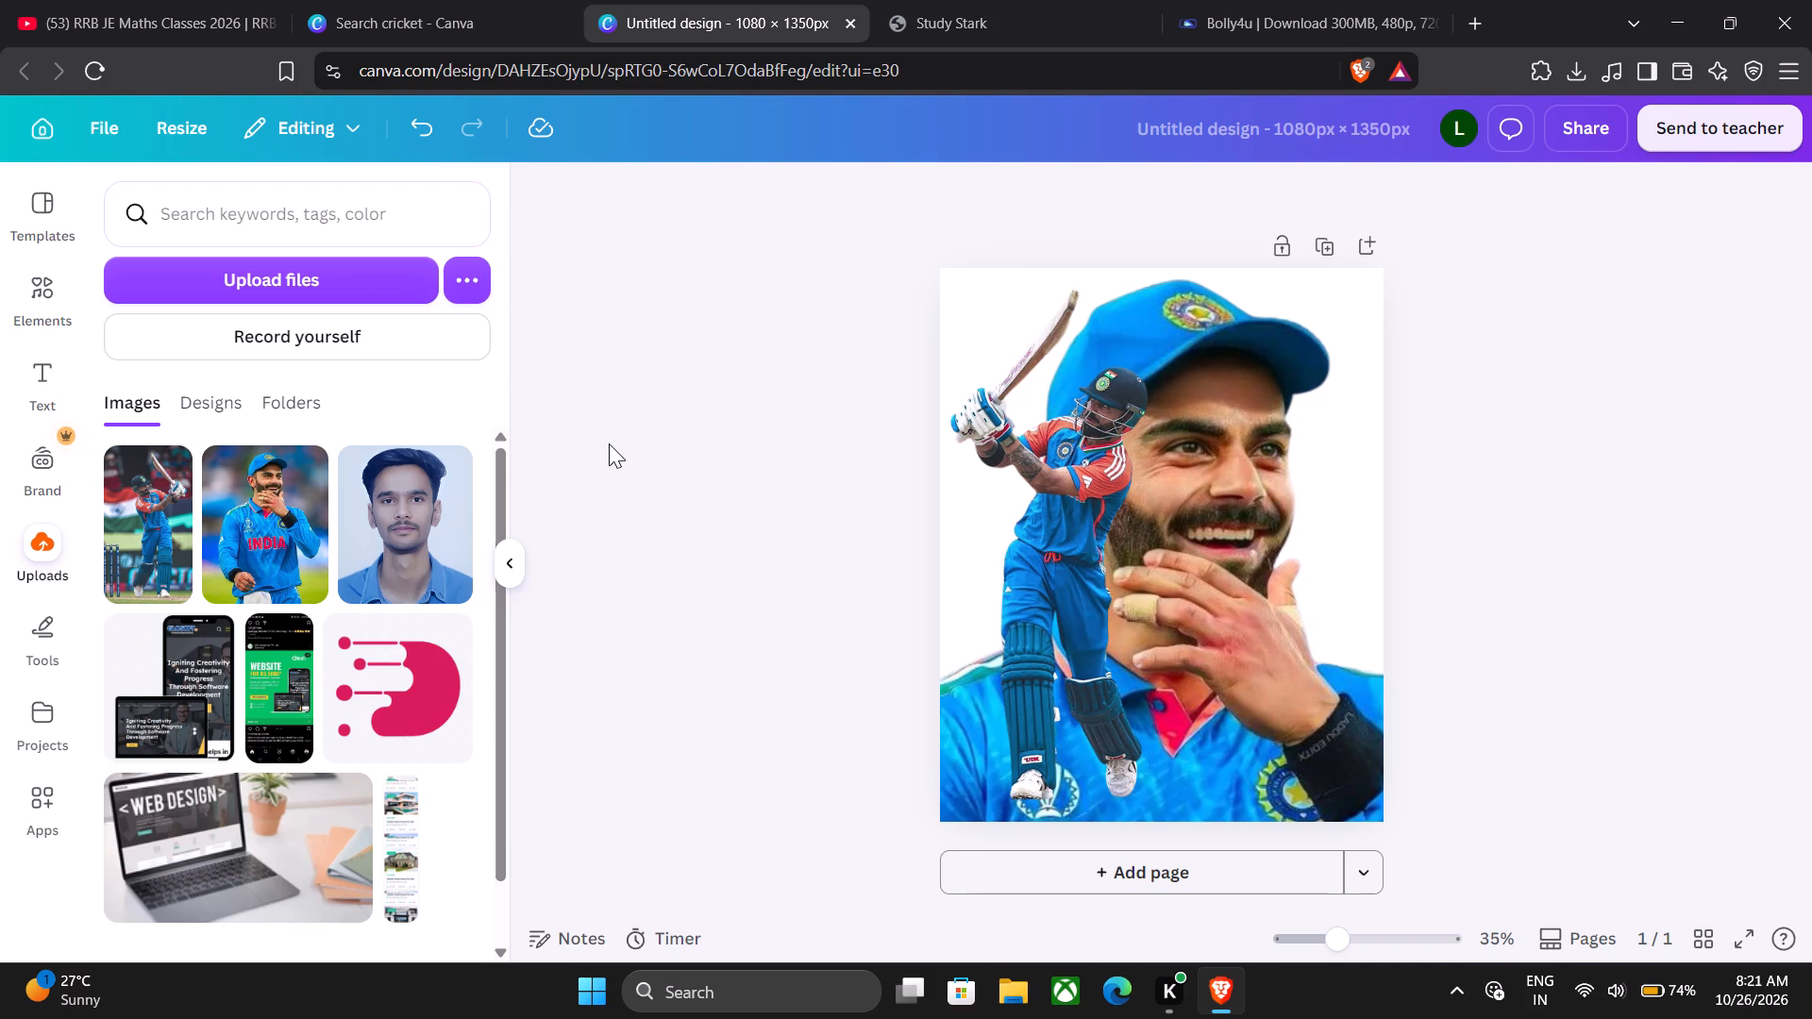
# Search the elements library for "blue gradient background" and limit the results to graphics.
pyautogui.click(15, 308)
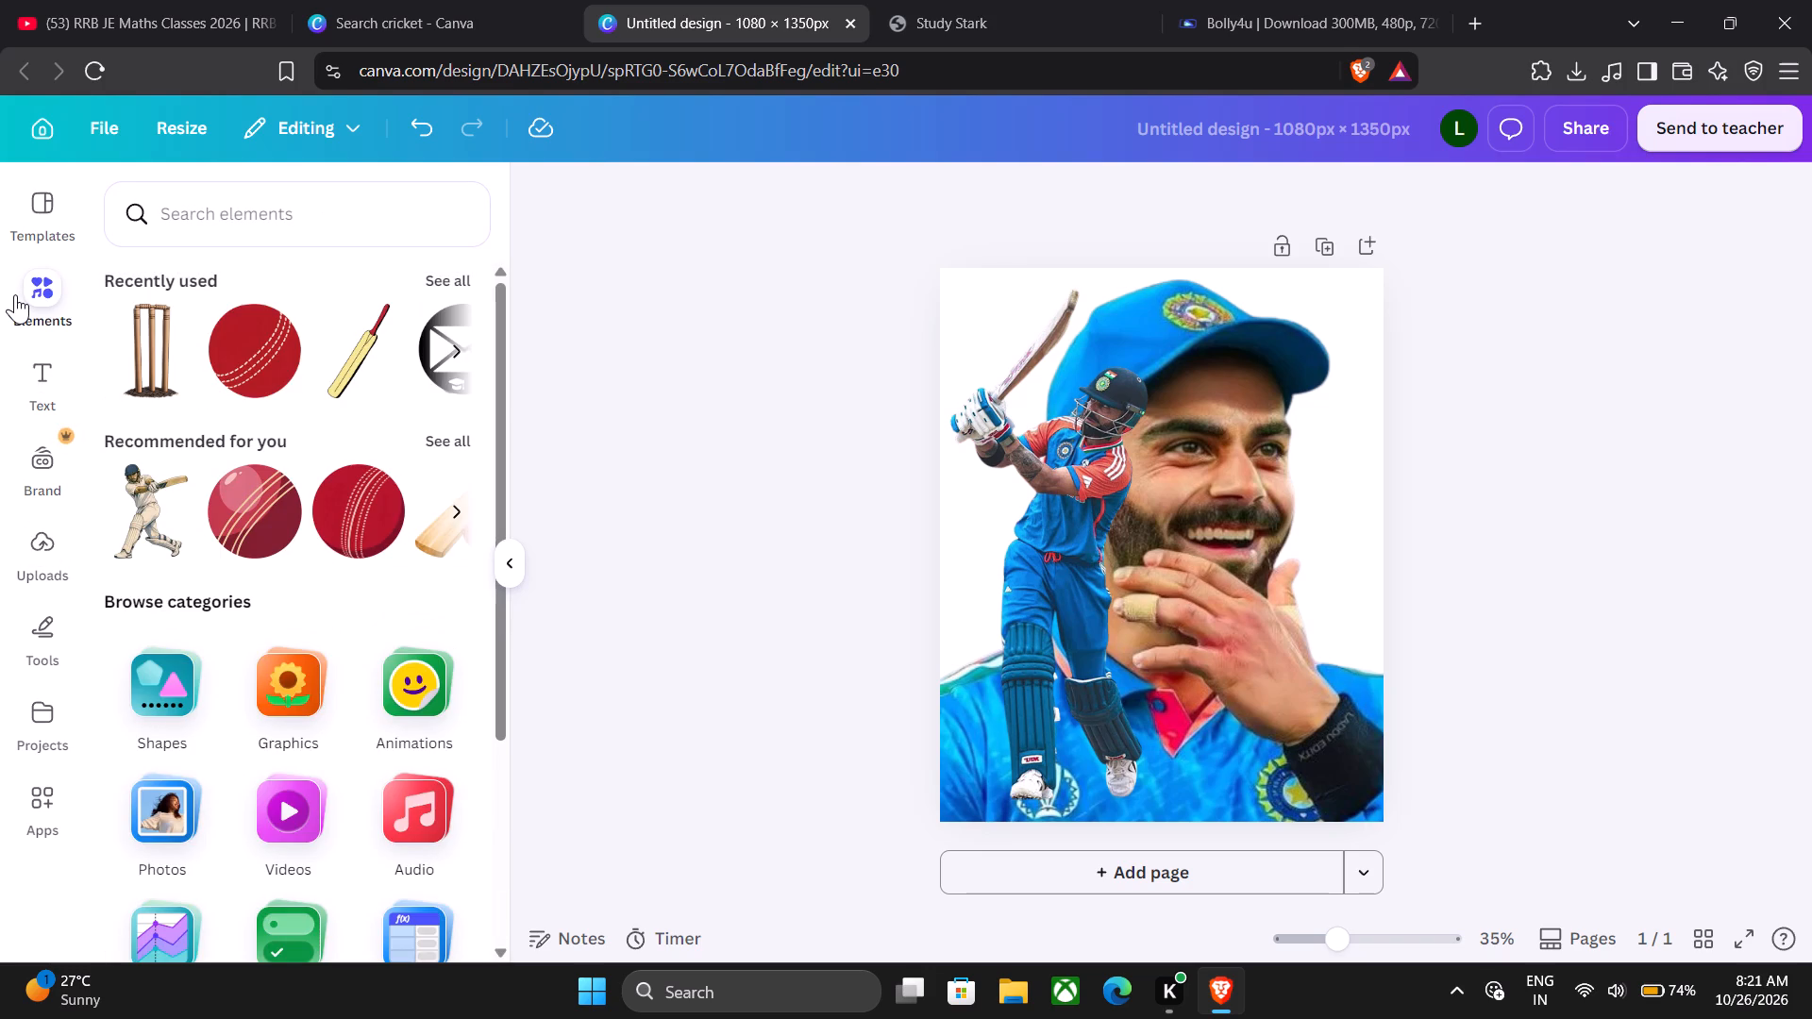
pyautogui.click(226, 213)
pyautogui.write('blue gradient')
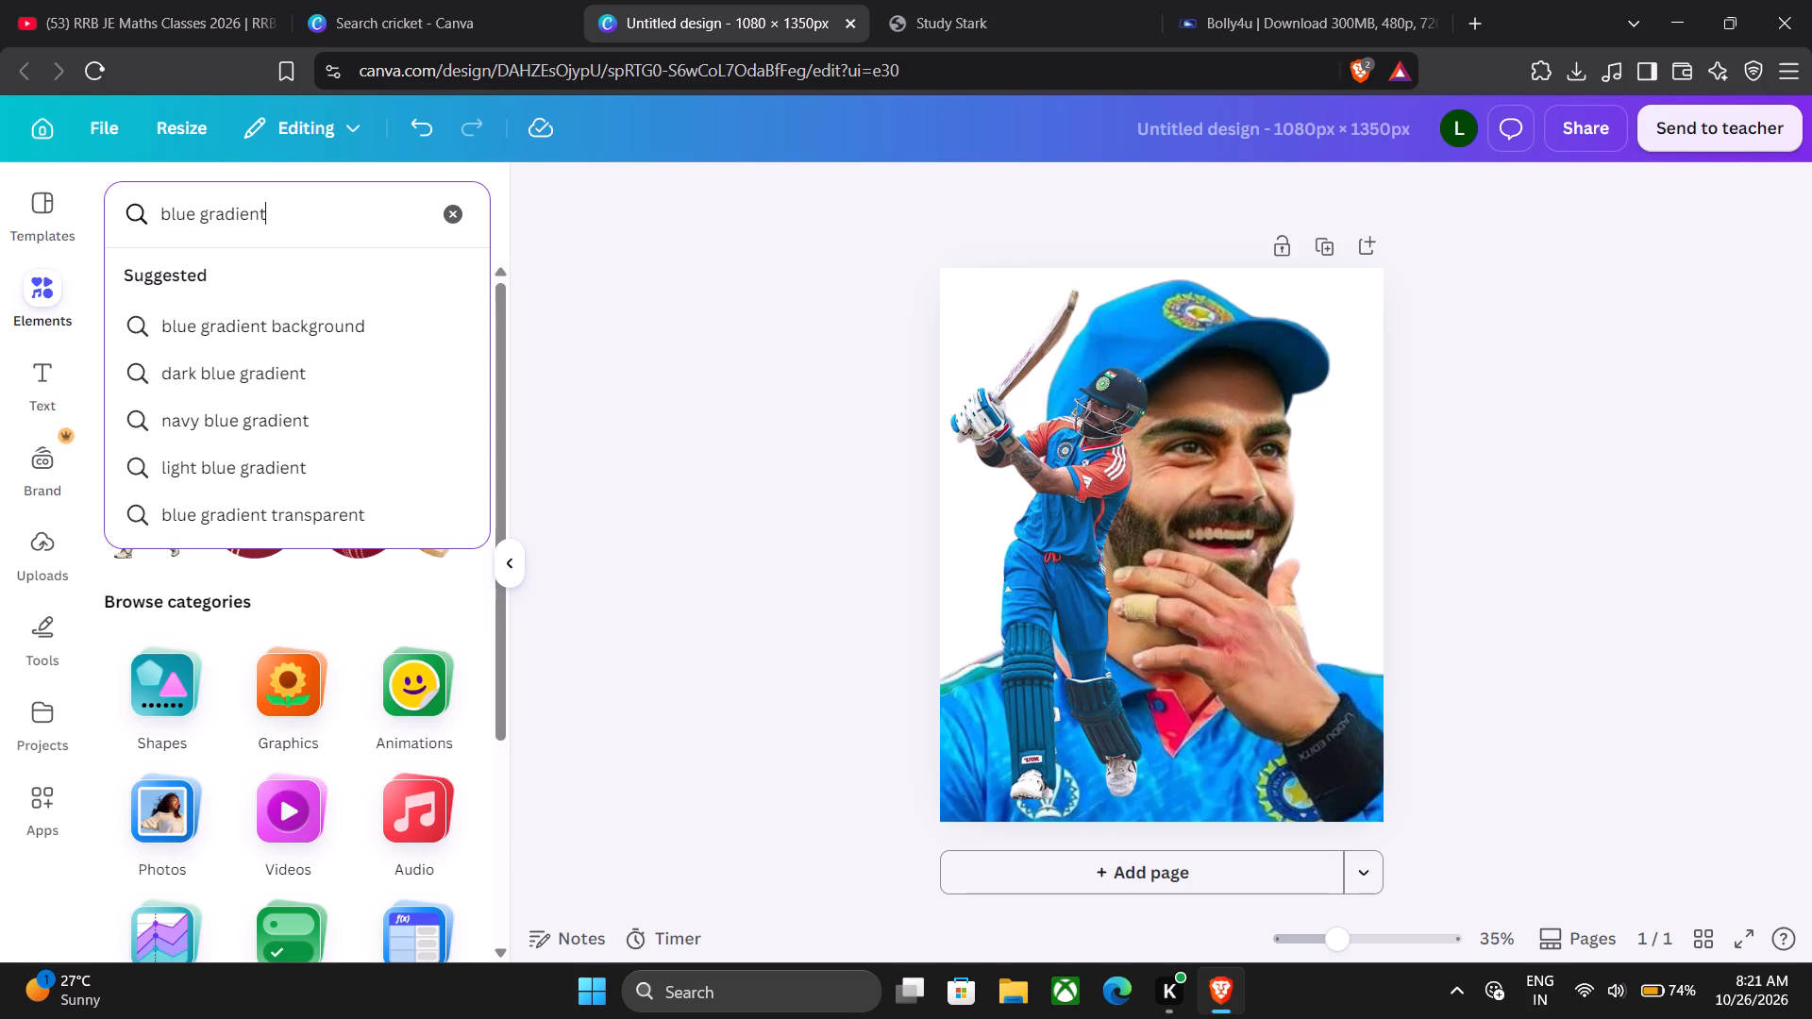
pyautogui.click(258, 338)
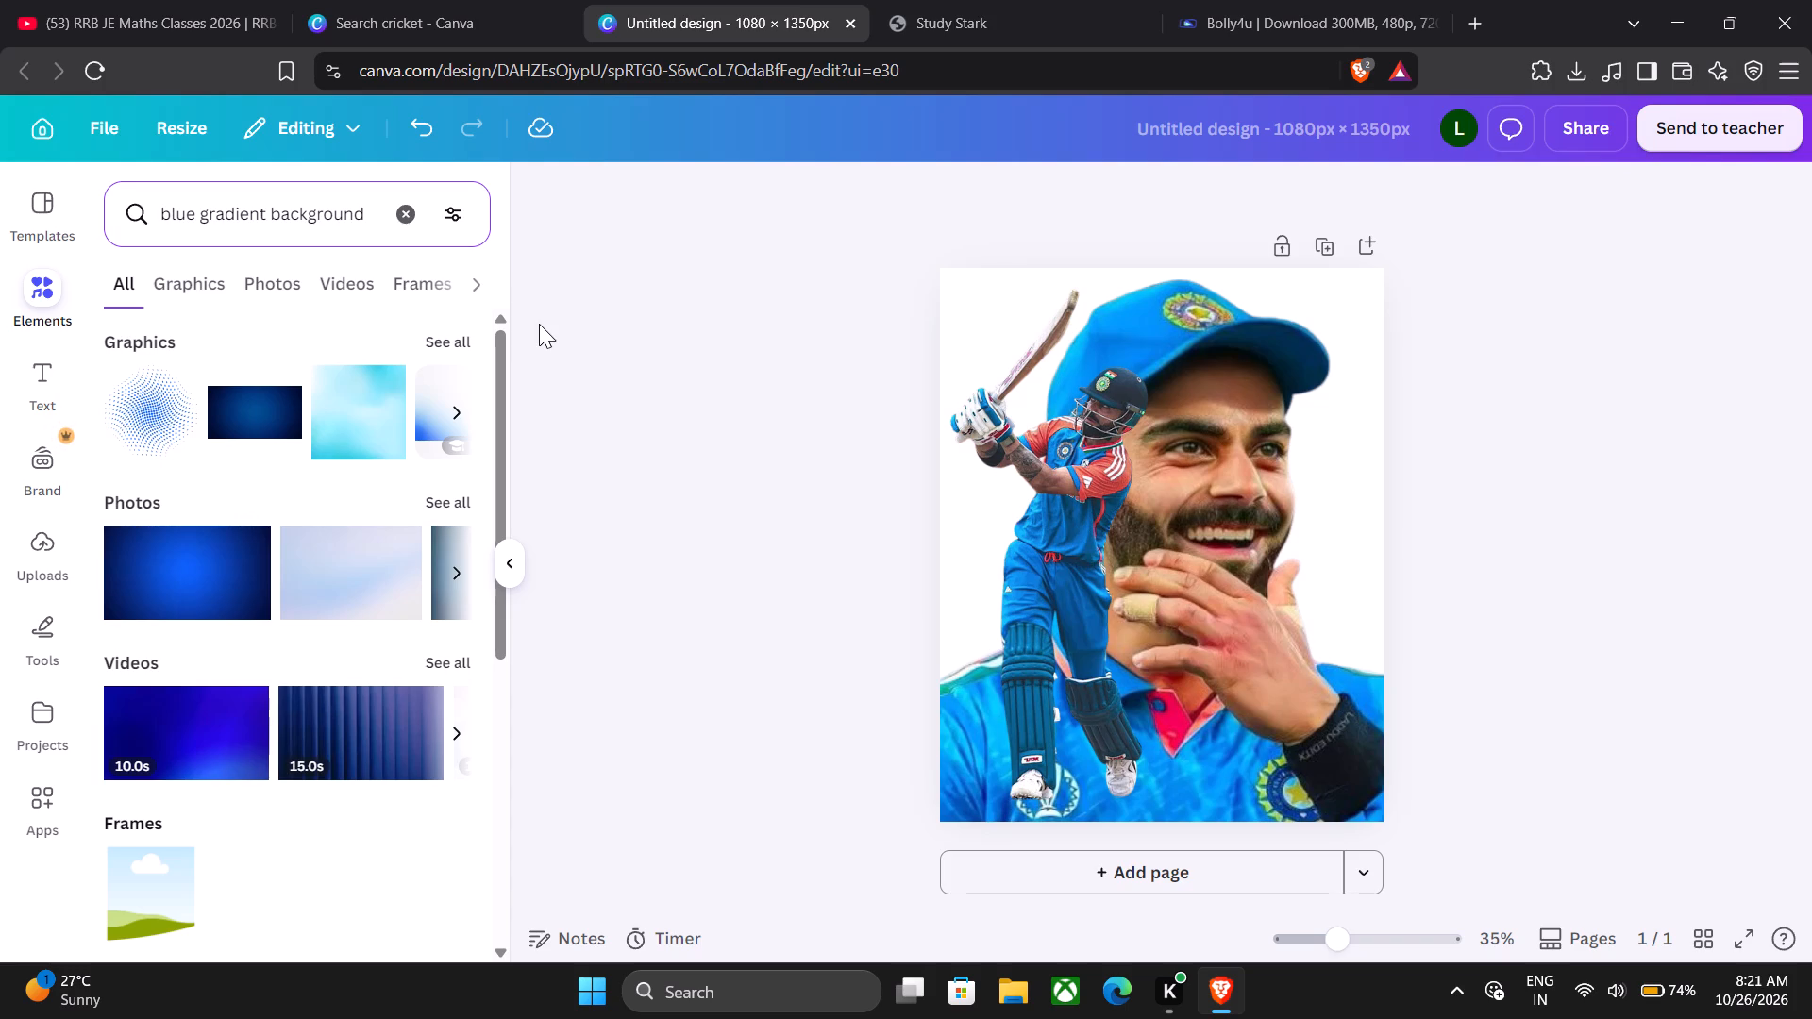
pyautogui.click(198, 287)
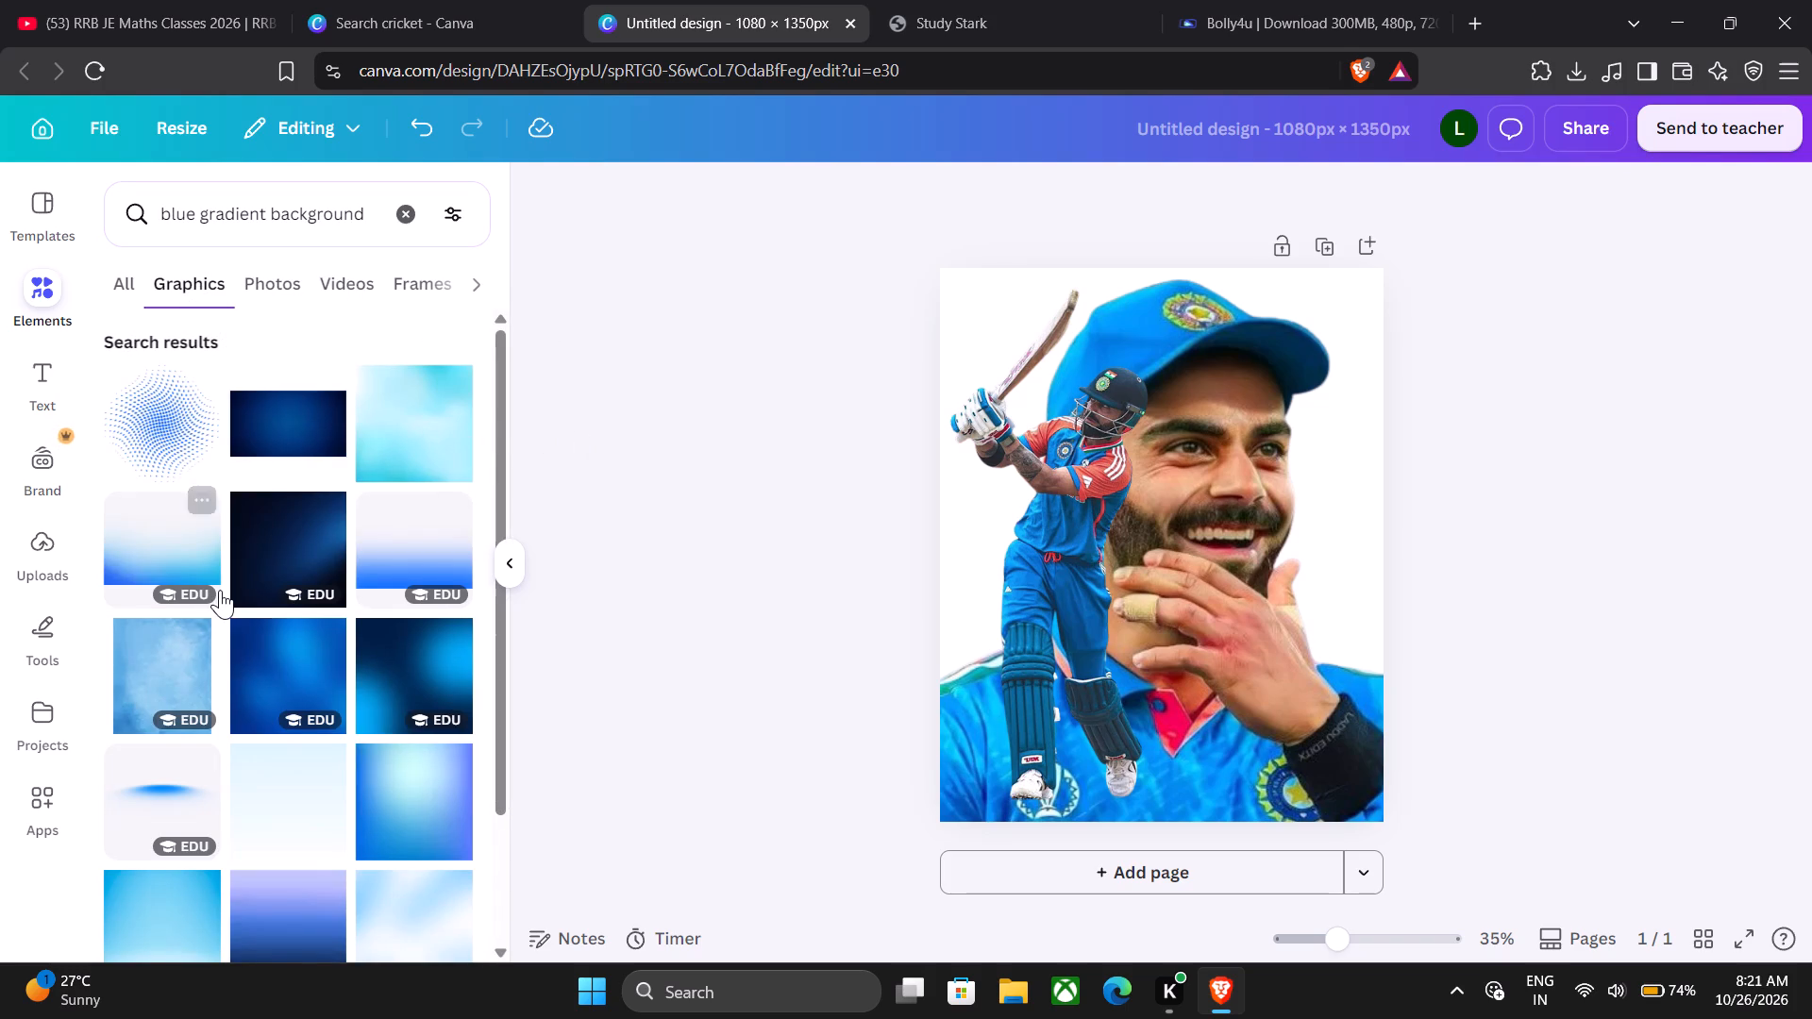
# Browse the graphics results for "blue gradient background" to compare candidate blue gradients for the cricket poster.
pyautogui.scroll(-2, 220, 590)
pyautogui.scroll(-2, 394, 648)
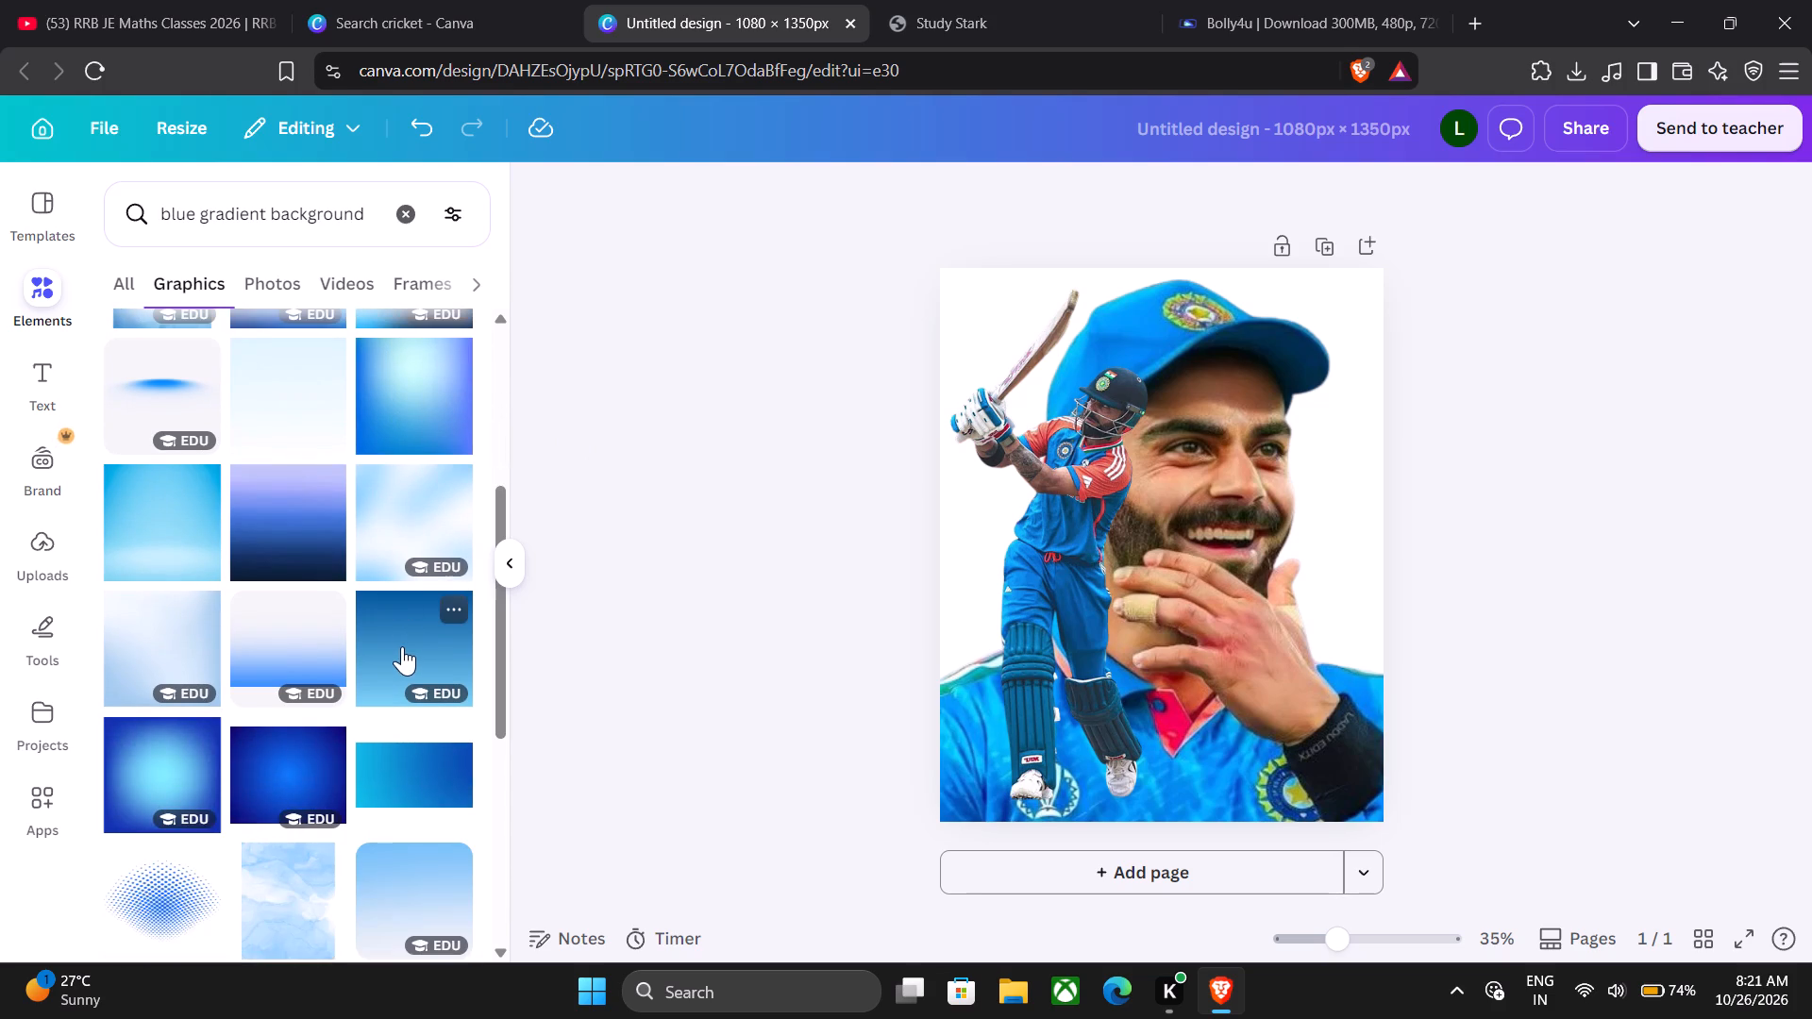
pyautogui.scroll(-1, 458, 661)
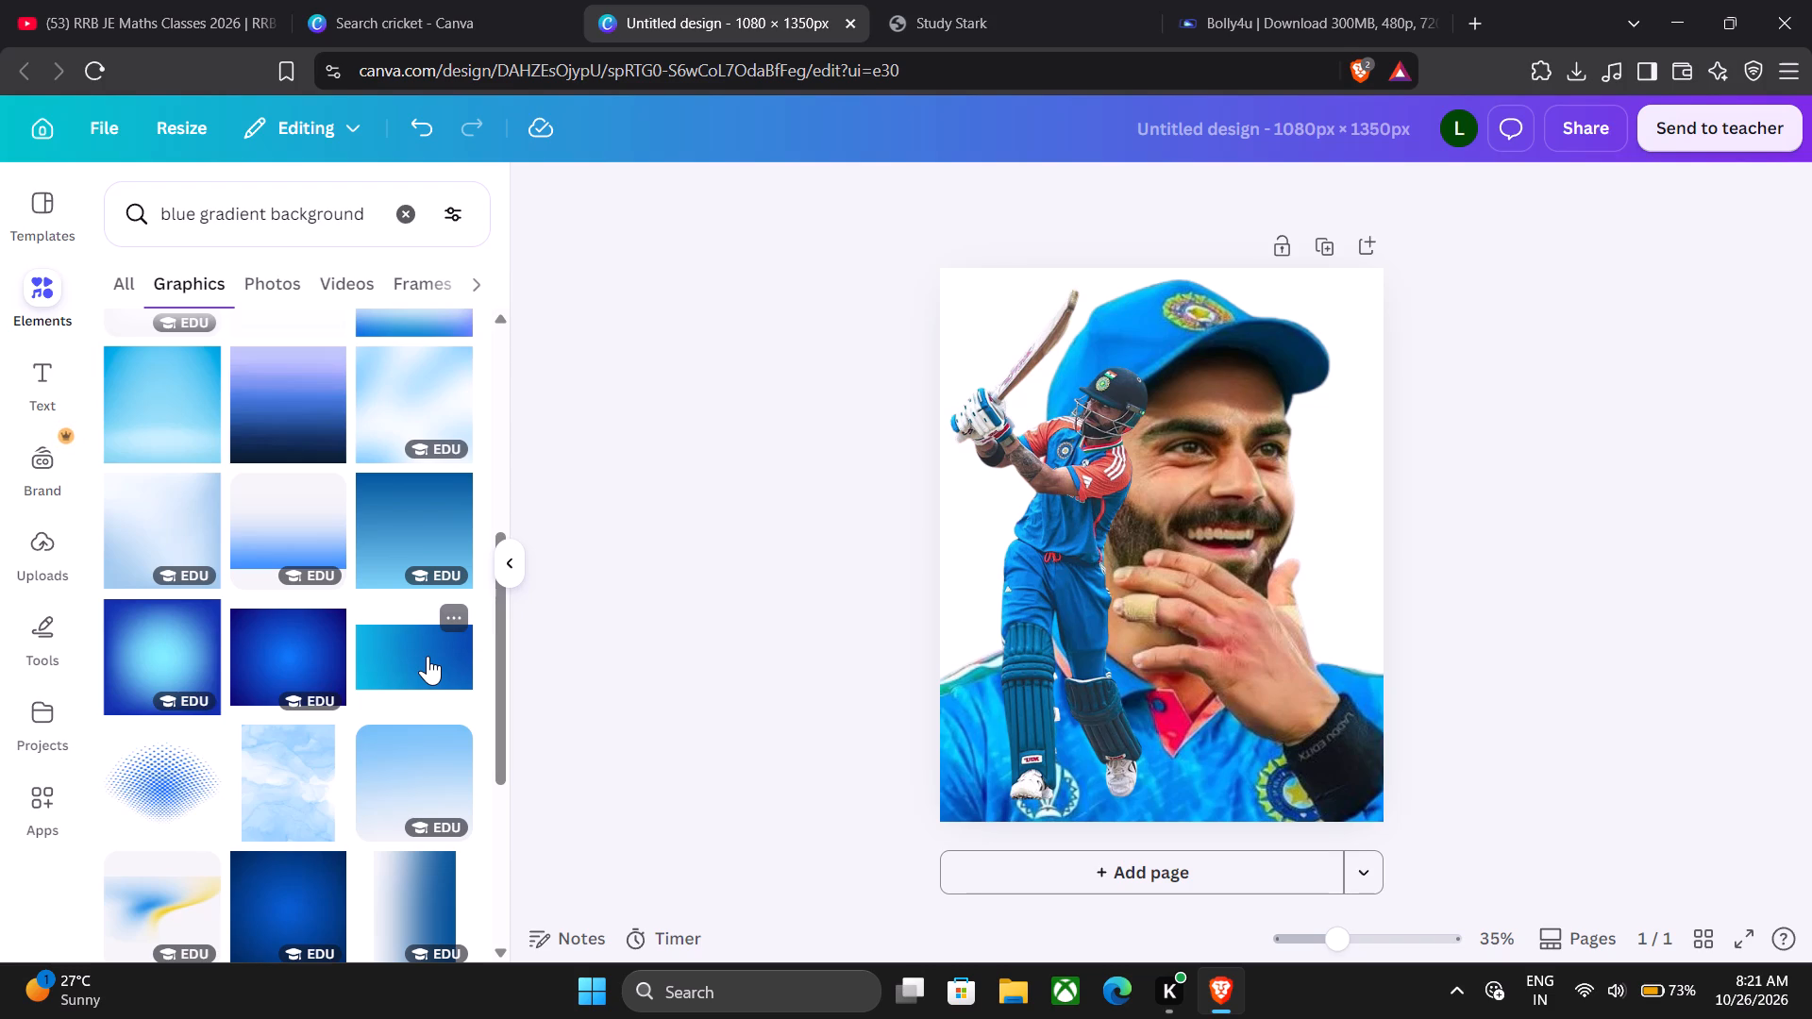
pyautogui.scroll(4, 401, 640)
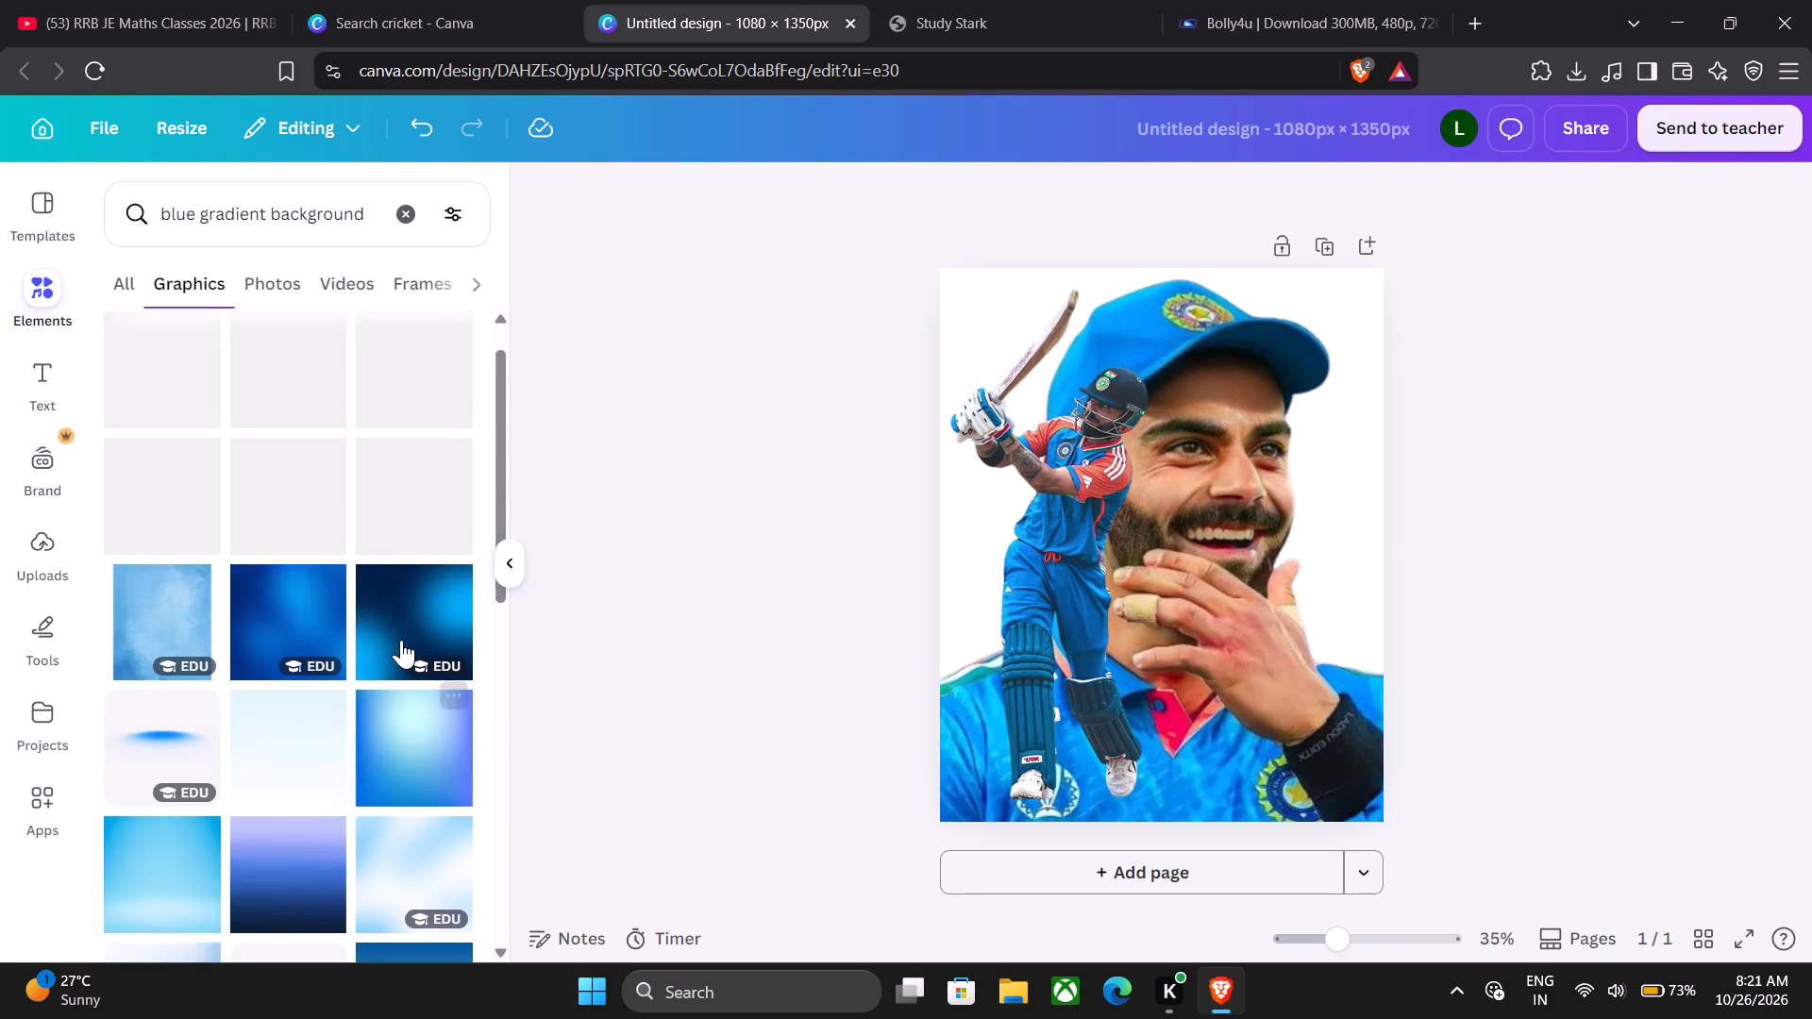
pyautogui.scroll(10, 400, 624)
pyautogui.scroll(-1, 397, 537)
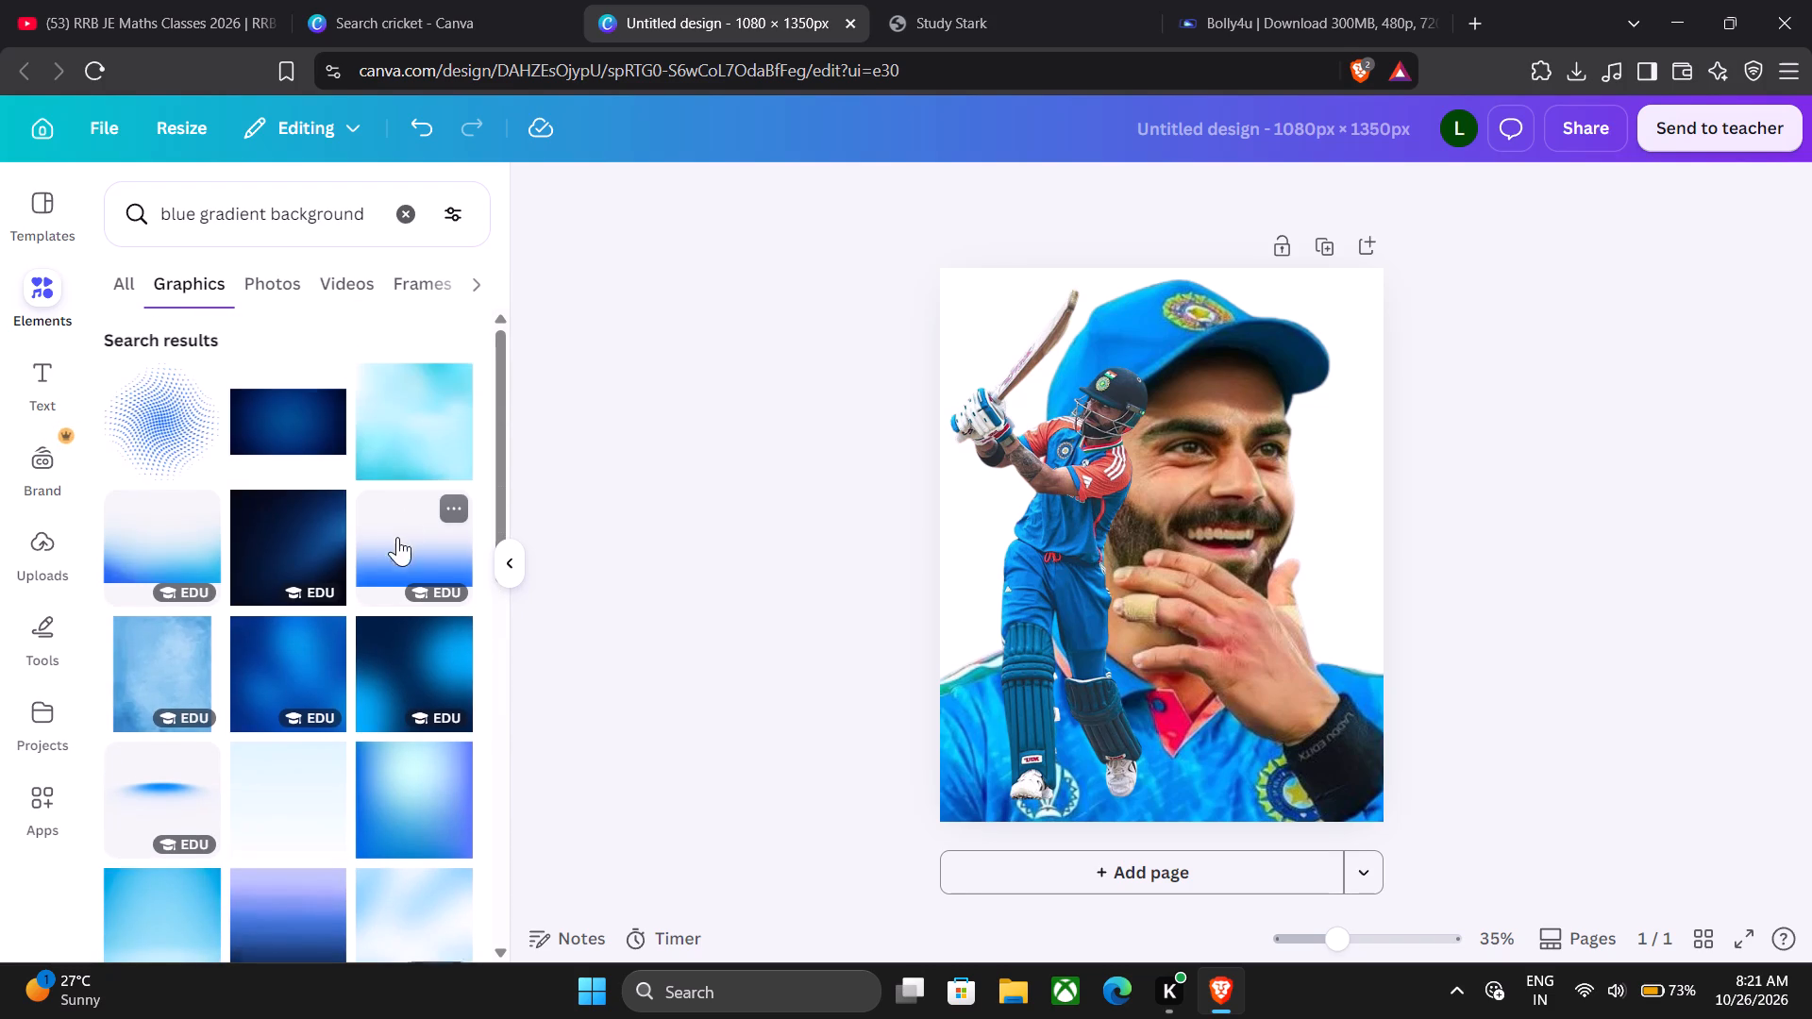
pyautogui.scroll(-6, 397, 537)
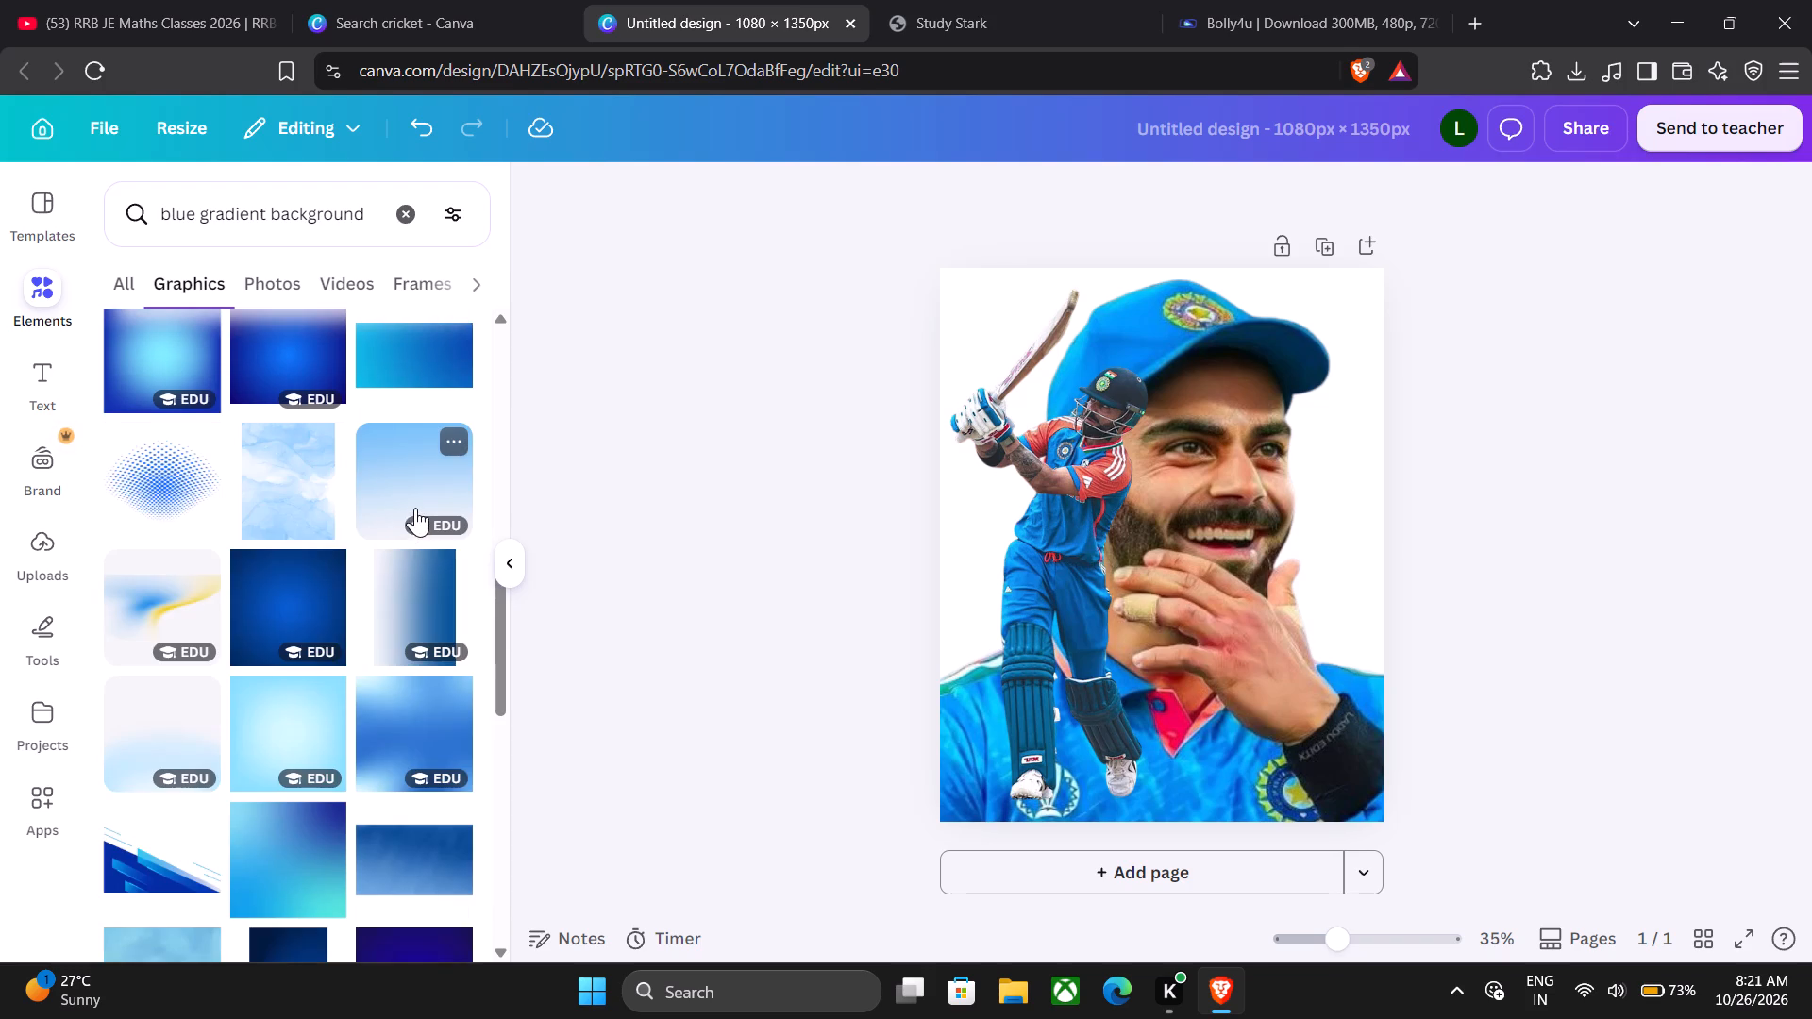
pyautogui.scroll(-3, 416, 502)
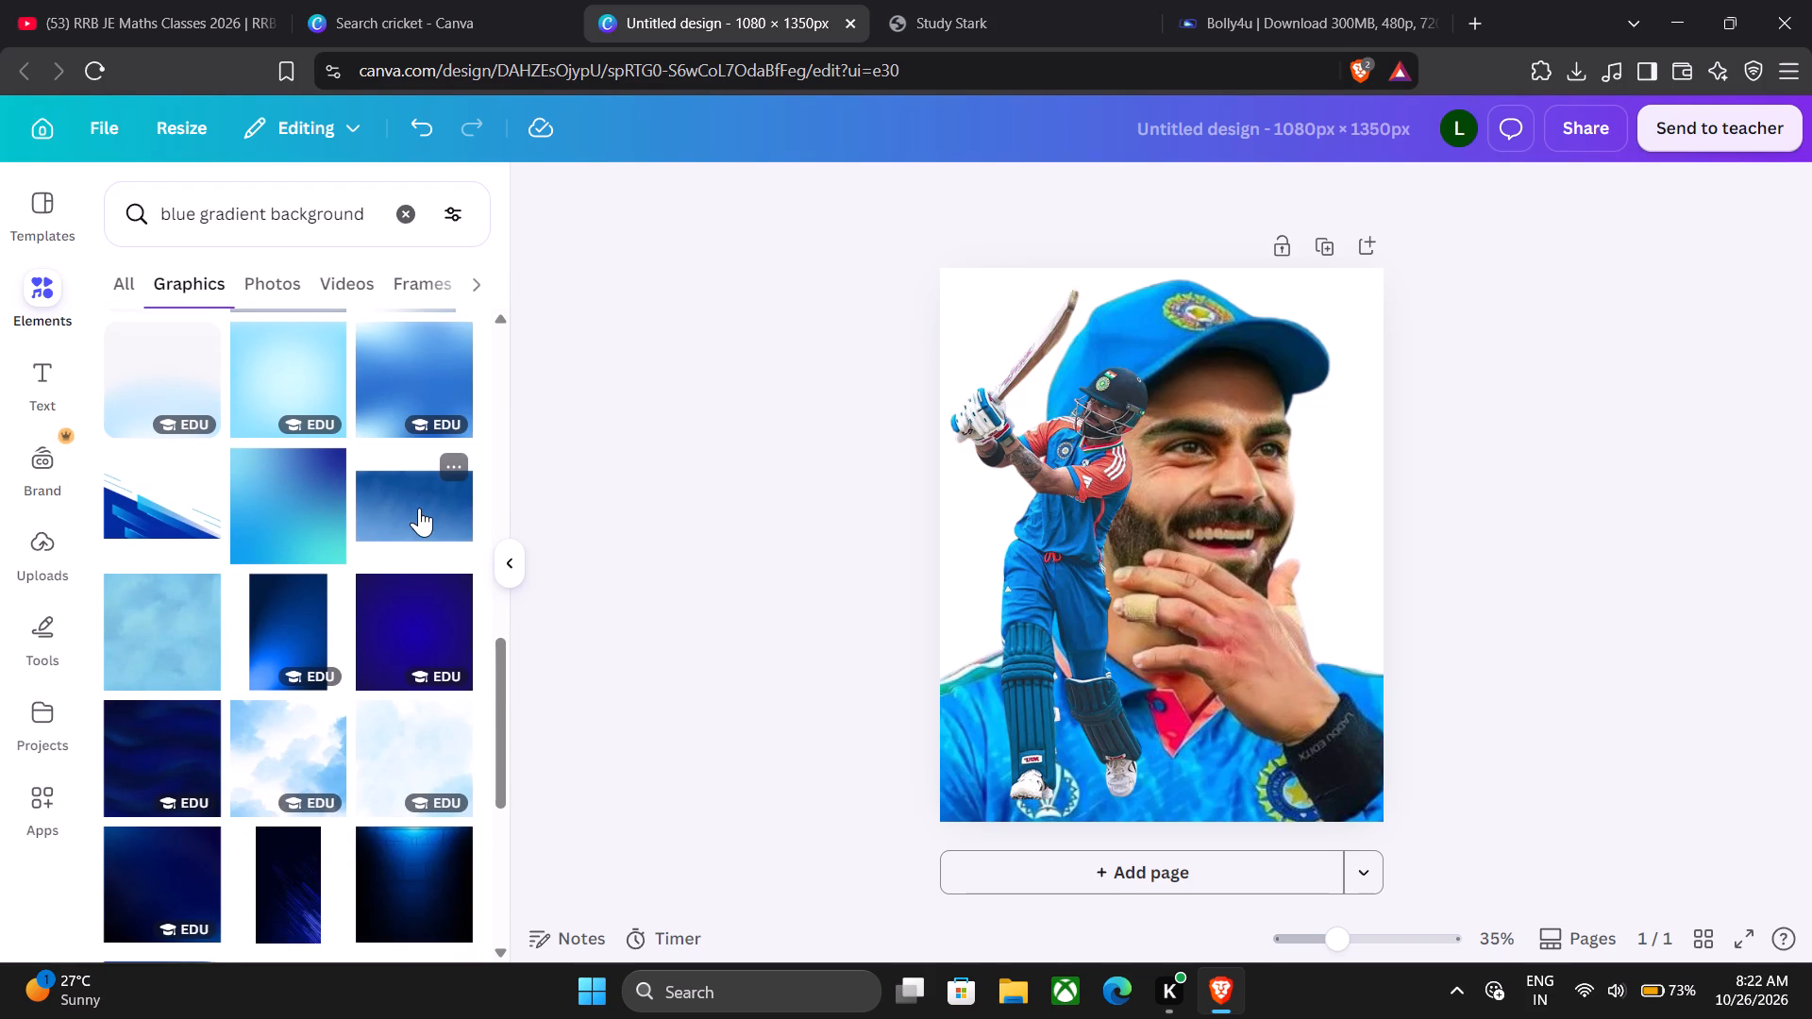
pyautogui.scroll(-6, 419, 509)
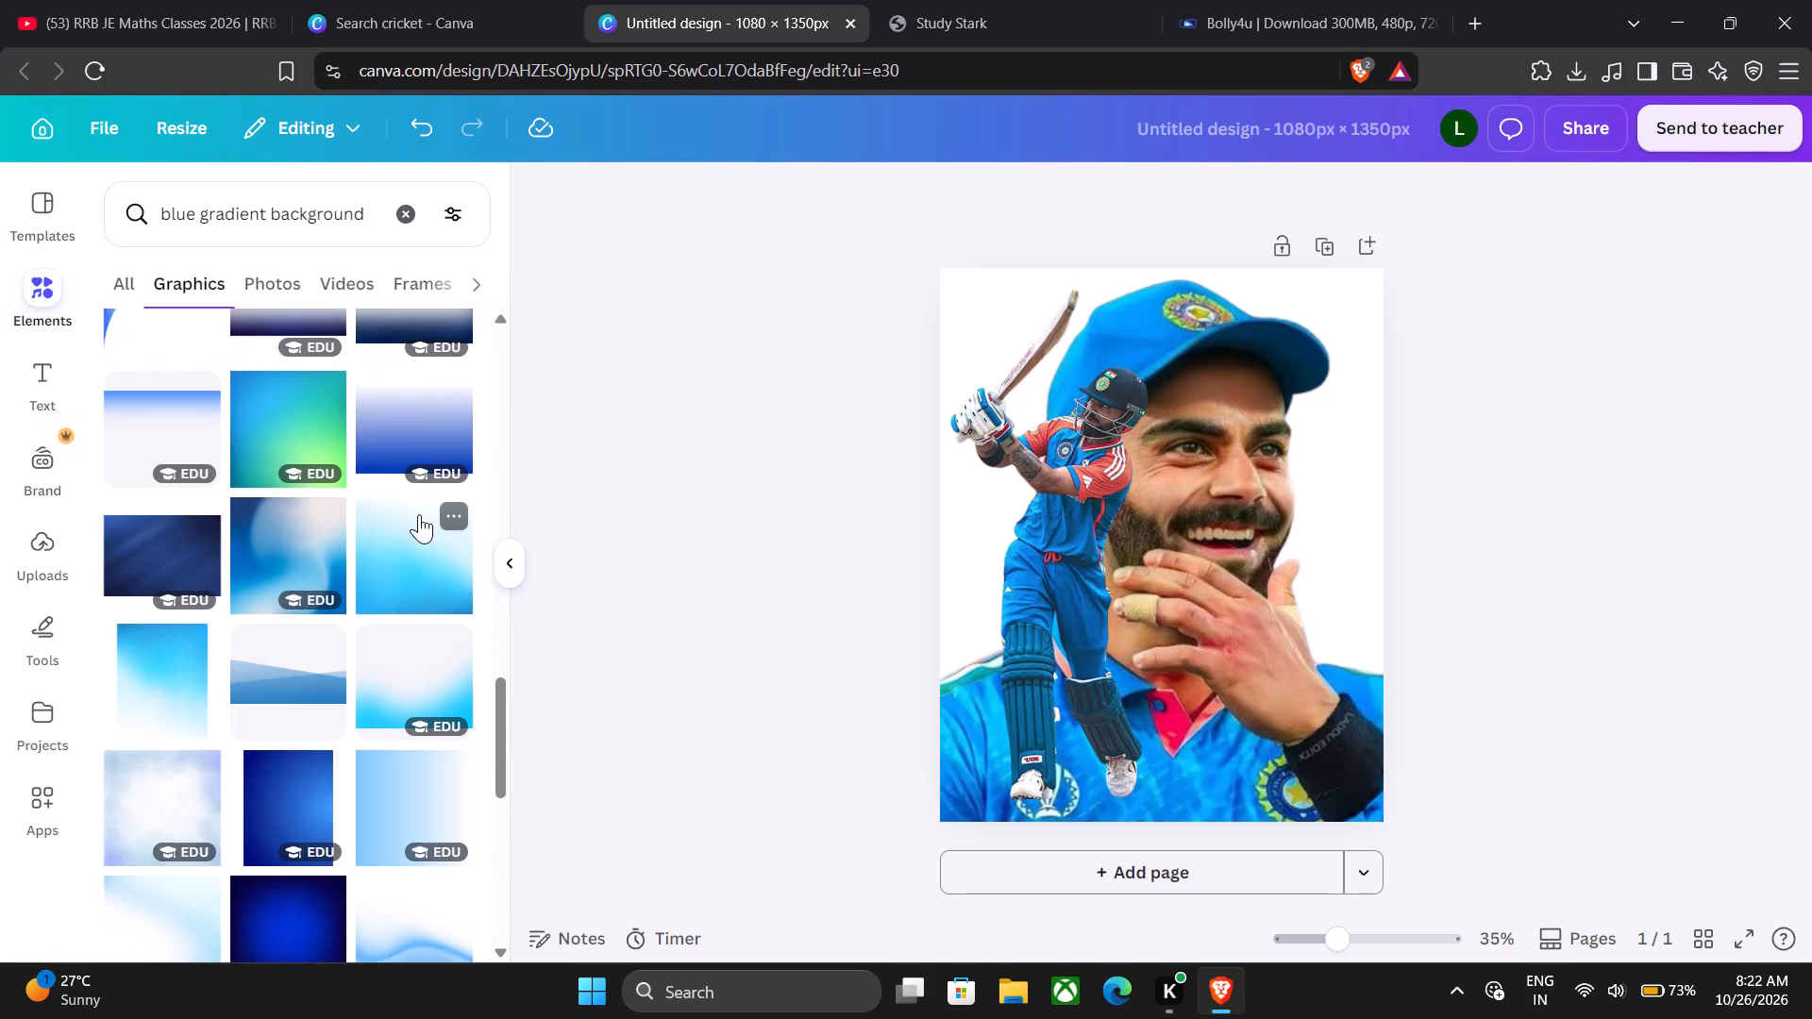
pyautogui.scroll(-2, 419, 514)
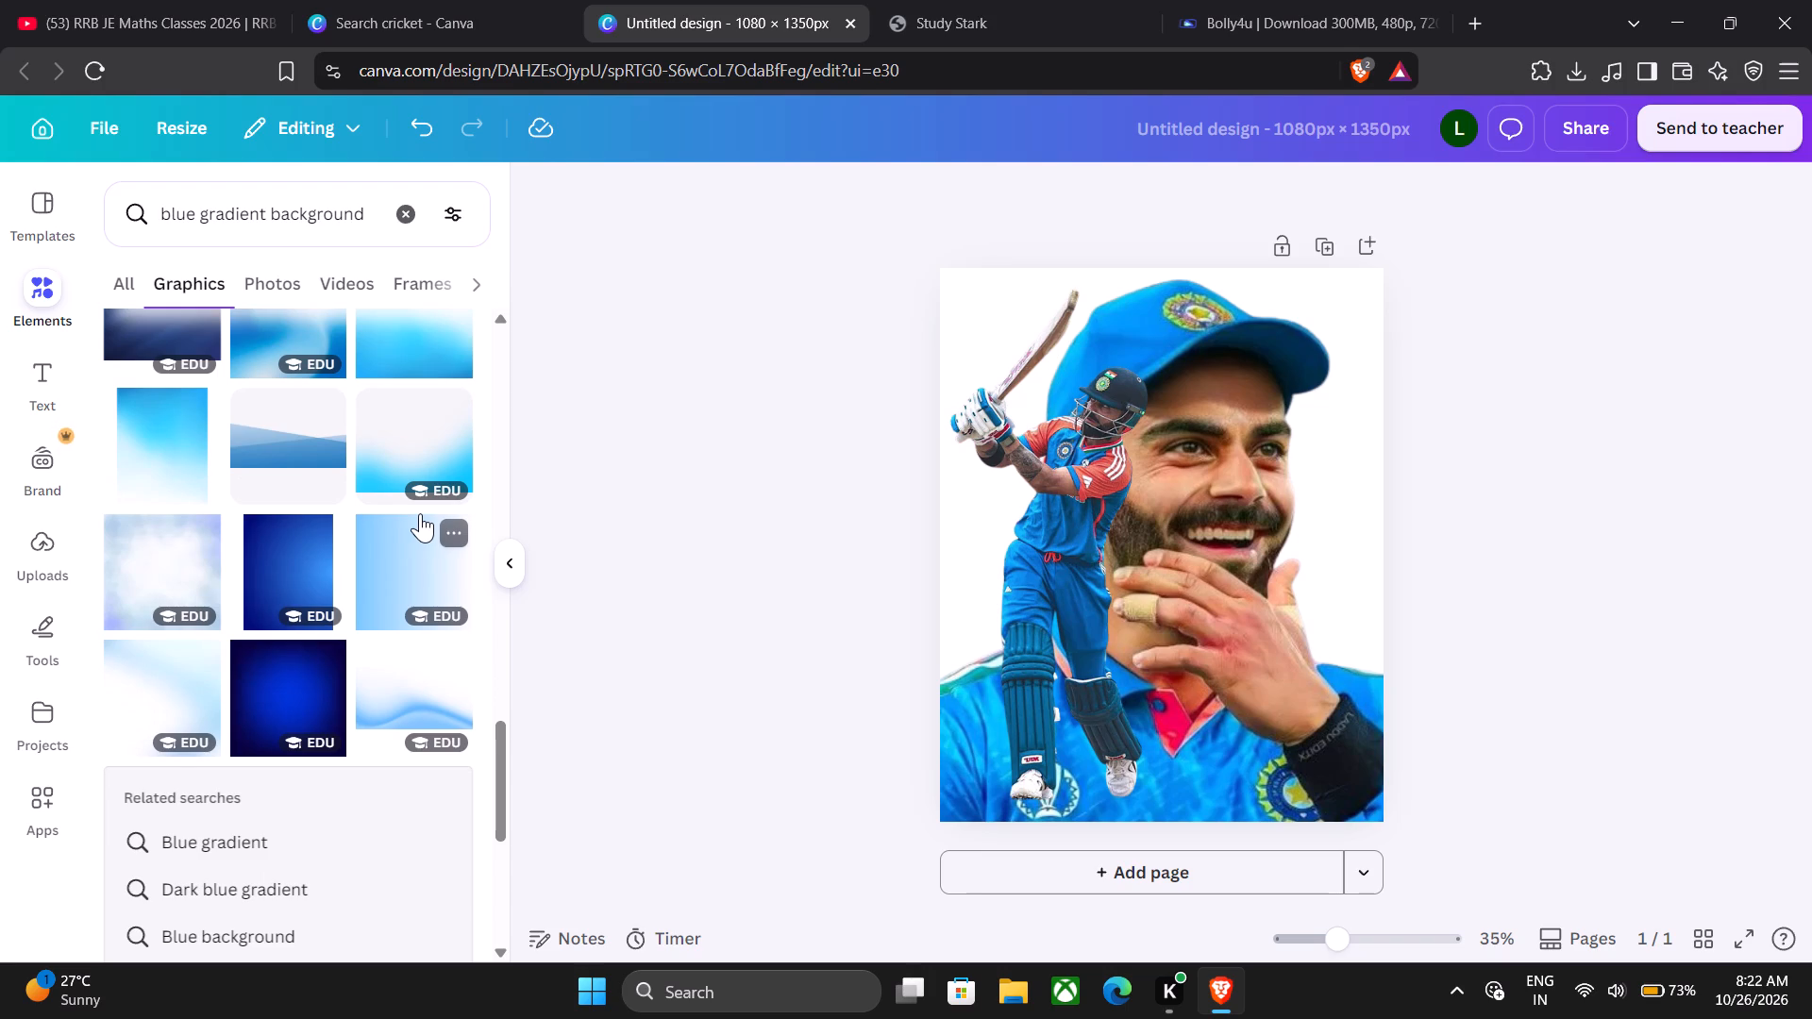
pyautogui.scroll(-3, 420, 513)
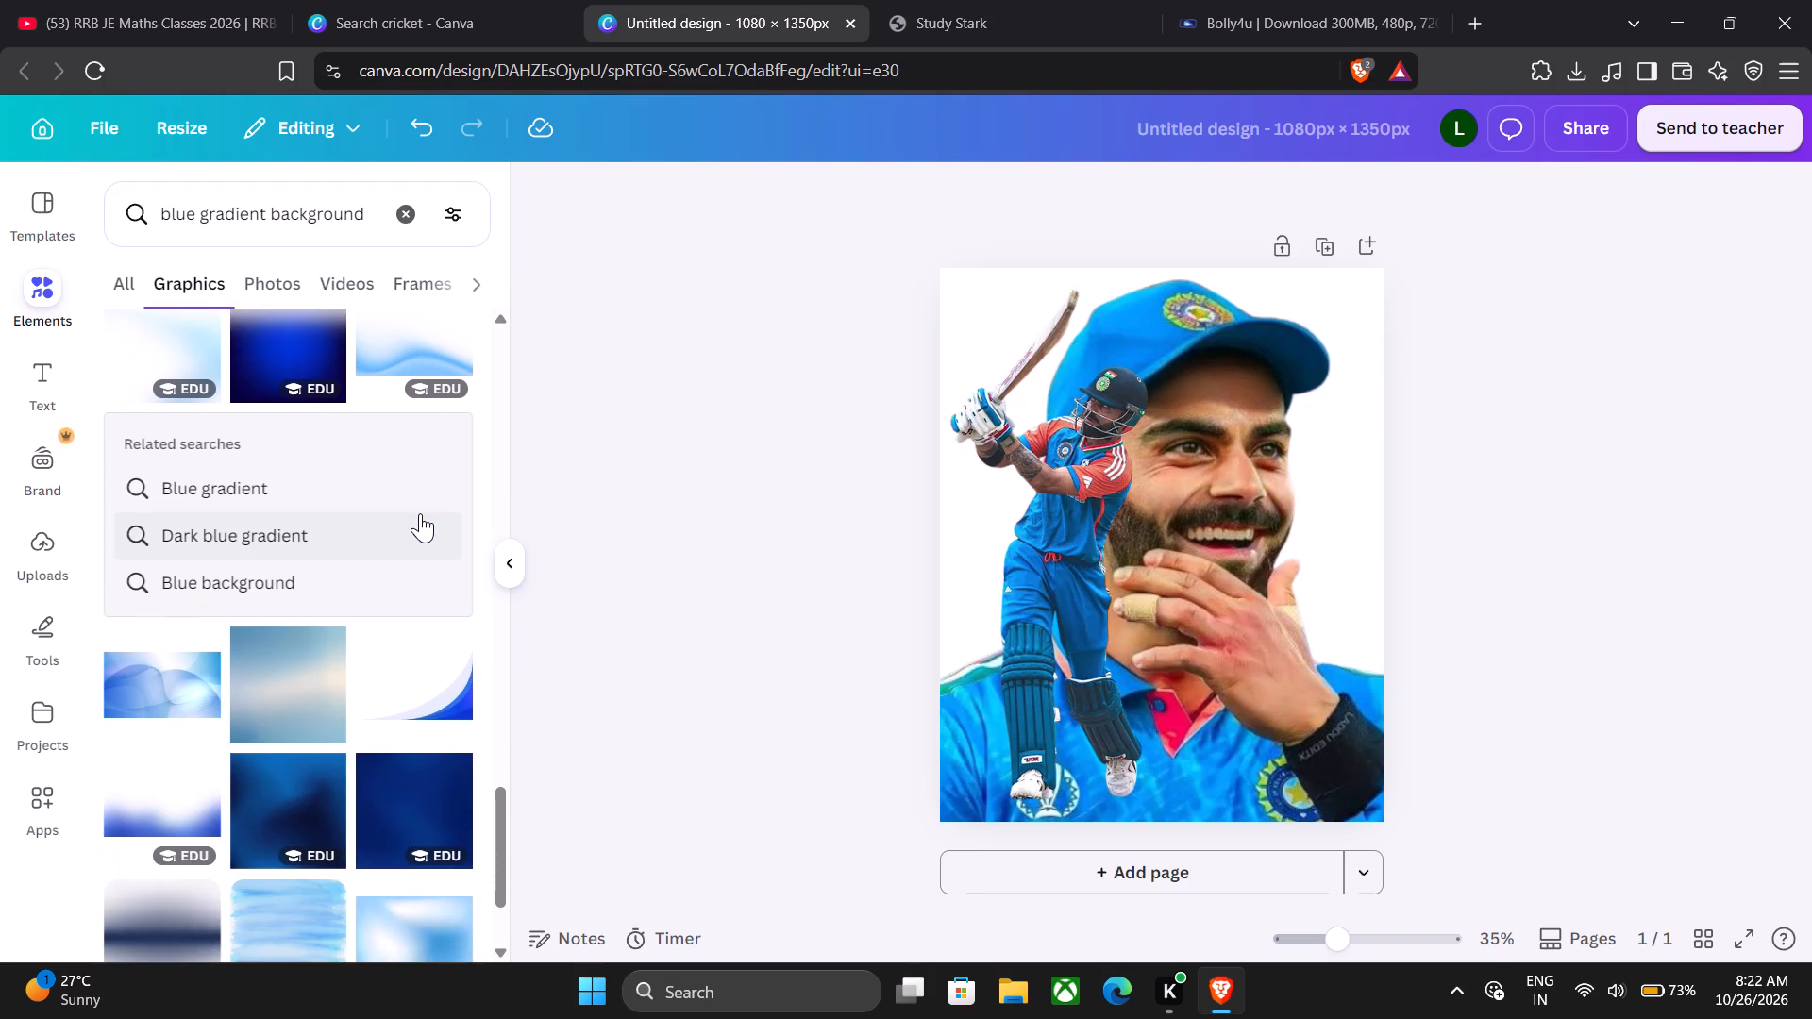
pyautogui.scroll(-5, 363, 588)
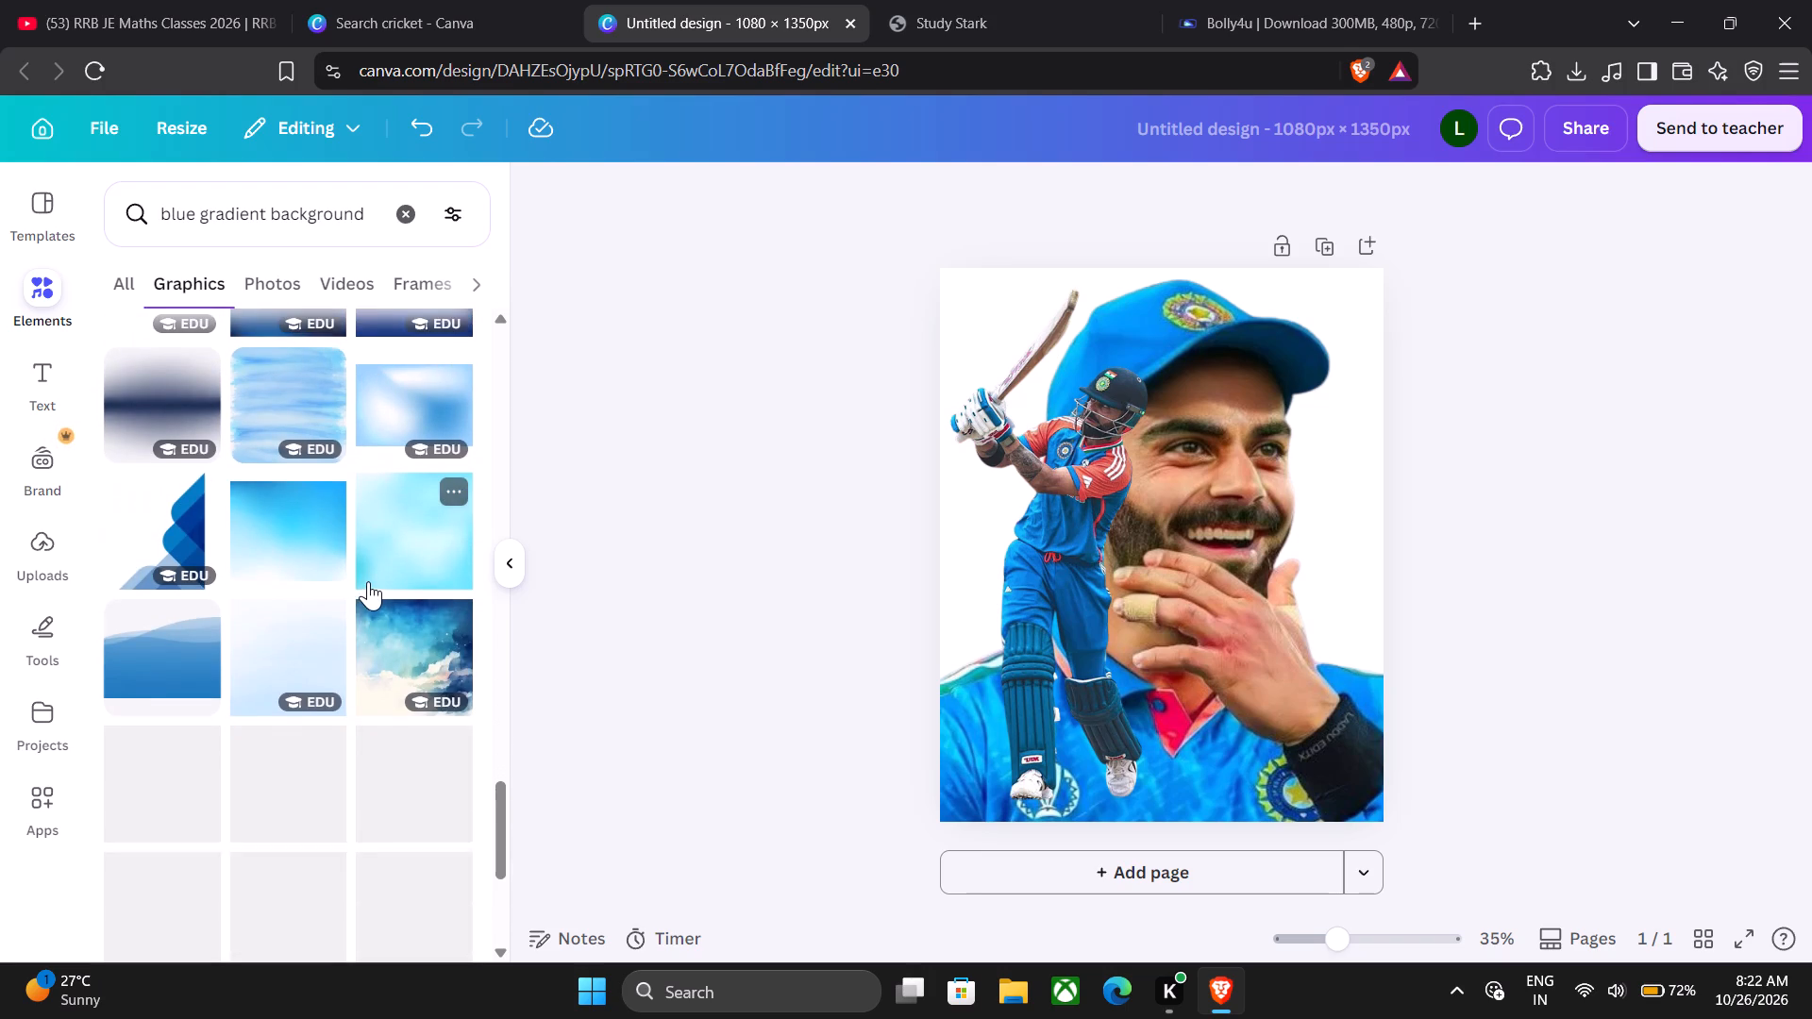
pyautogui.scroll(20, 370, 579)
pyautogui.scroll(18, 370, 579)
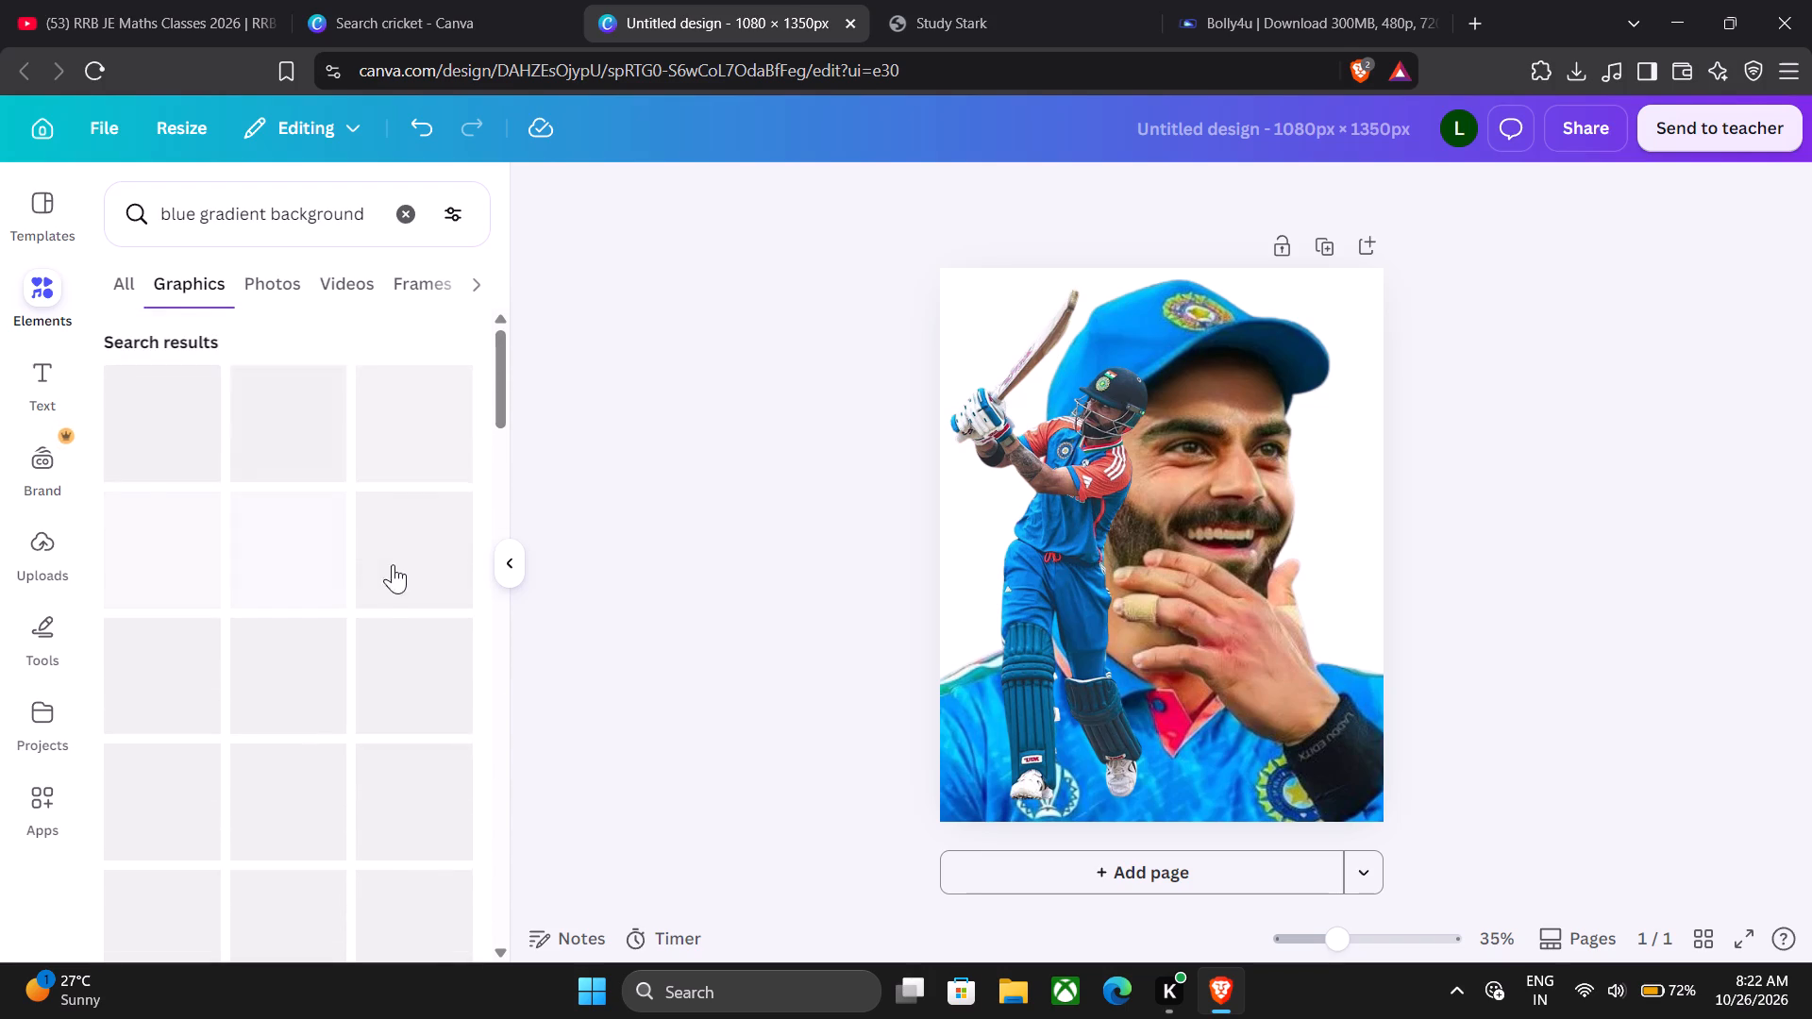
pyautogui.scroll(-1, 384, 535)
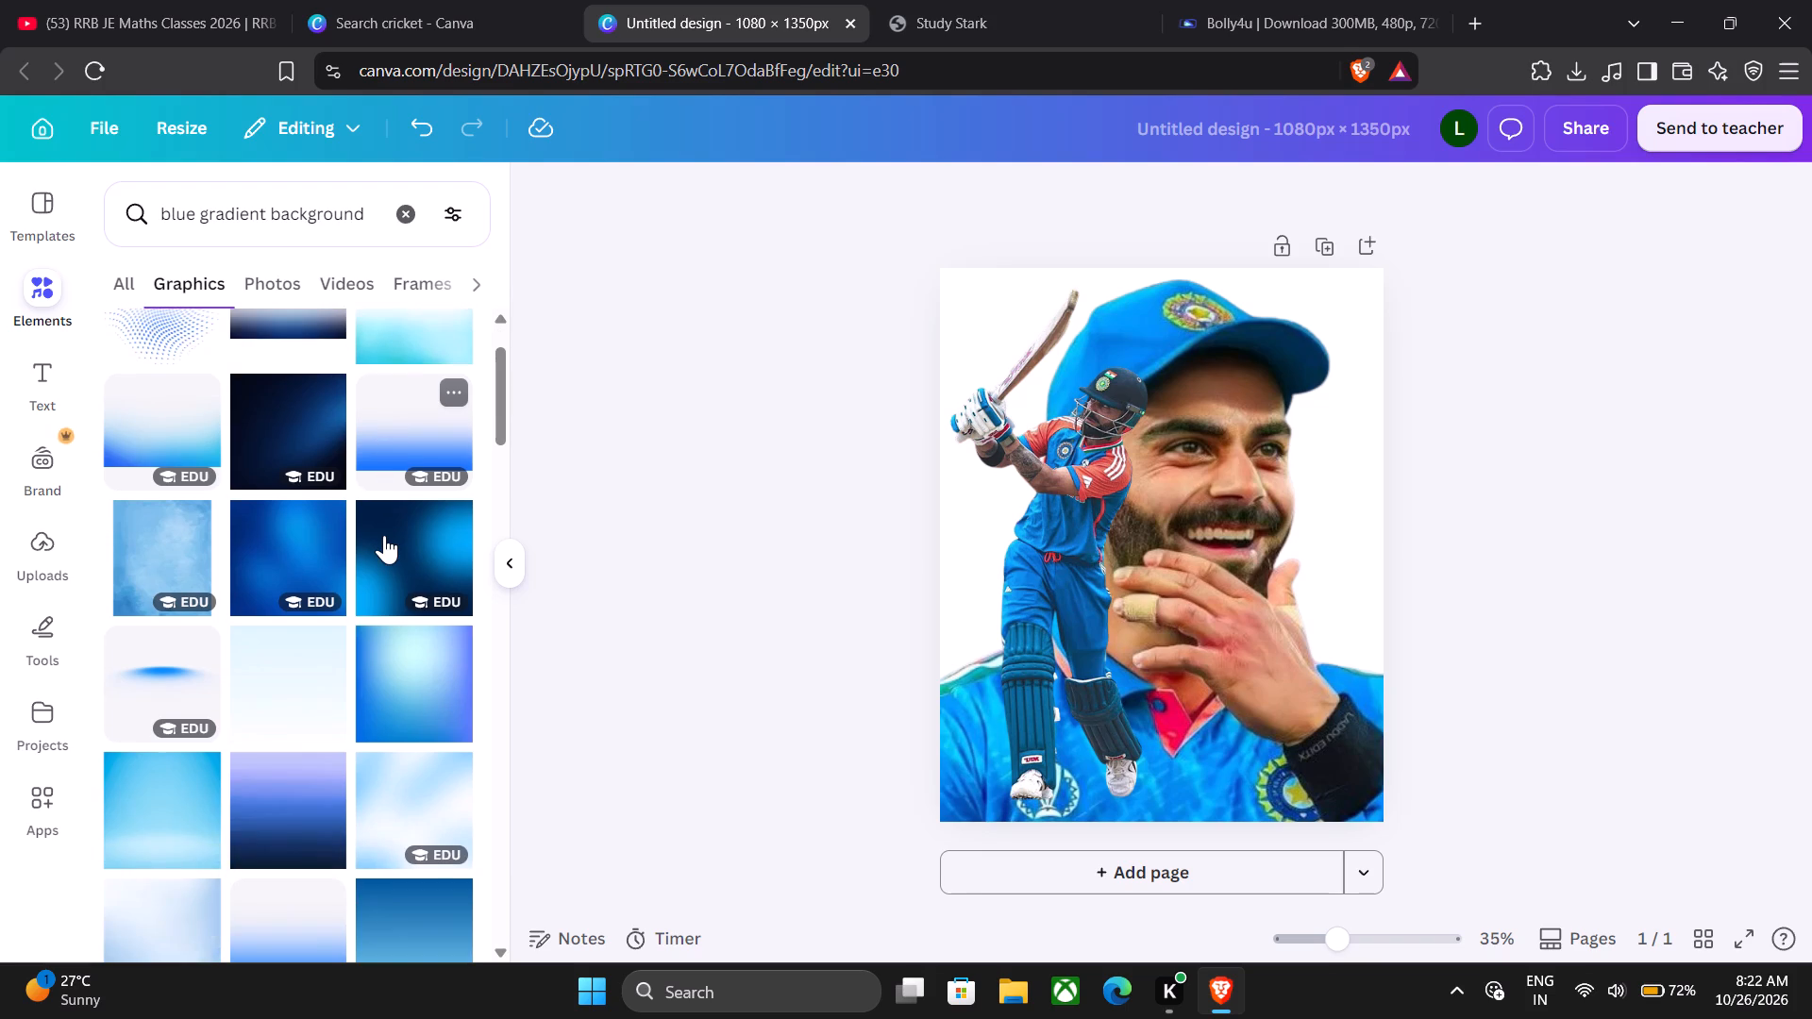
pyautogui.scroll(-2, 384, 534)
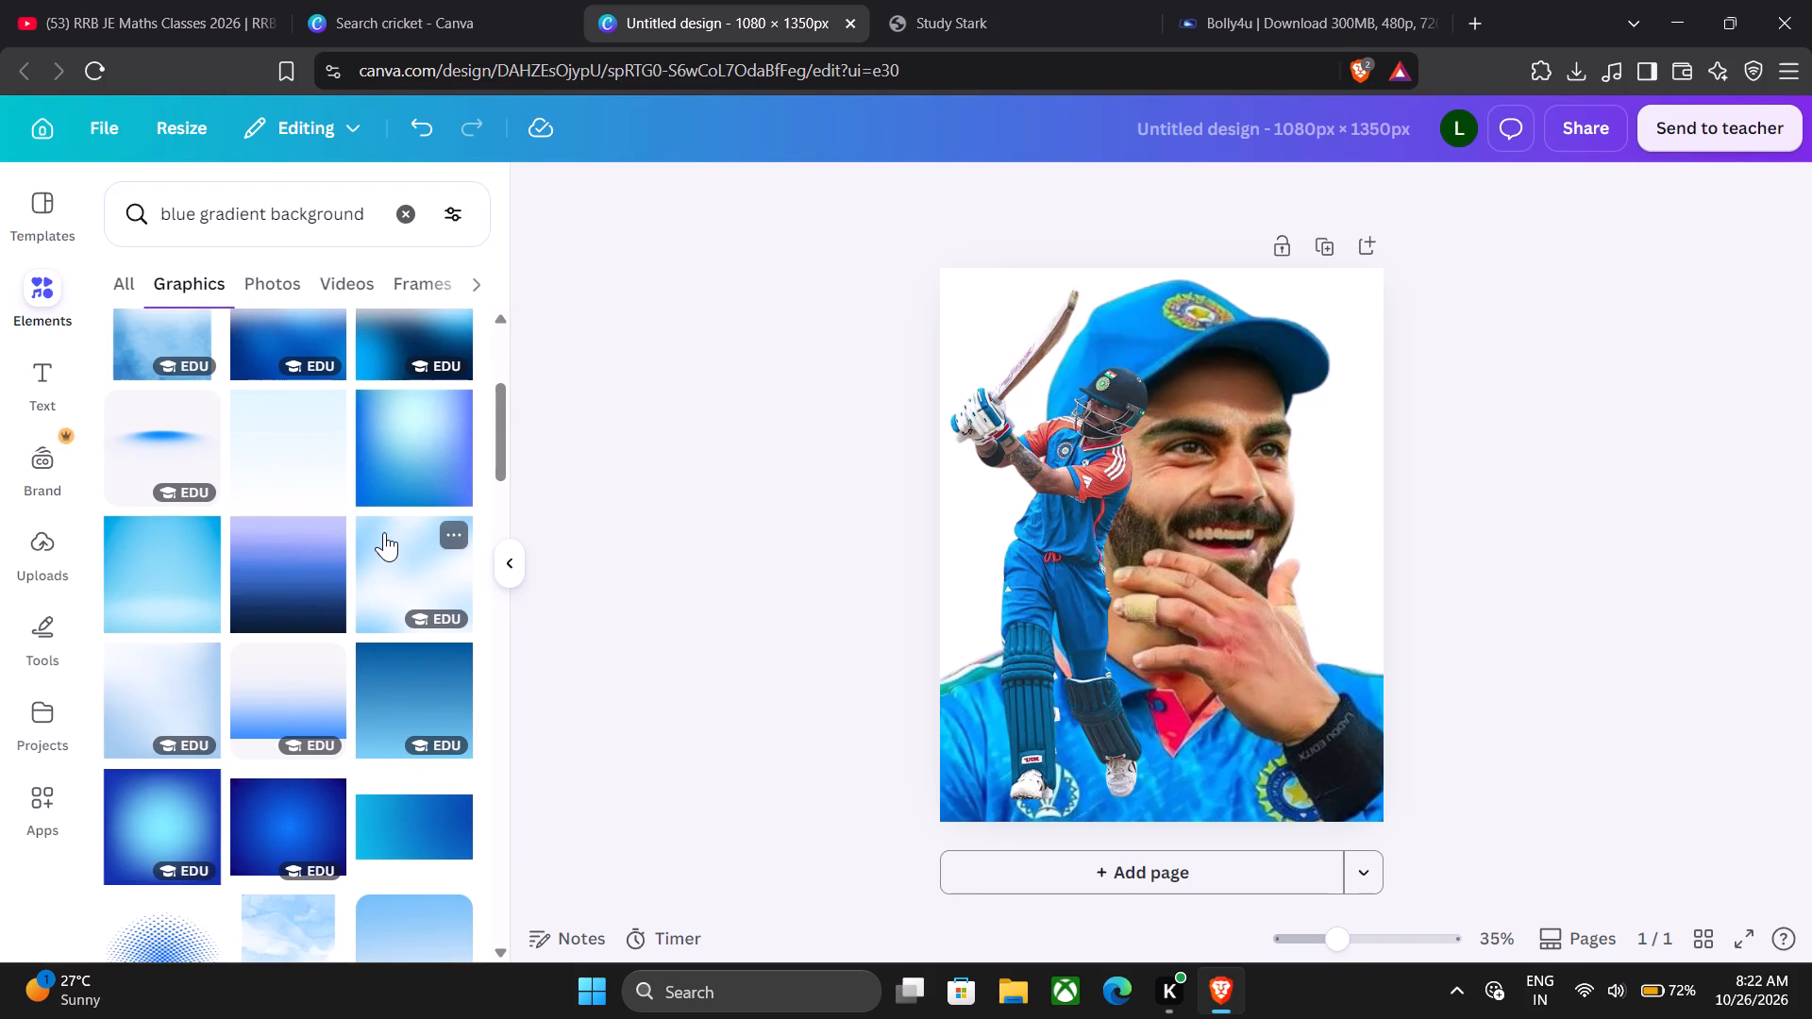
pyautogui.scroll(-1, 384, 532)
pyautogui.scroll(2, 381, 528)
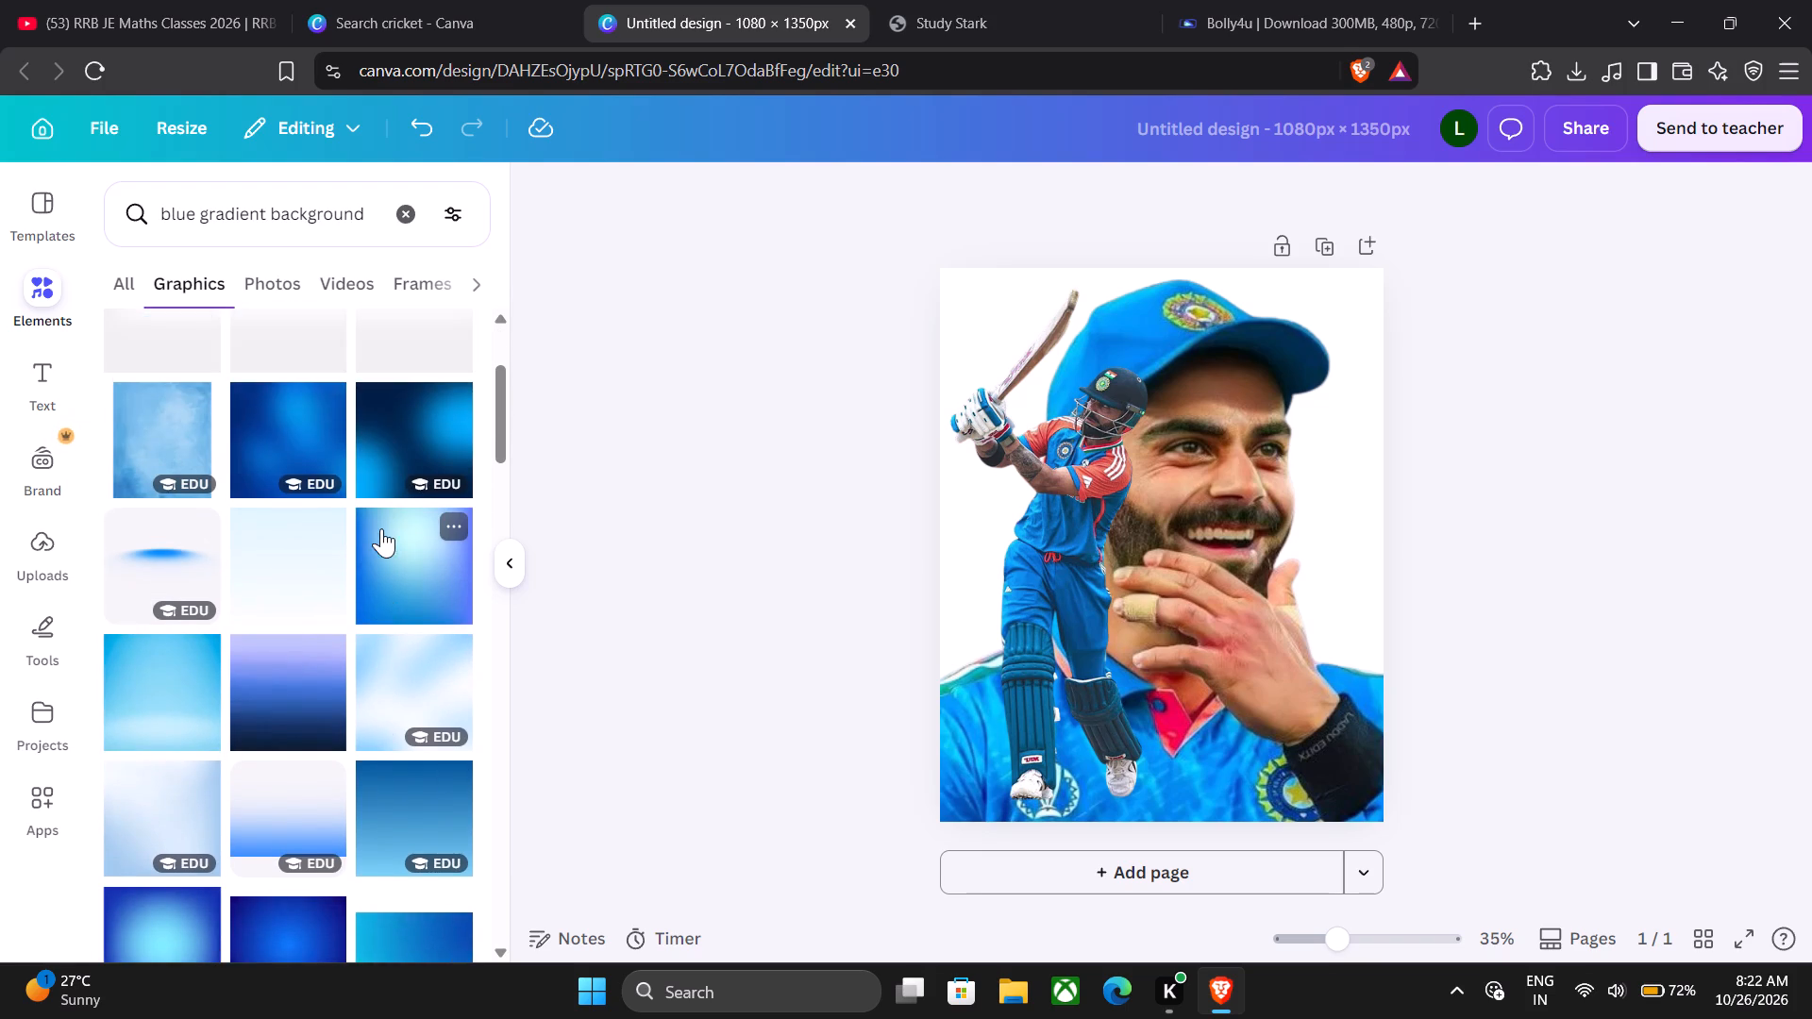
pyautogui.scroll(6, 381, 528)
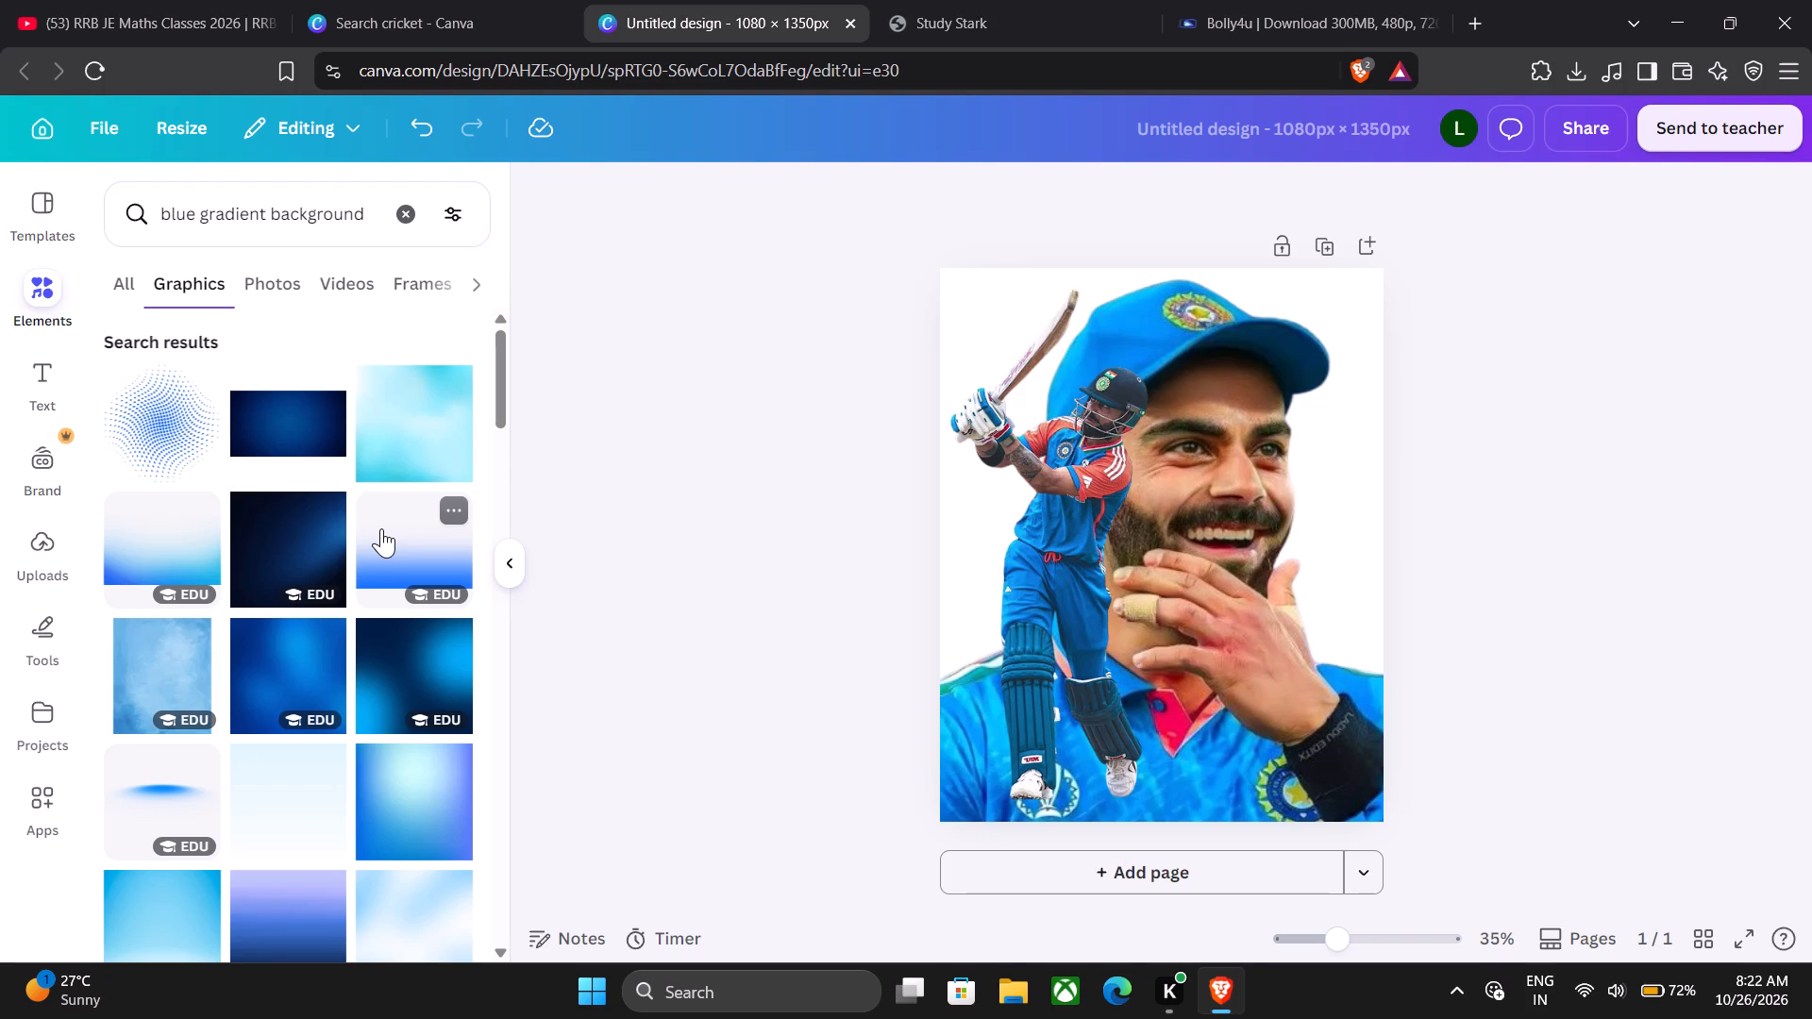
pyautogui.scroll(-4, 377, 525)
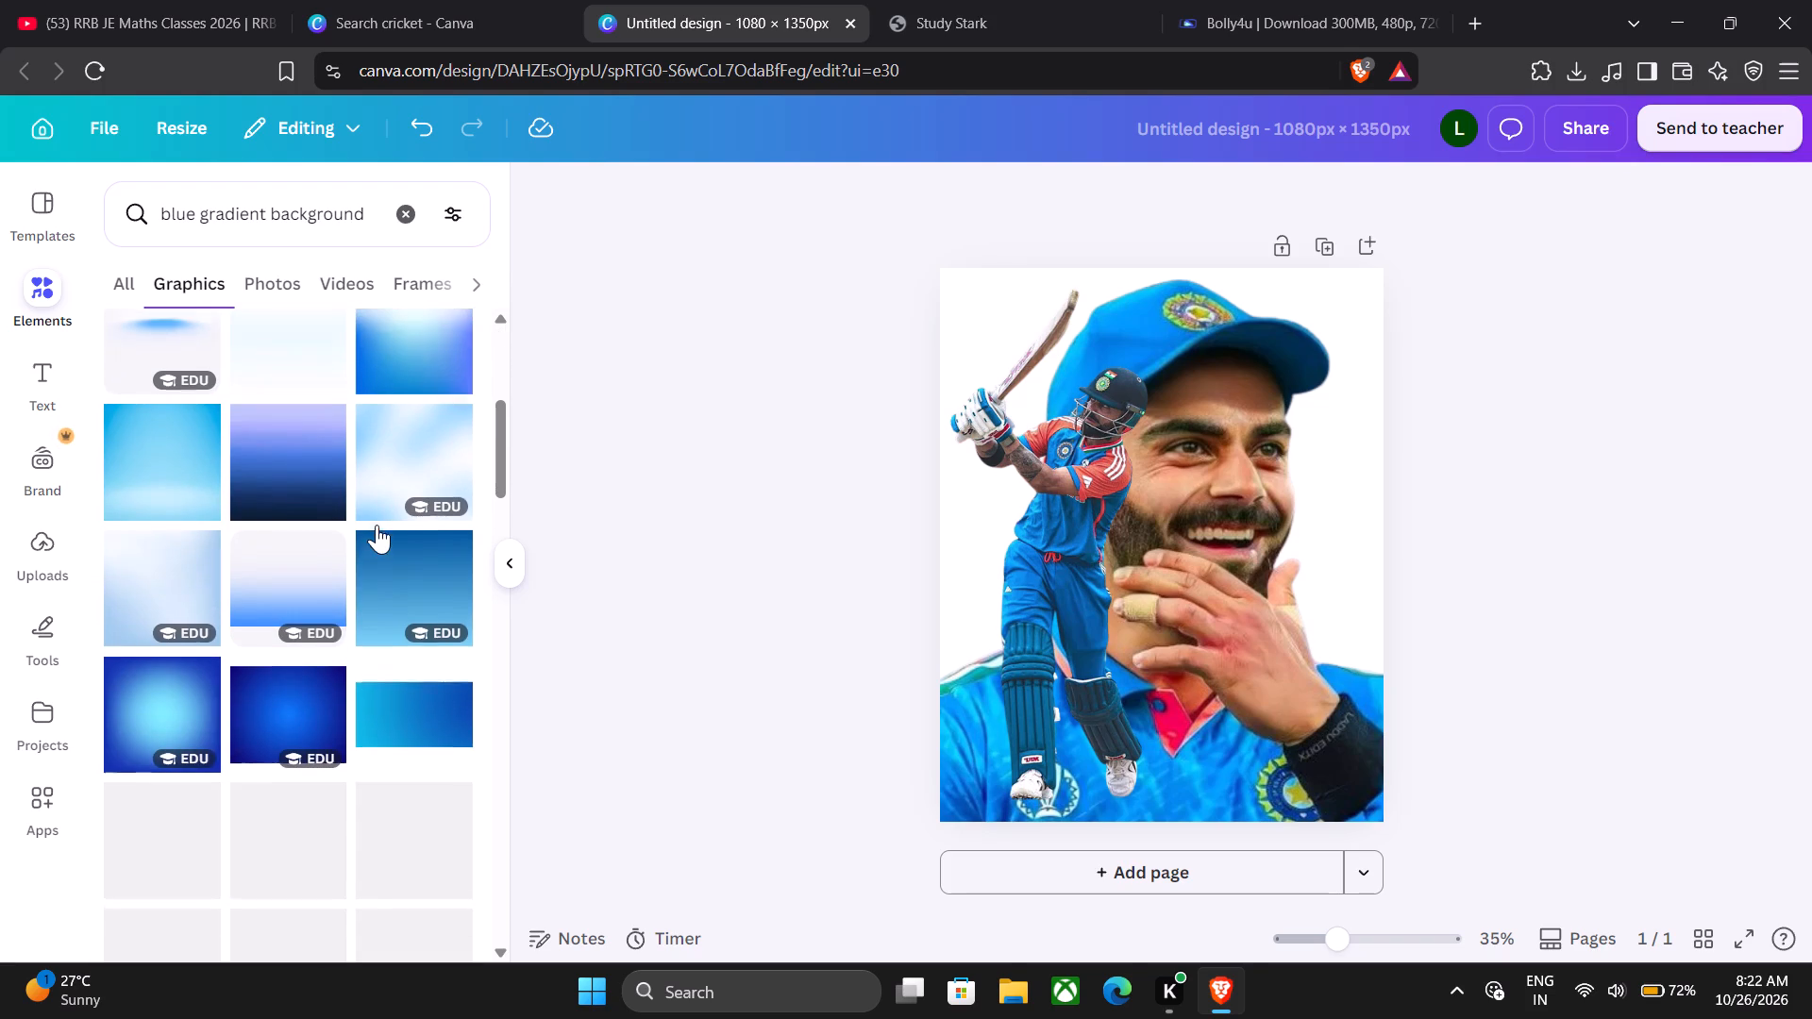
pyautogui.scroll(-1, 377, 522)
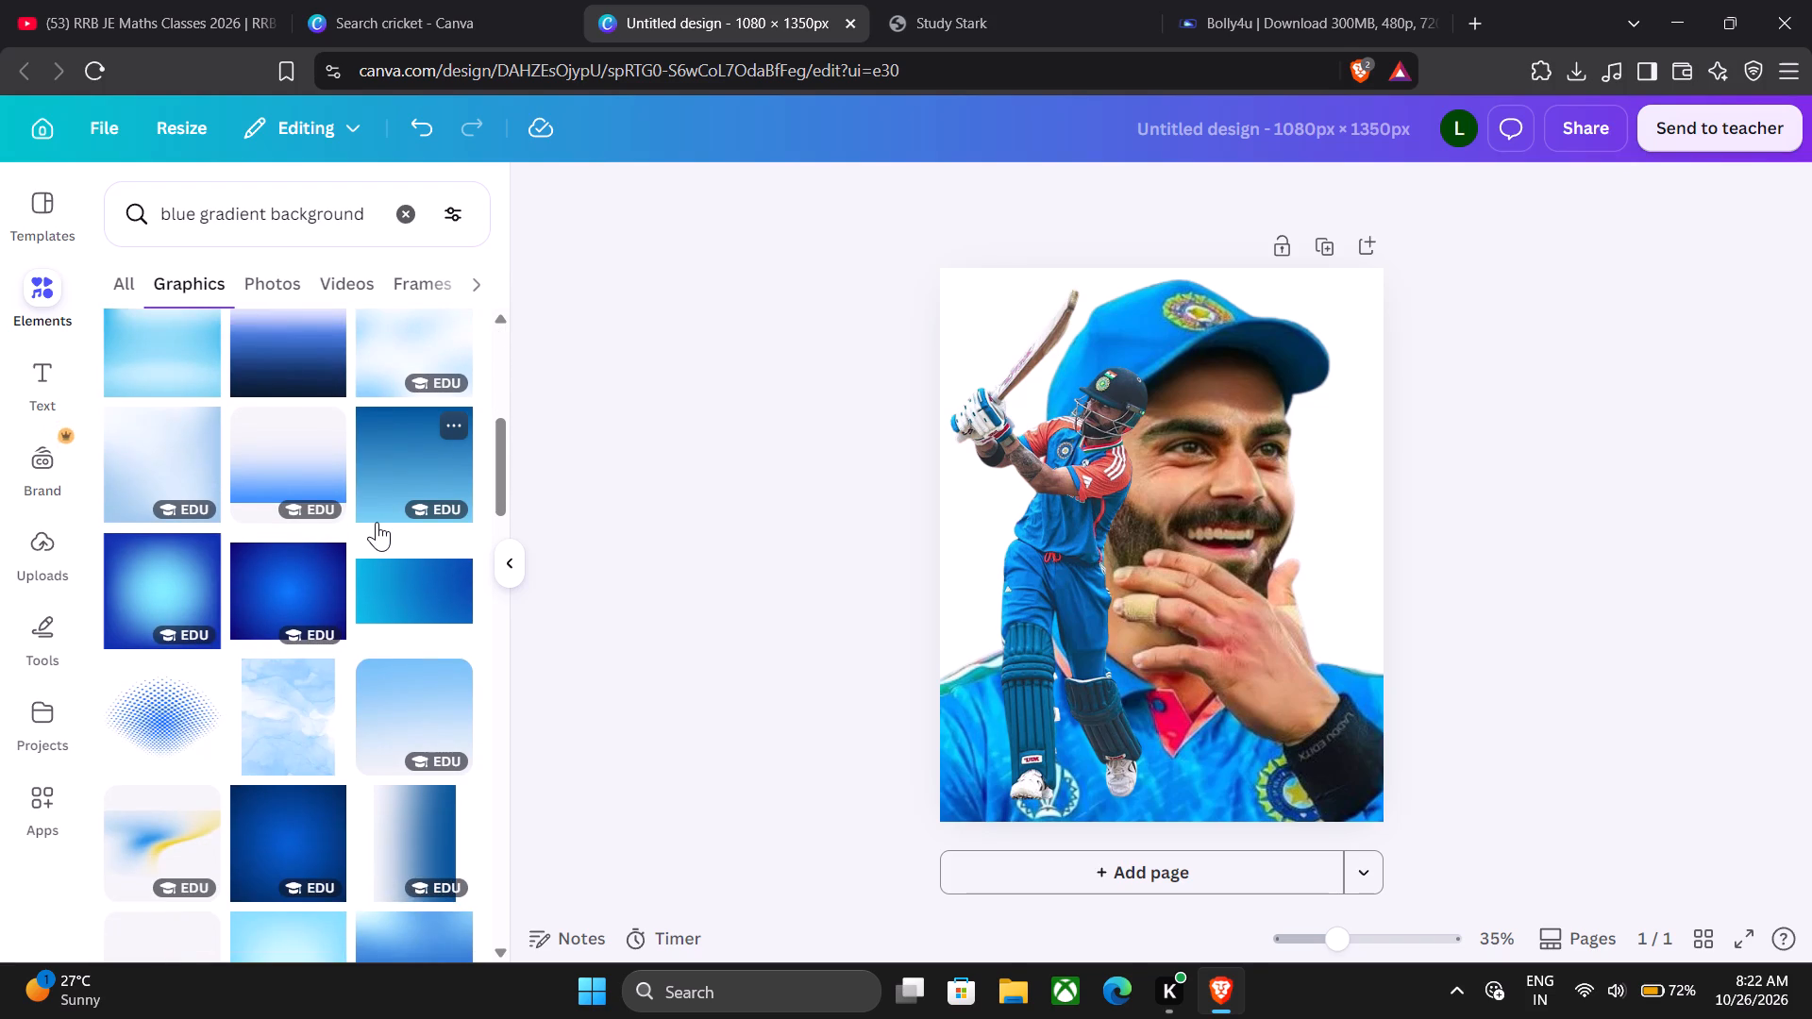
pyautogui.scroll(-3, 377, 522)
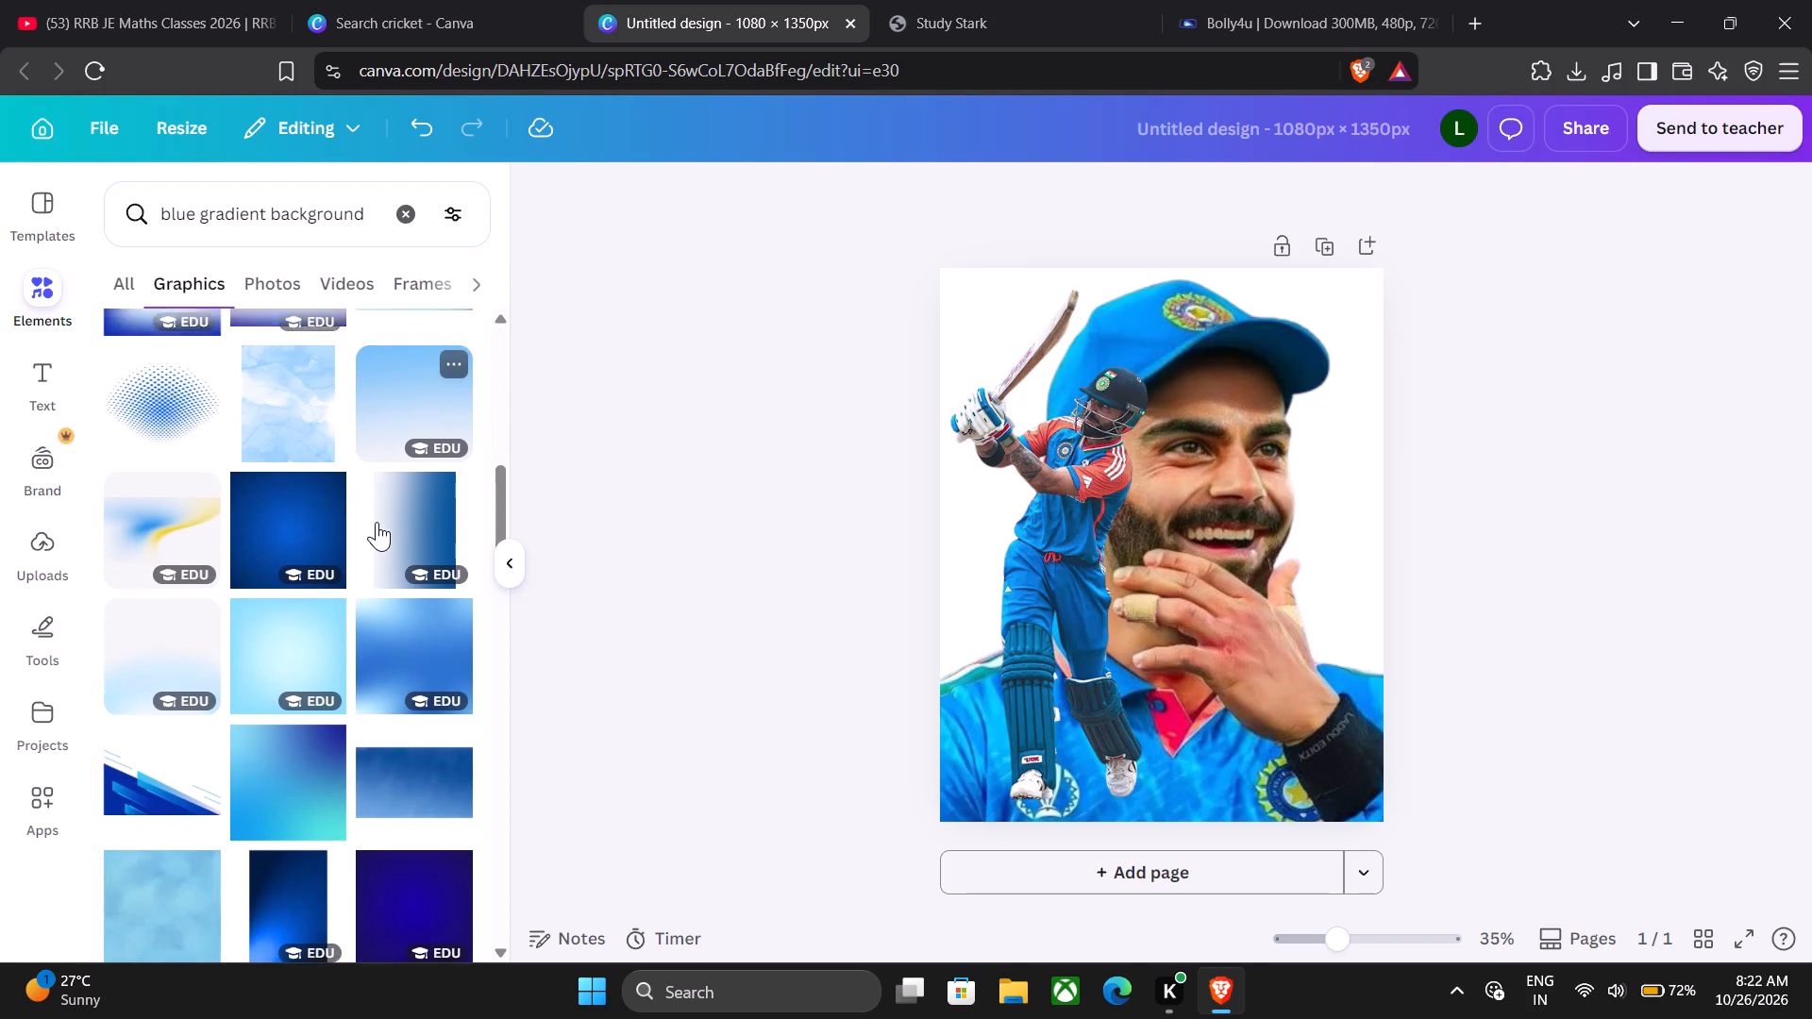
pyautogui.scroll(-2, 377, 522)
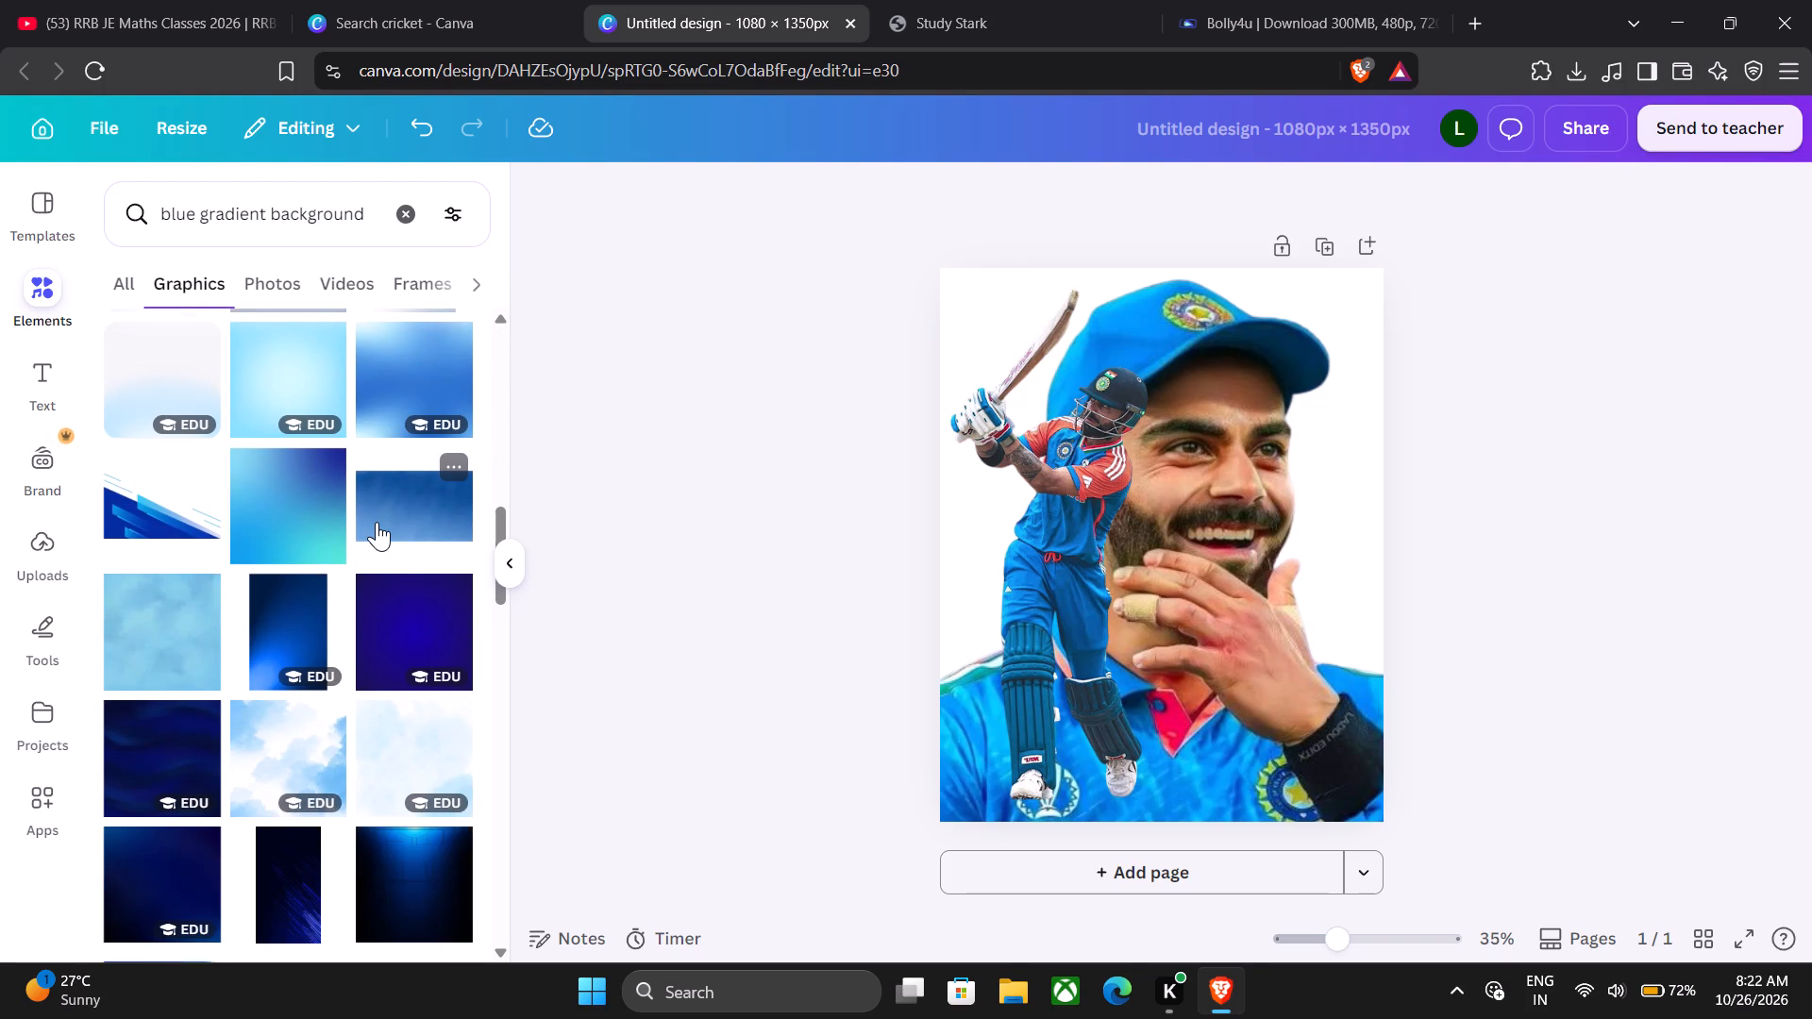
pyautogui.scroll(-5, 375, 522)
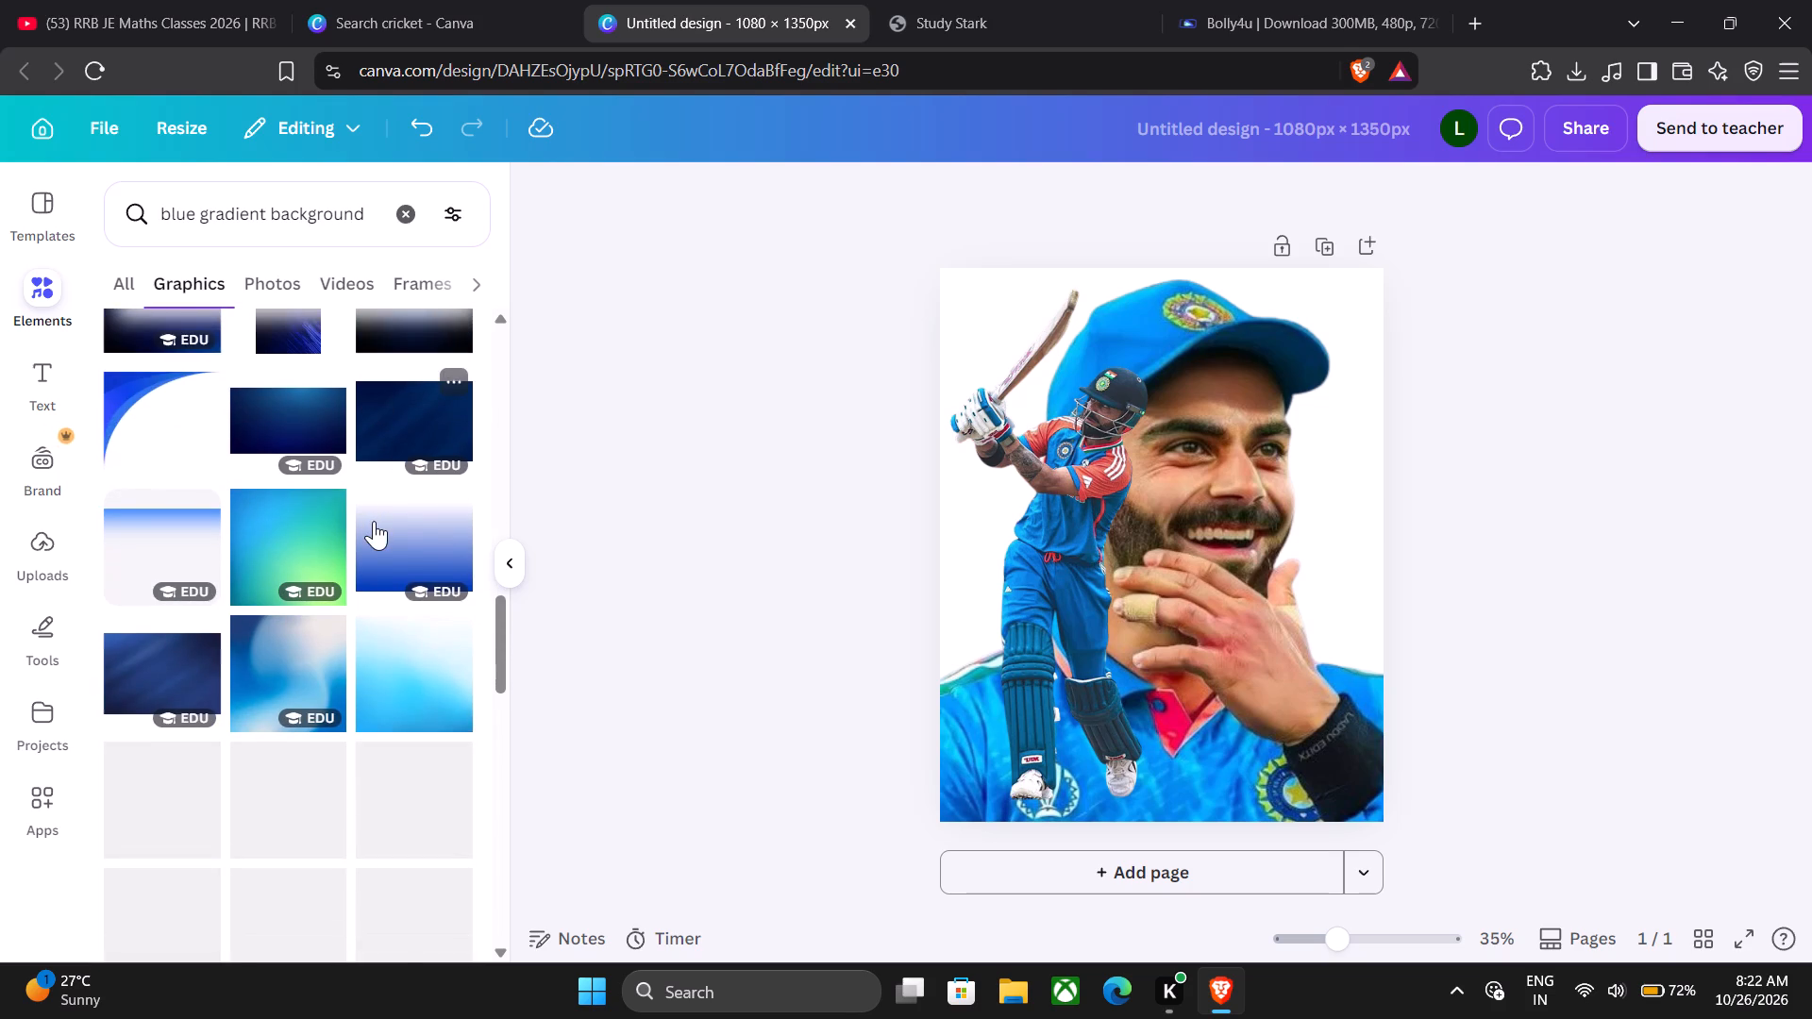
pyautogui.scroll(-3, 374, 521)
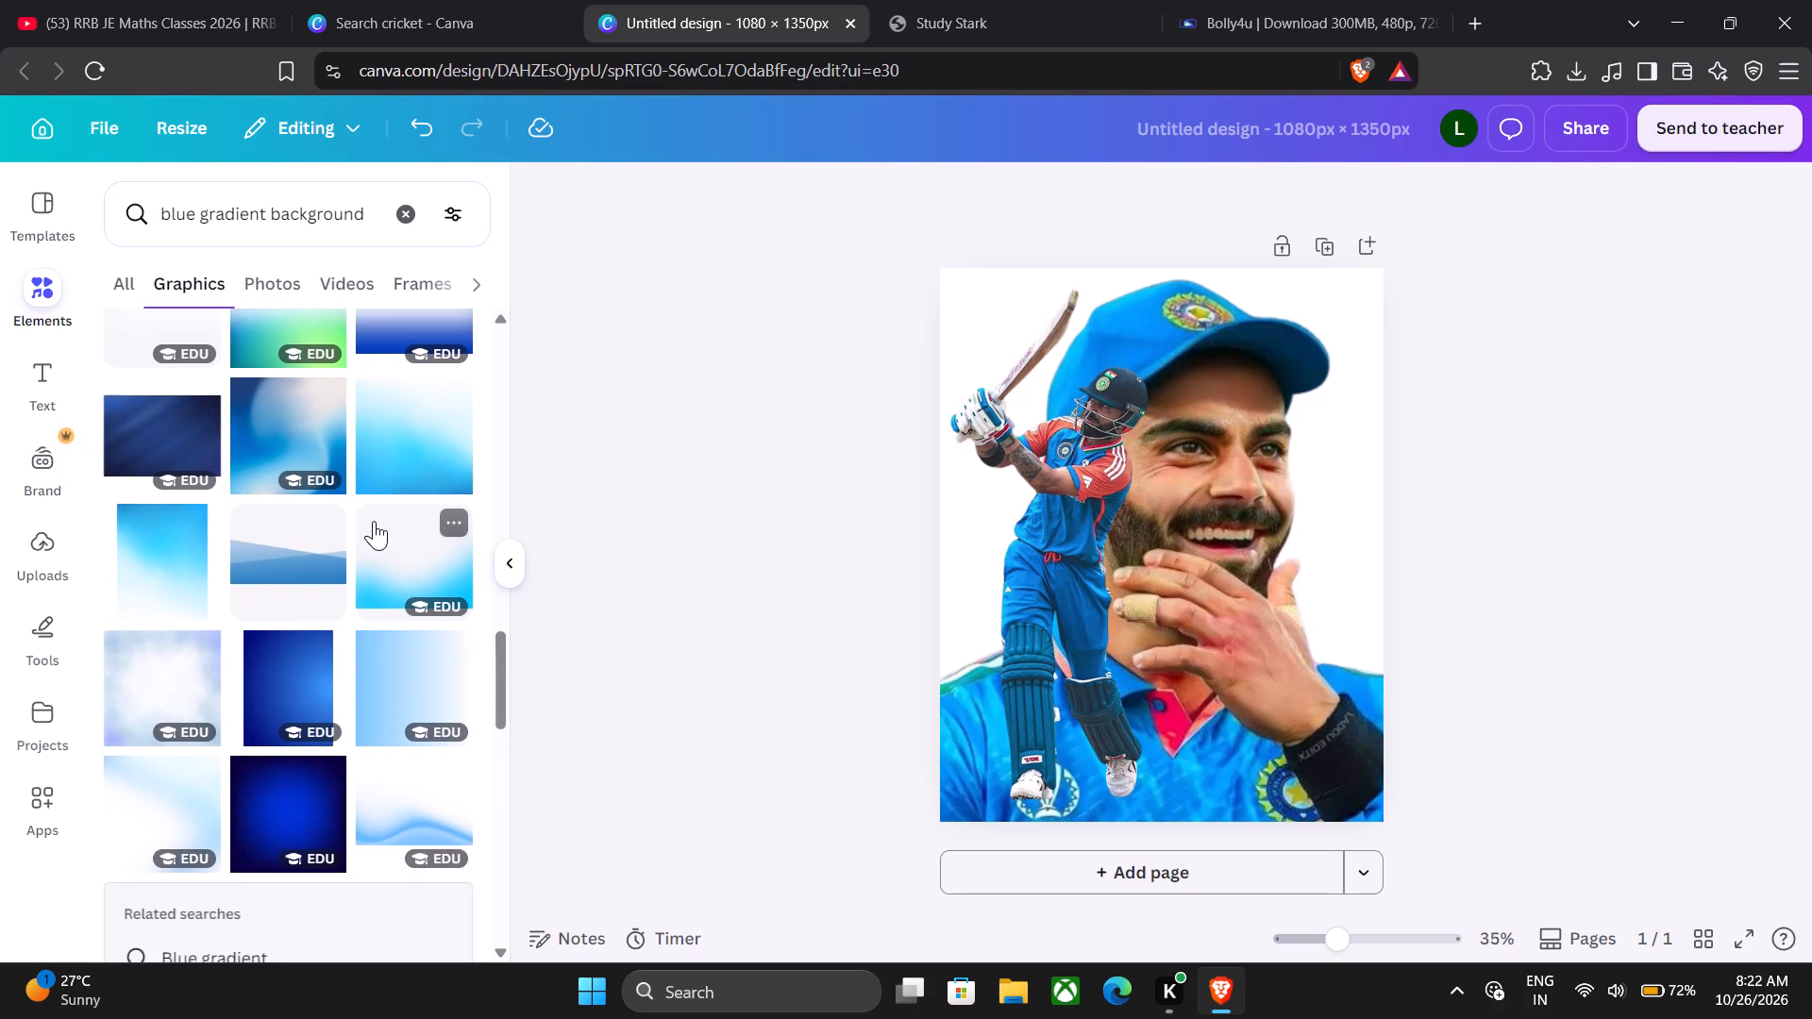
pyautogui.scroll(-4, 374, 521)
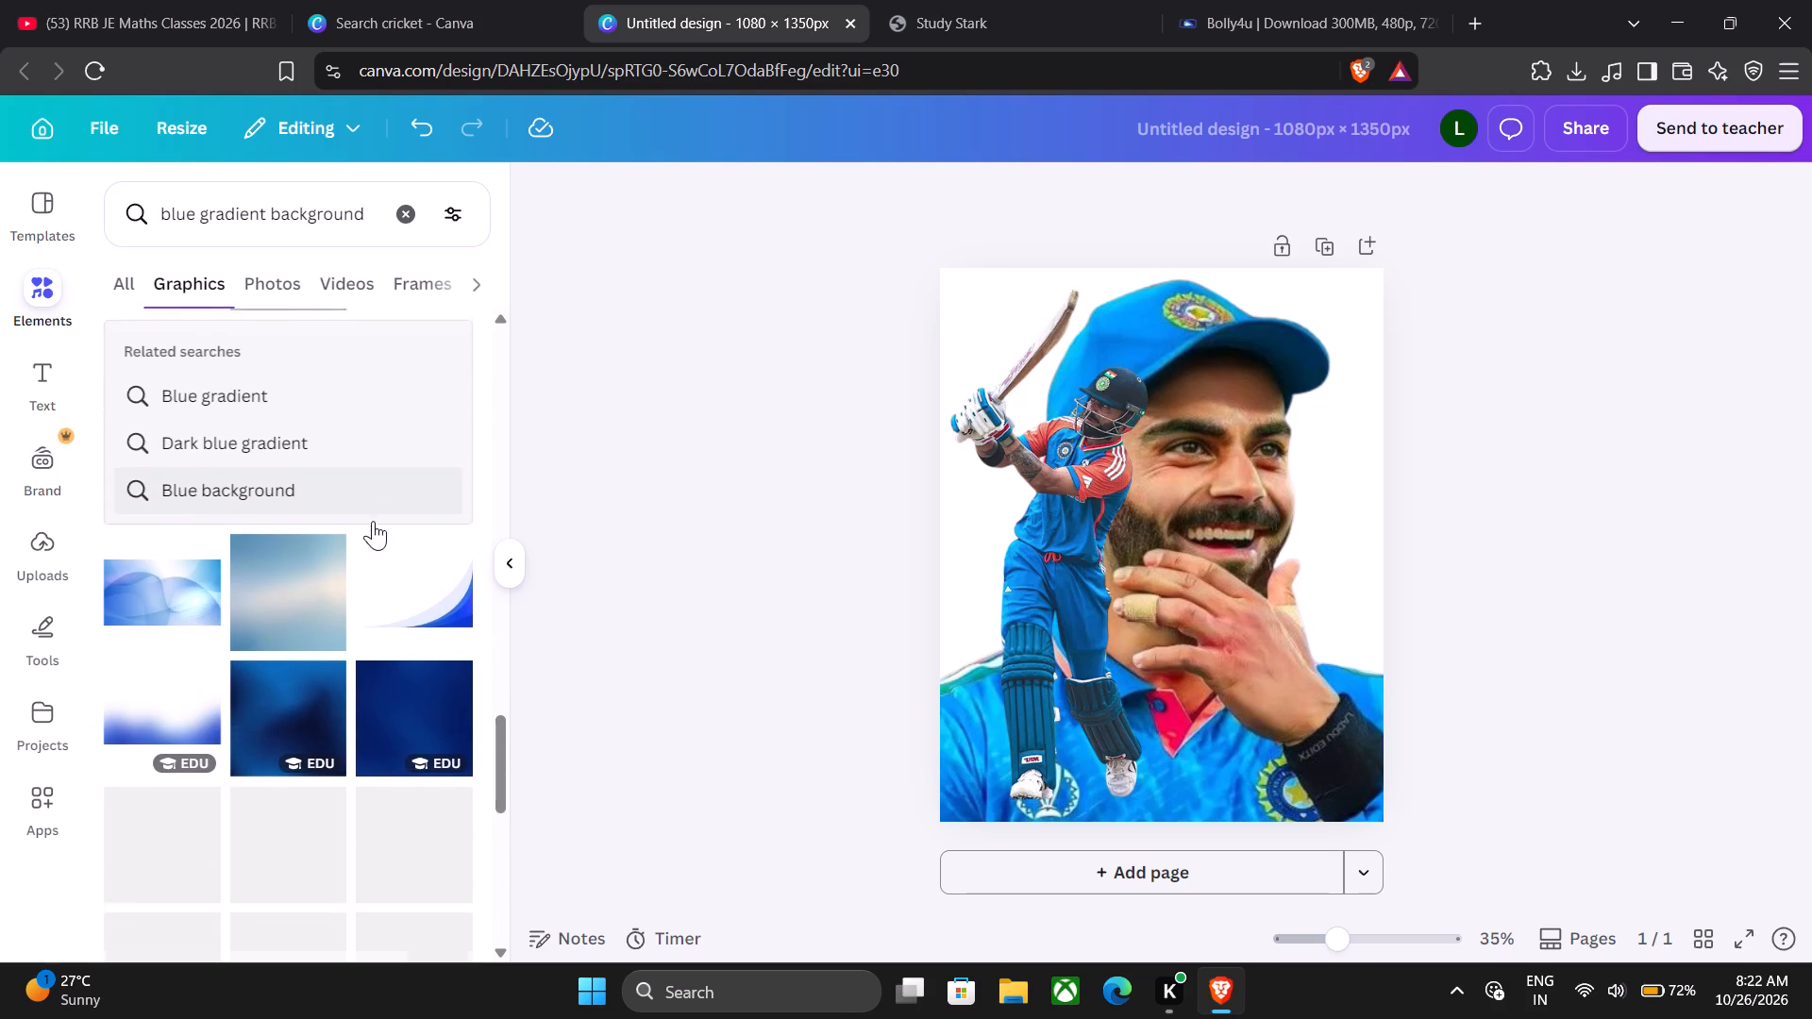
pyautogui.scroll(-1, 373, 521)
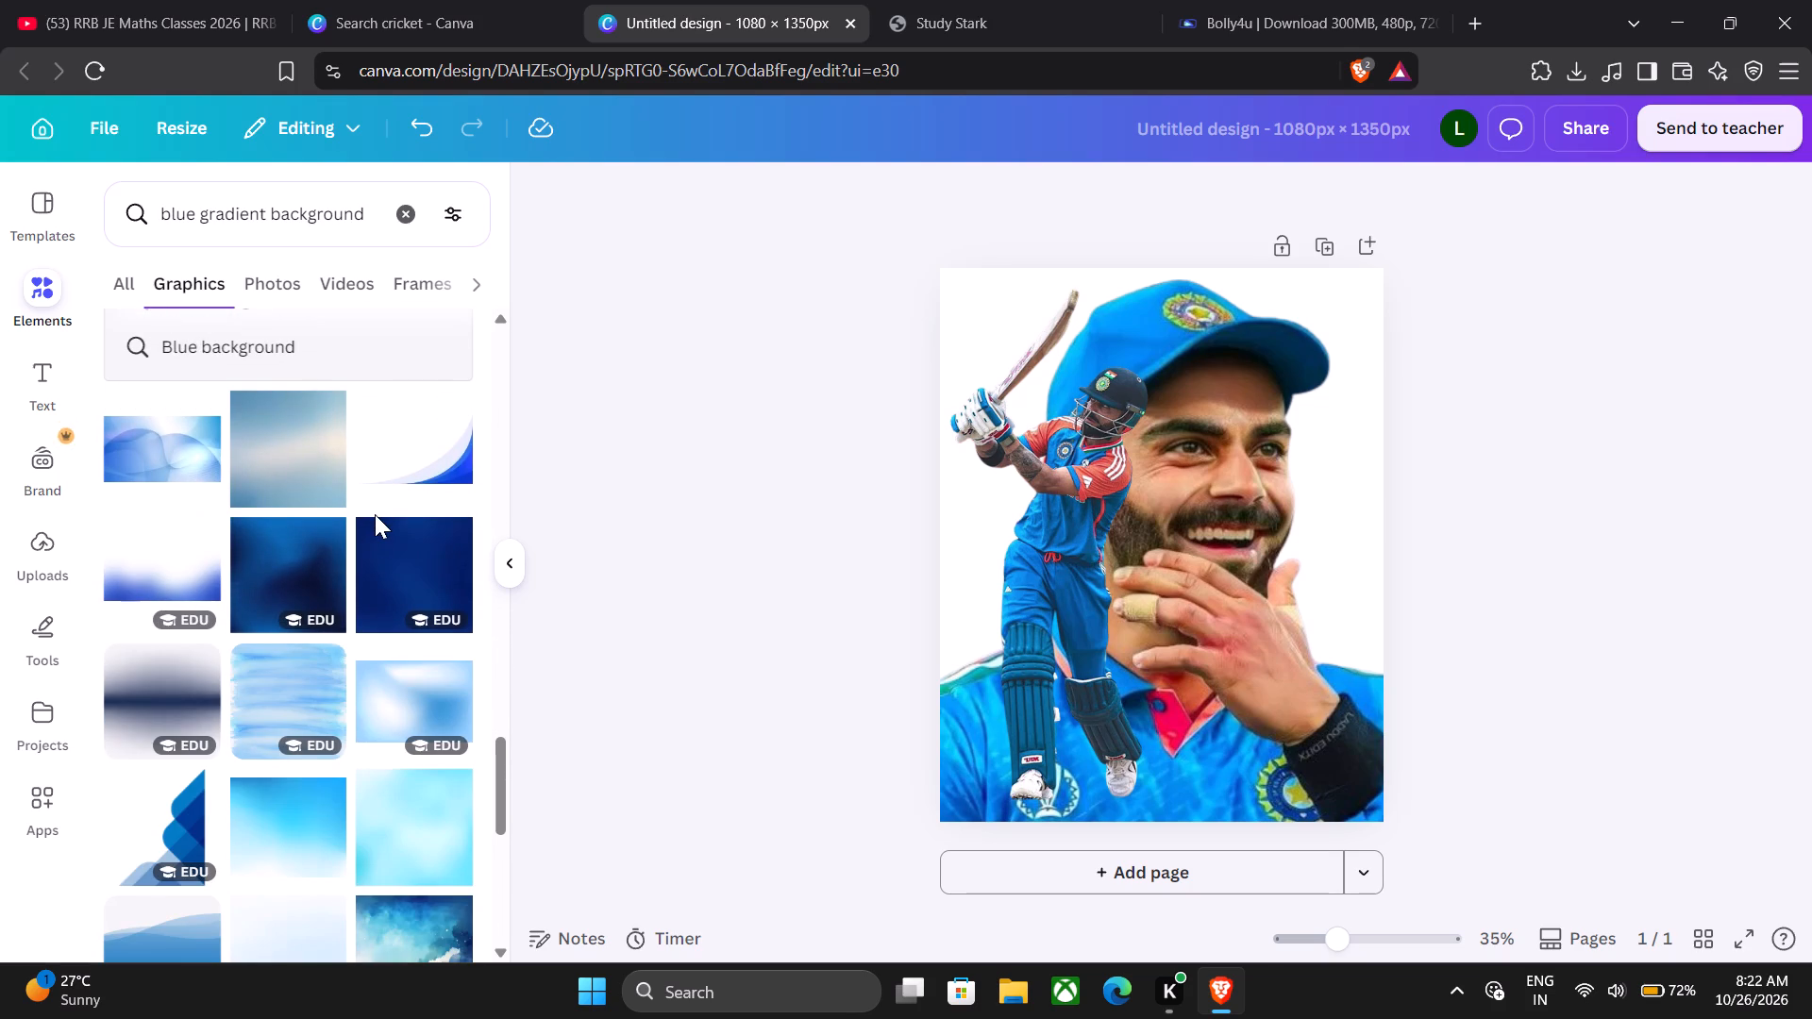
pyautogui.scroll(-1, 375, 514)
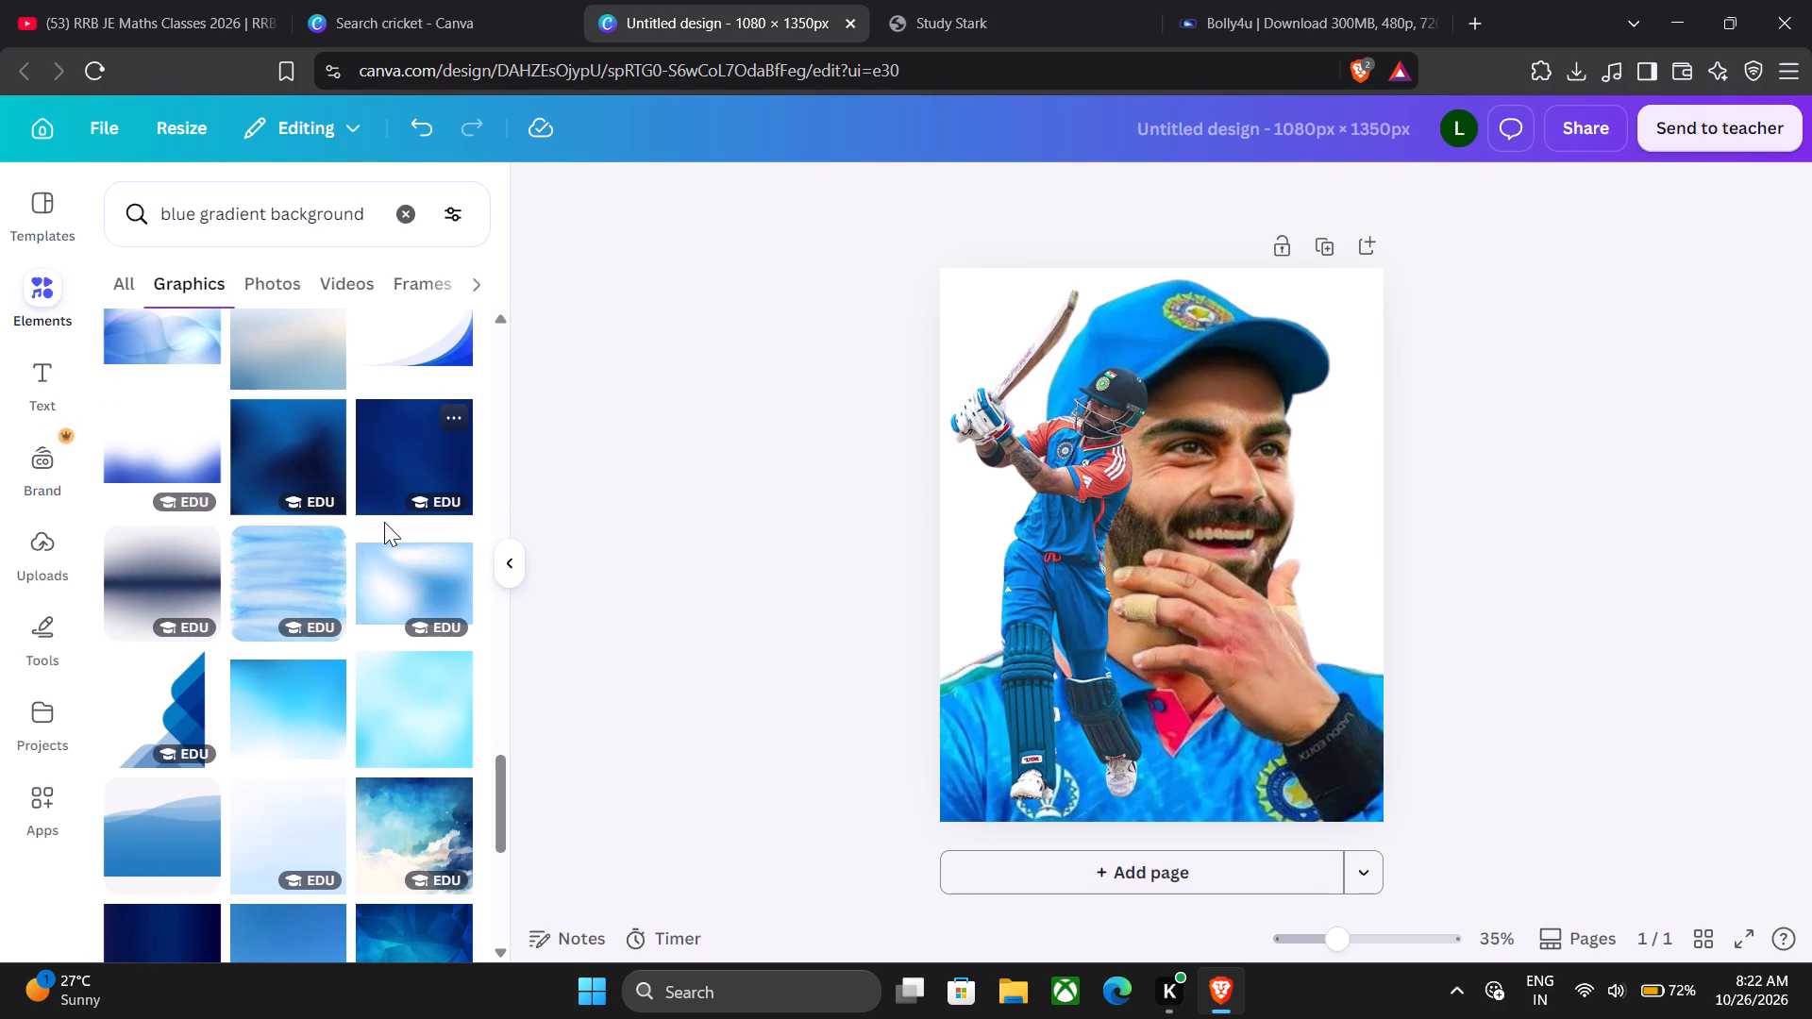
pyautogui.scroll(-6, 384, 522)
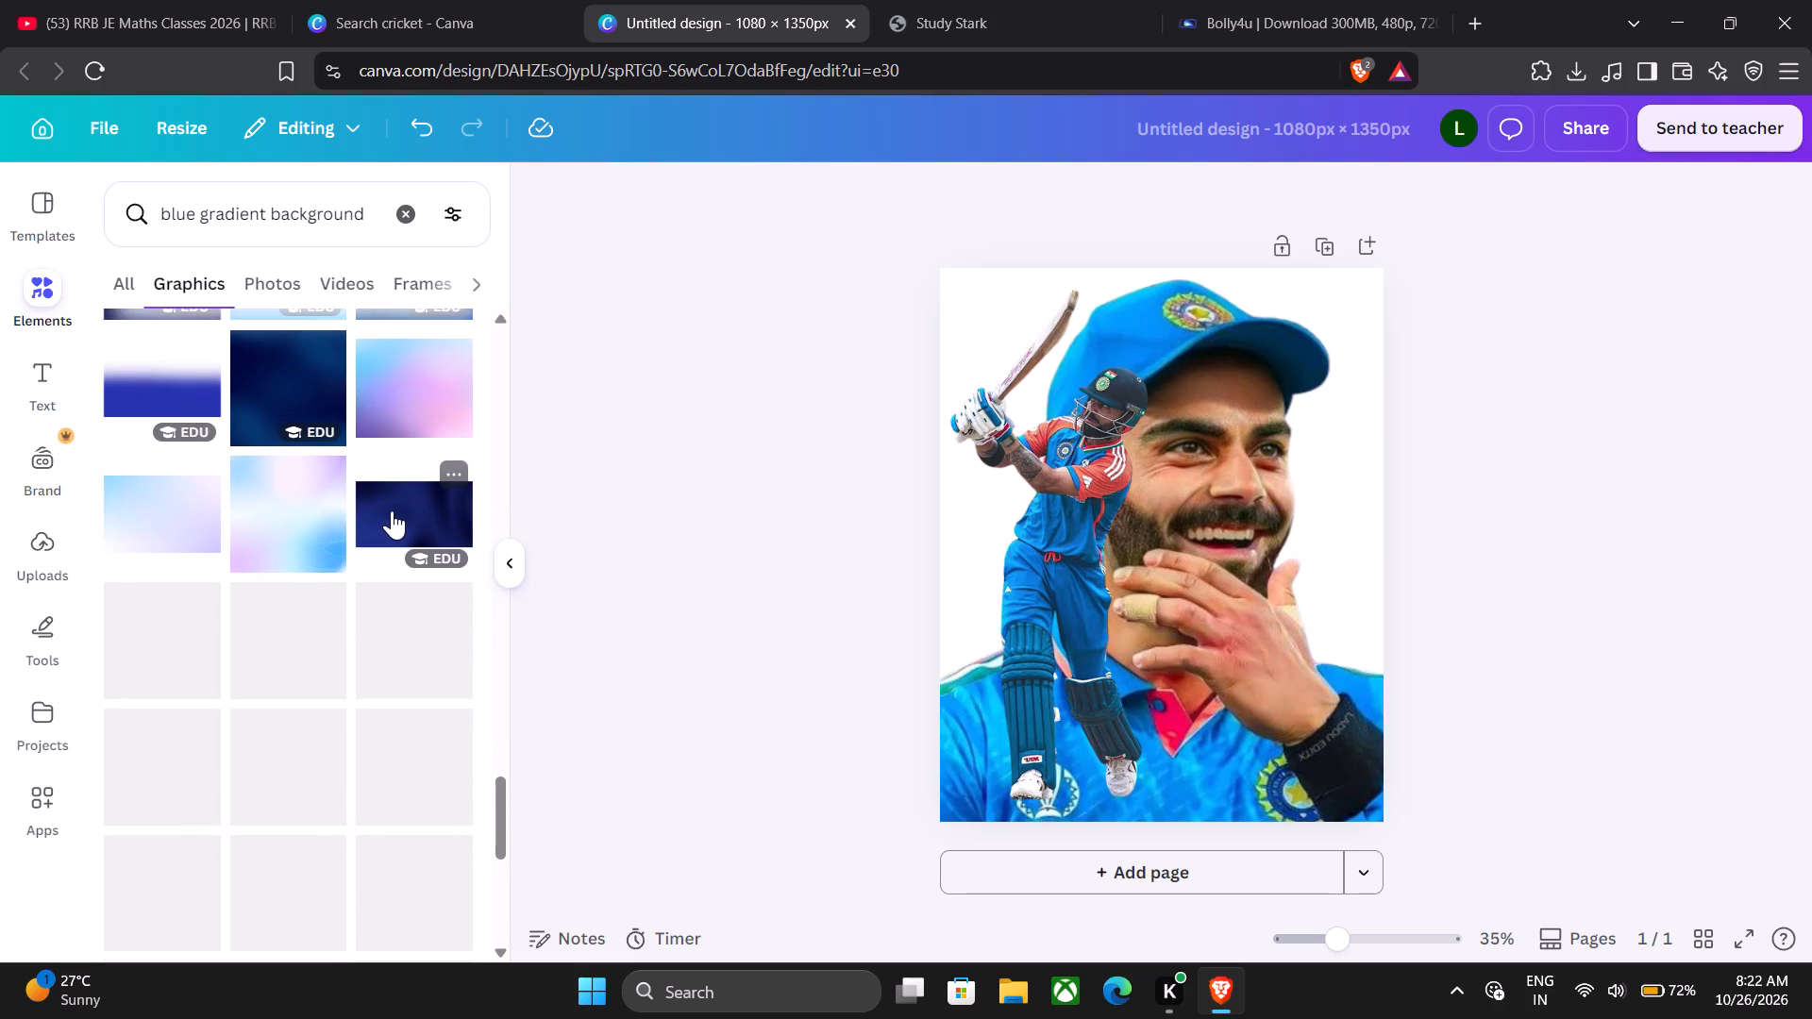
pyautogui.scroll(-2, 392, 510)
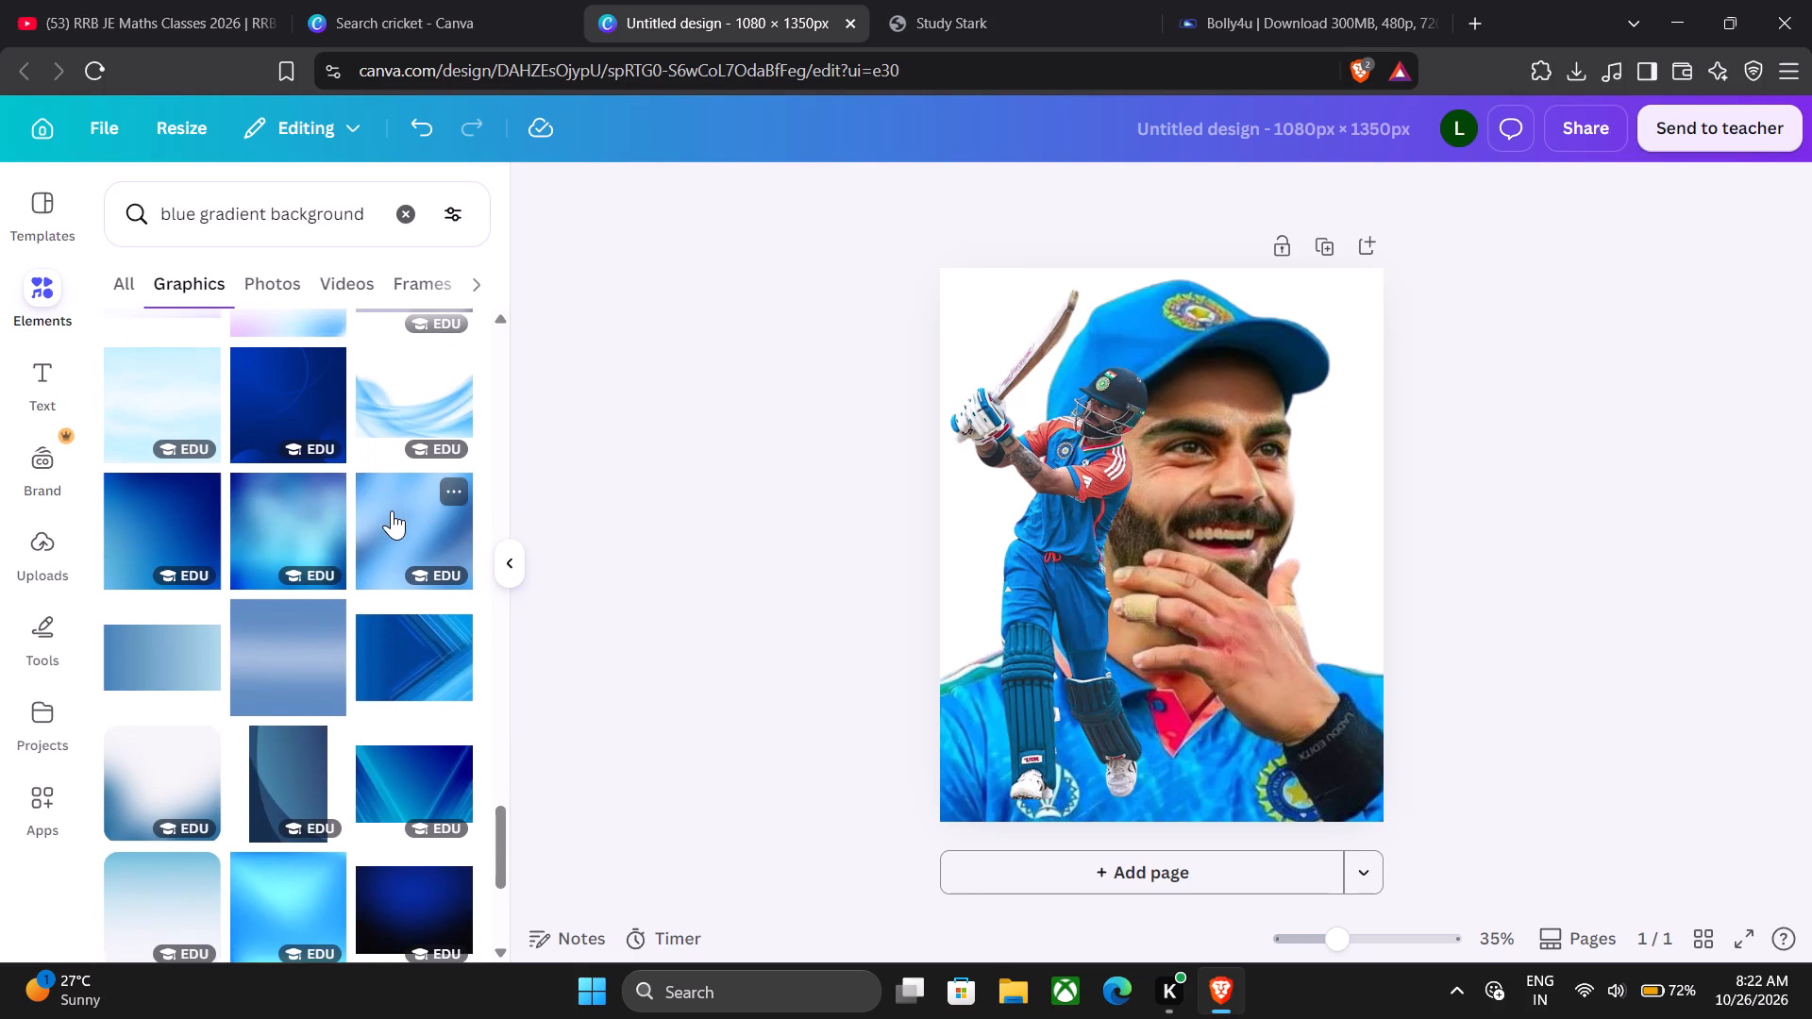
pyautogui.scroll(-3, 392, 510)
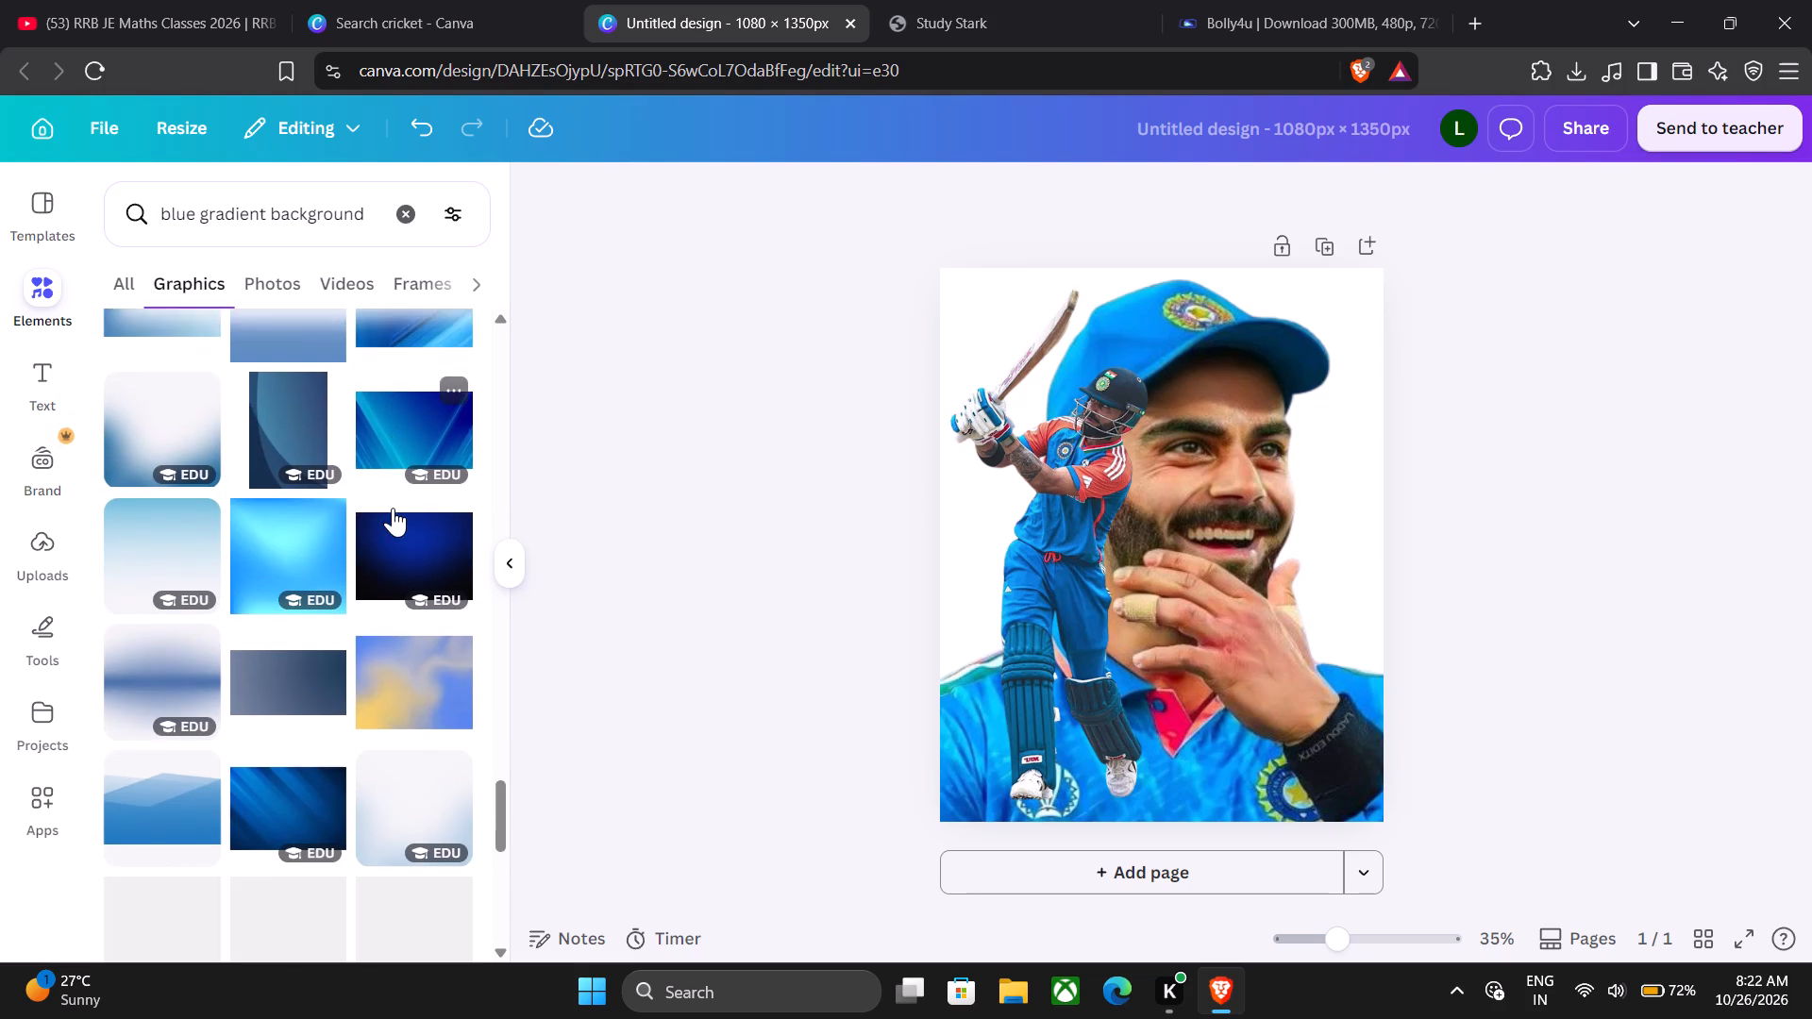
pyautogui.scroll(-5, 393, 508)
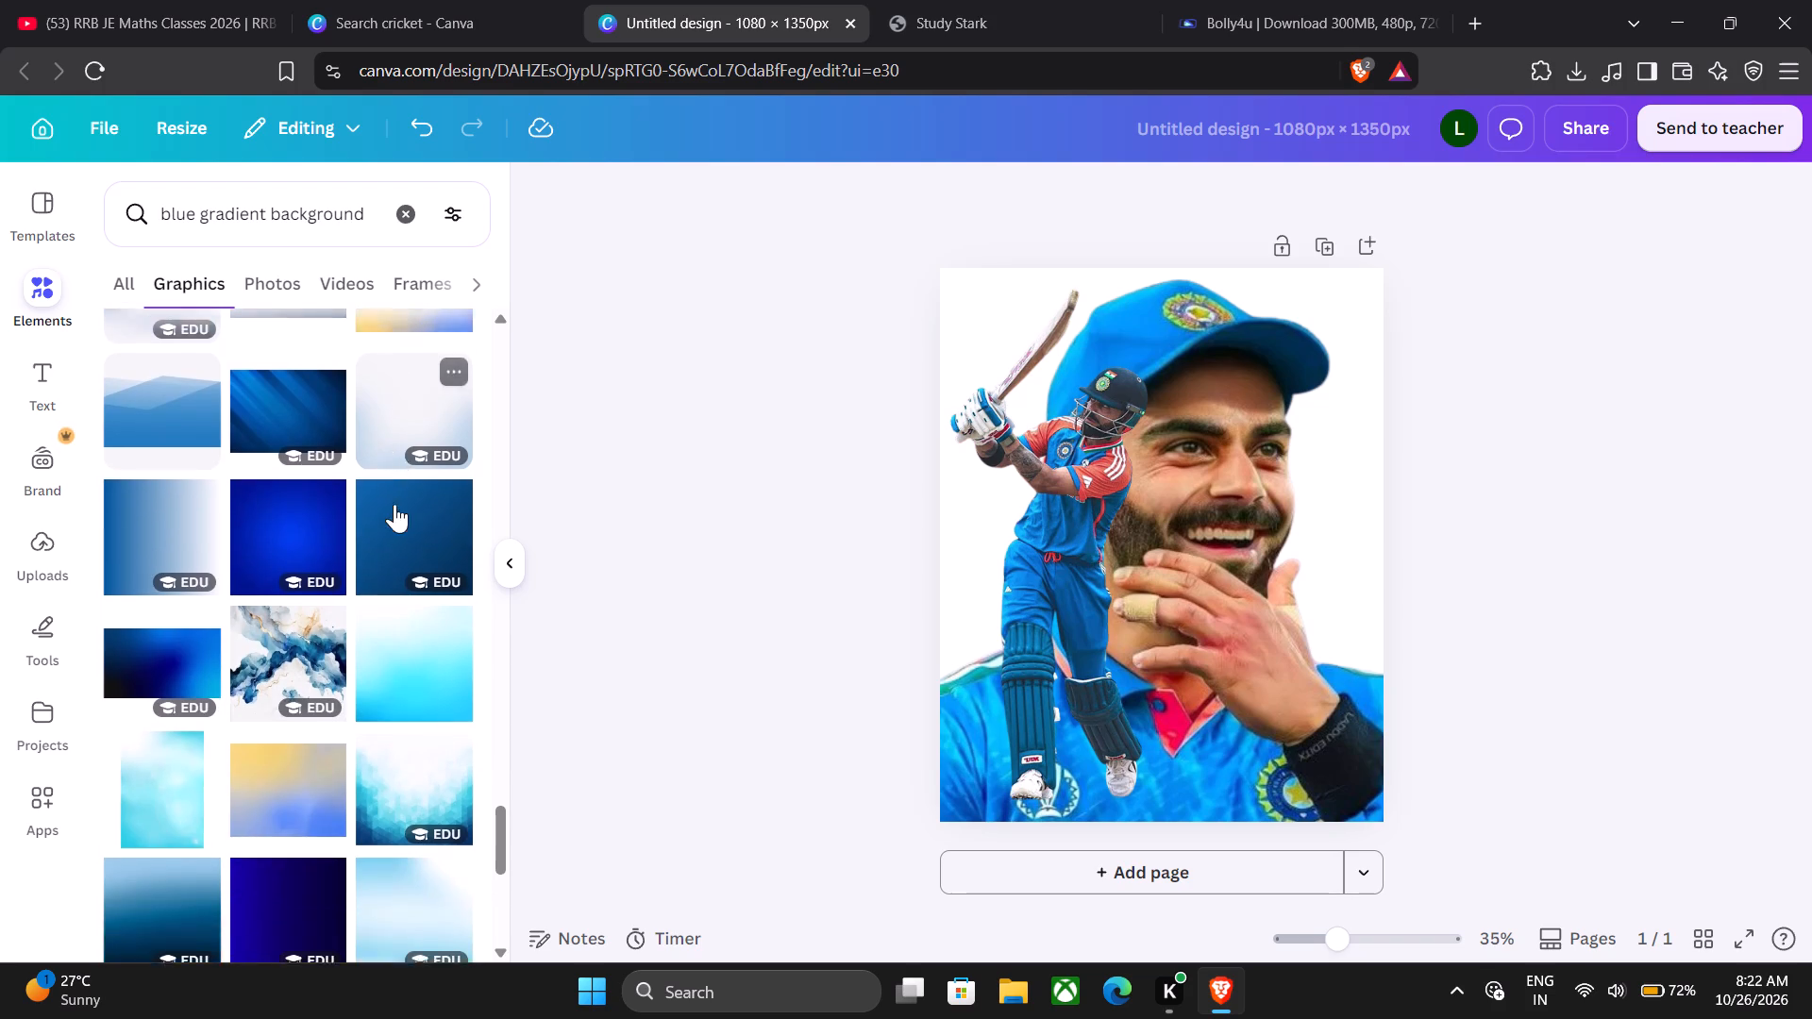
pyautogui.scroll(-3, 380, 527)
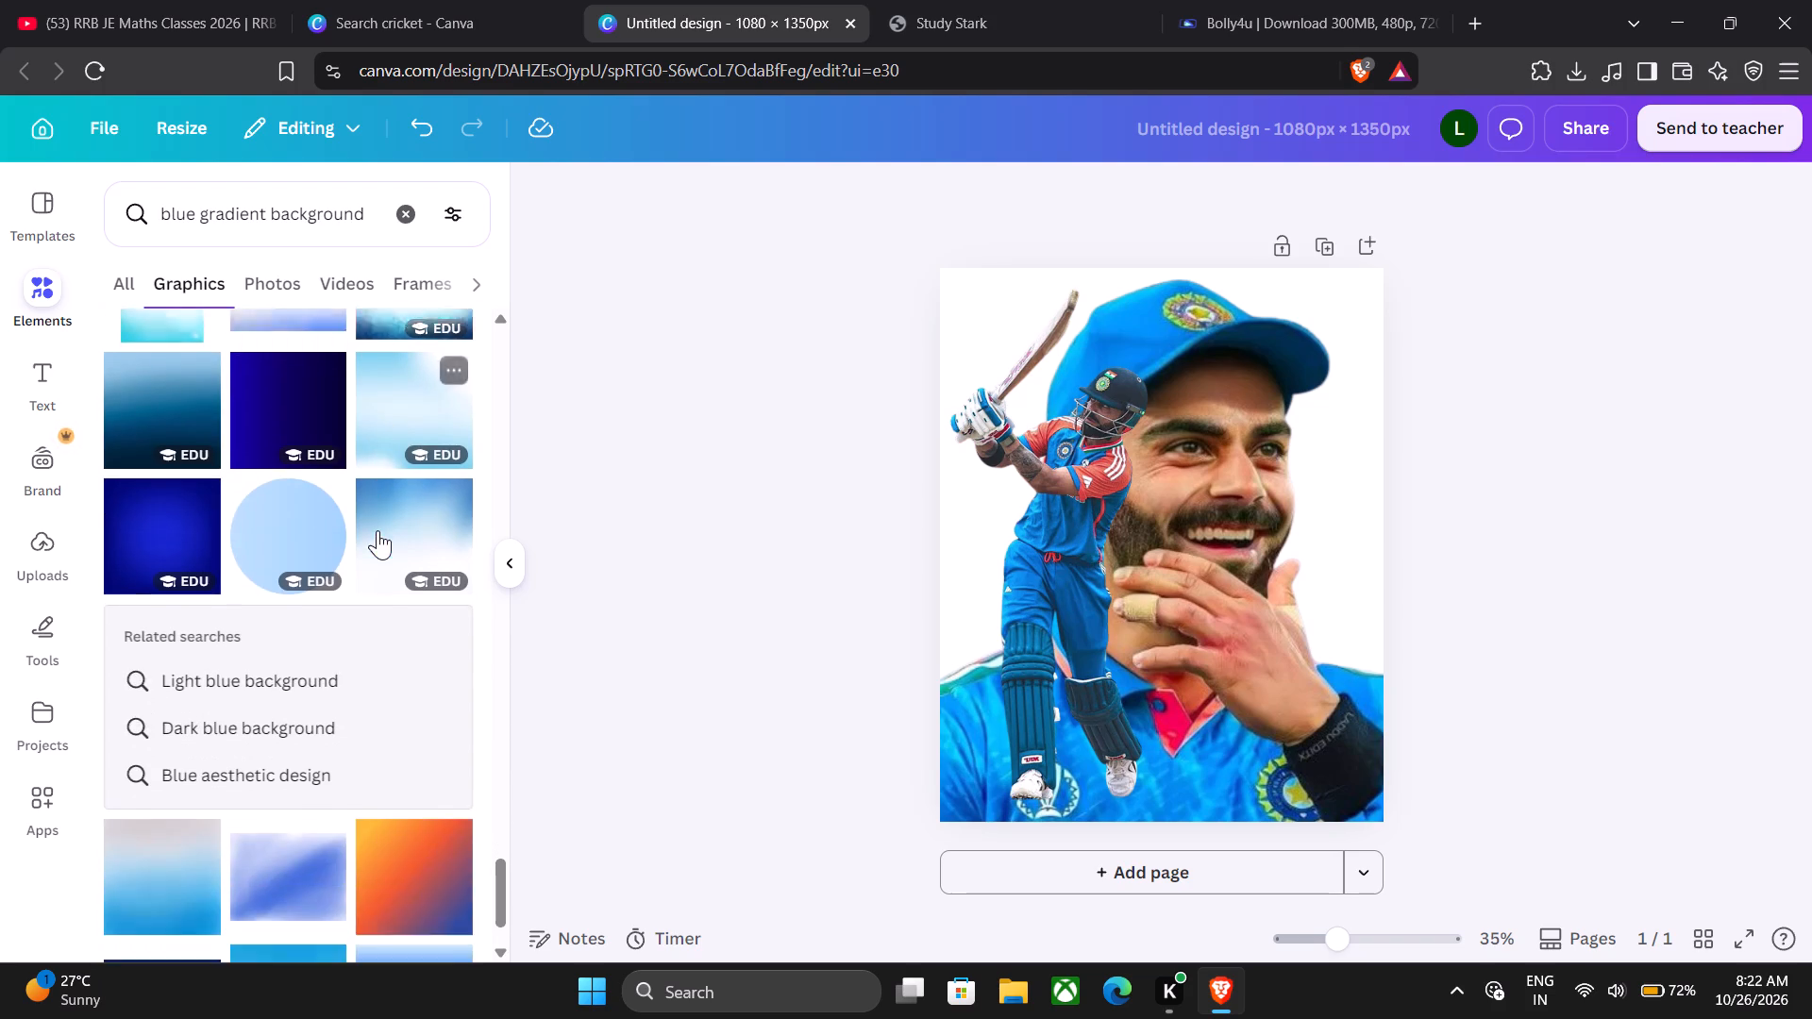
pyautogui.scroll(-4, 377, 530)
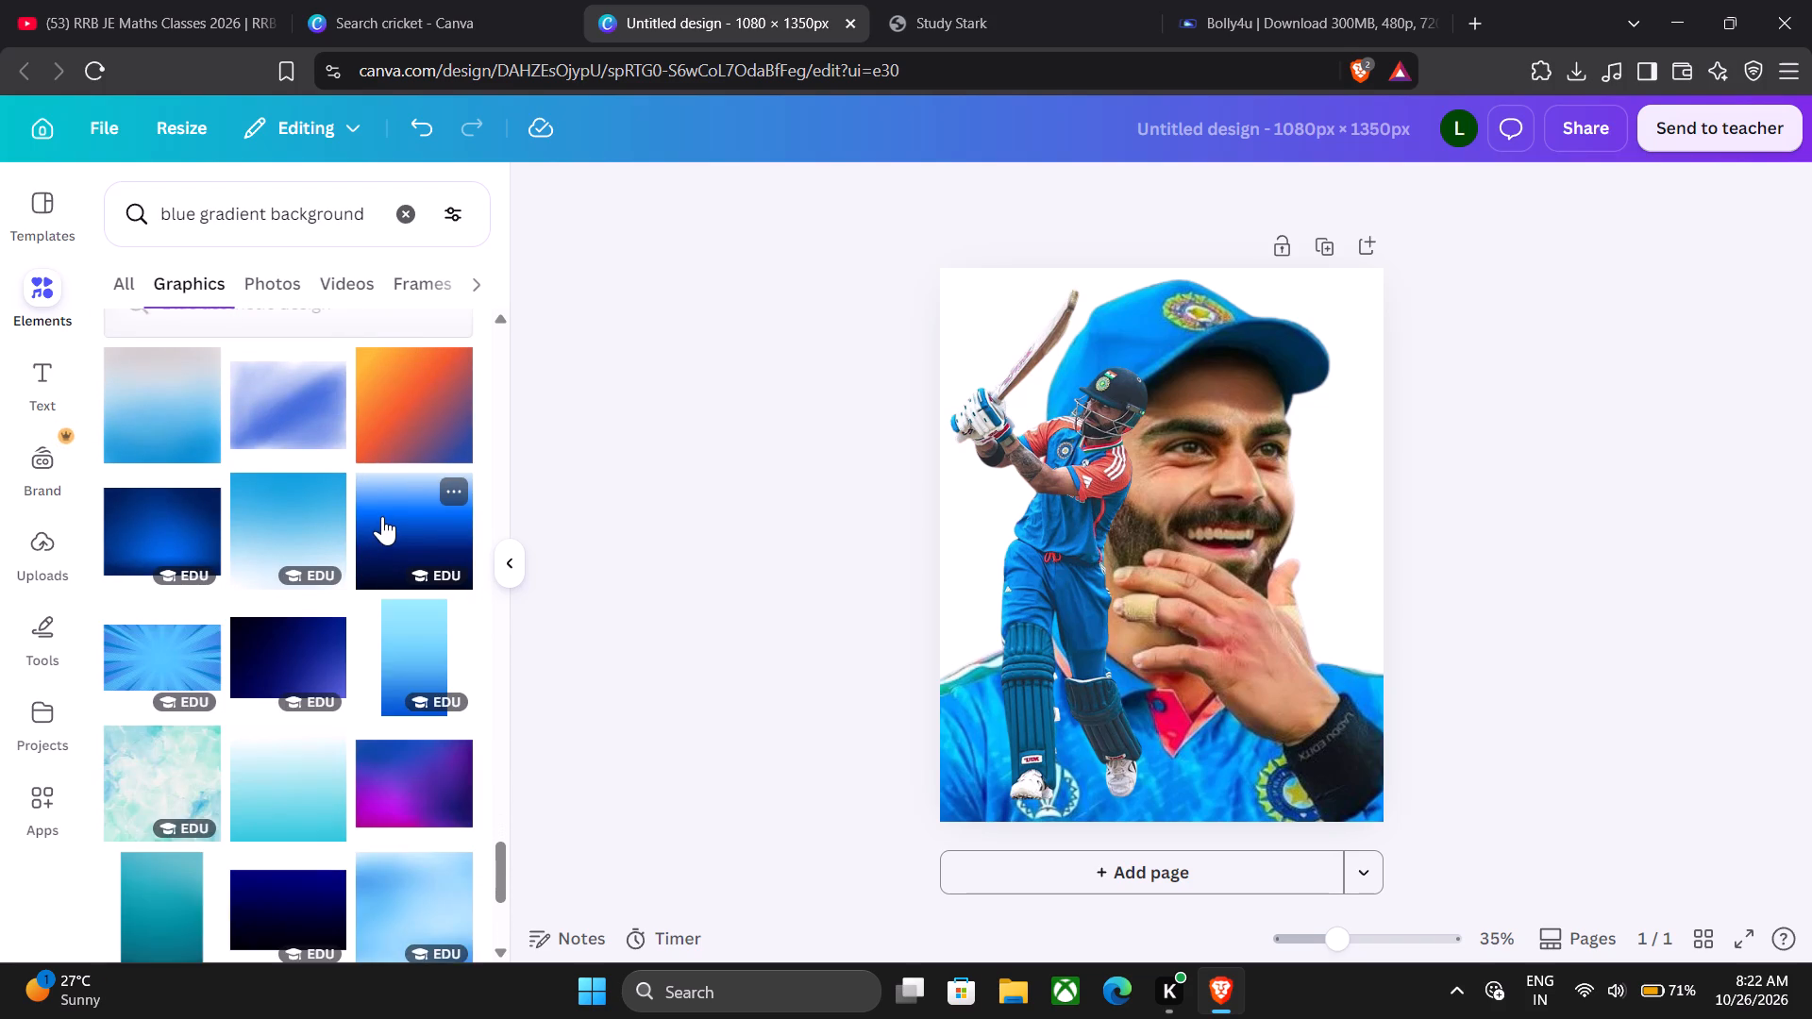
pyautogui.scroll(-8, 382, 516)
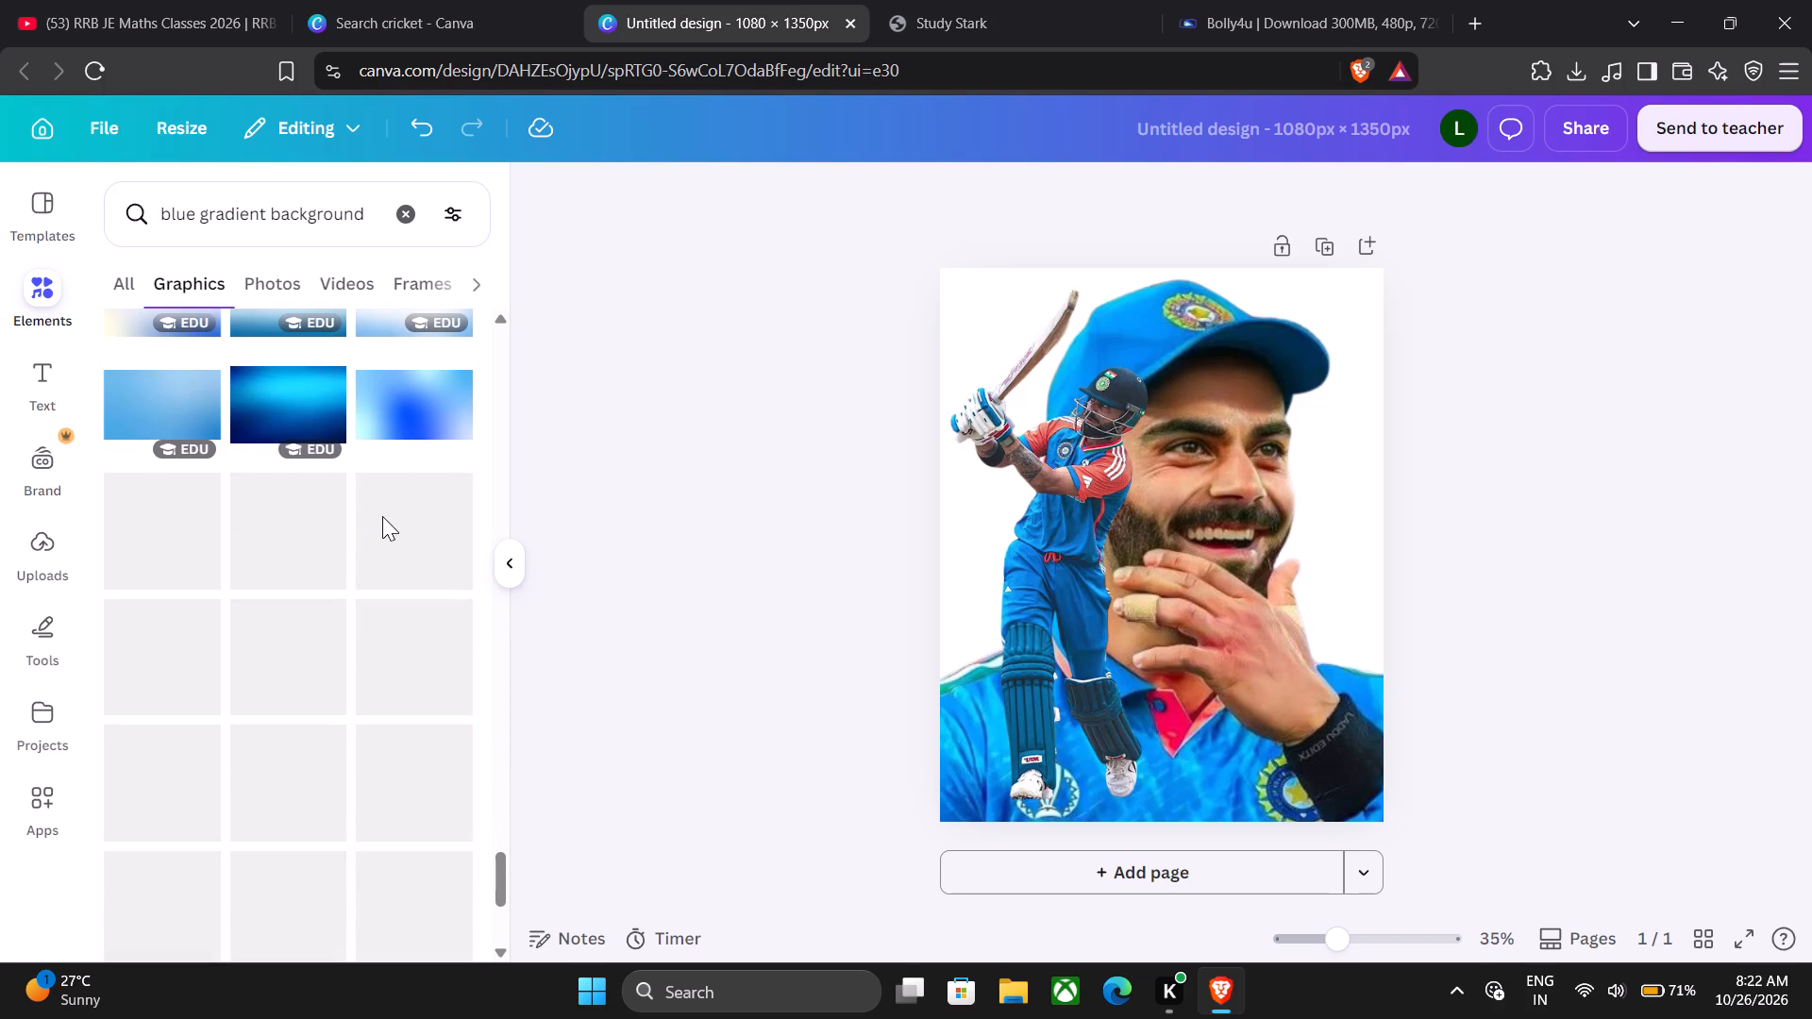
pyautogui.scroll(-9, 383, 511)
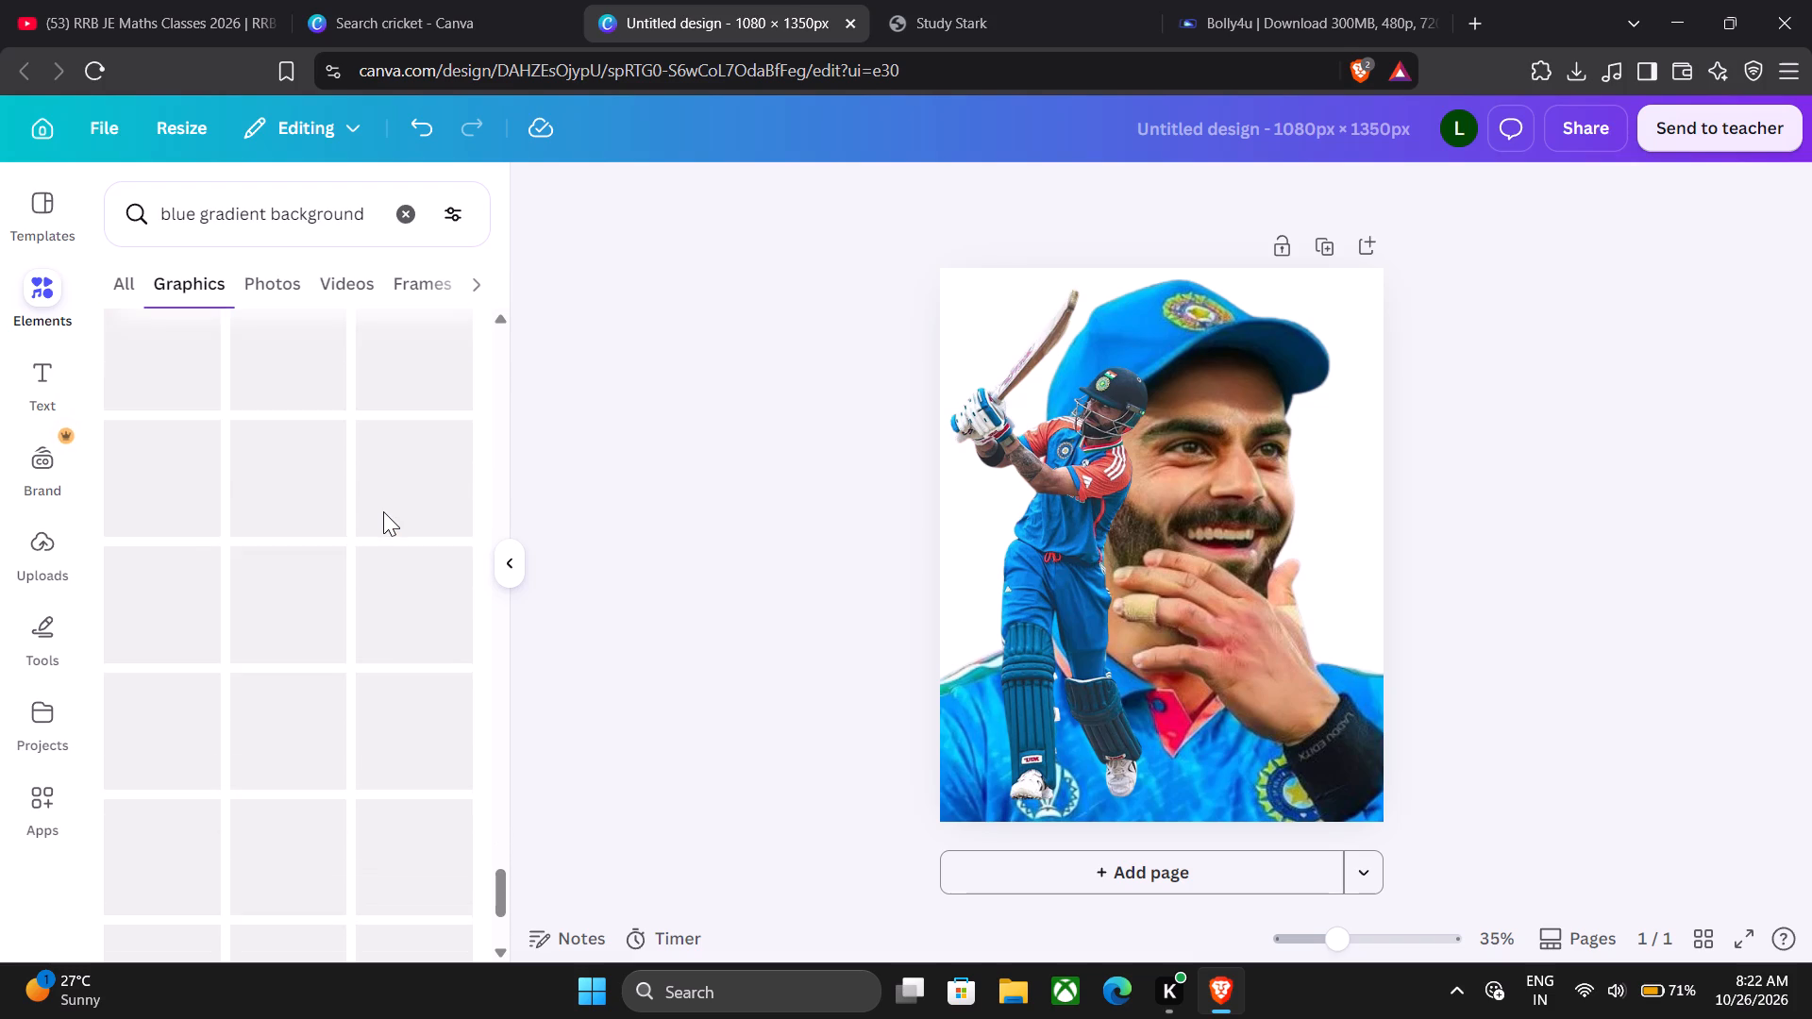
pyautogui.scroll(-2, 384, 509)
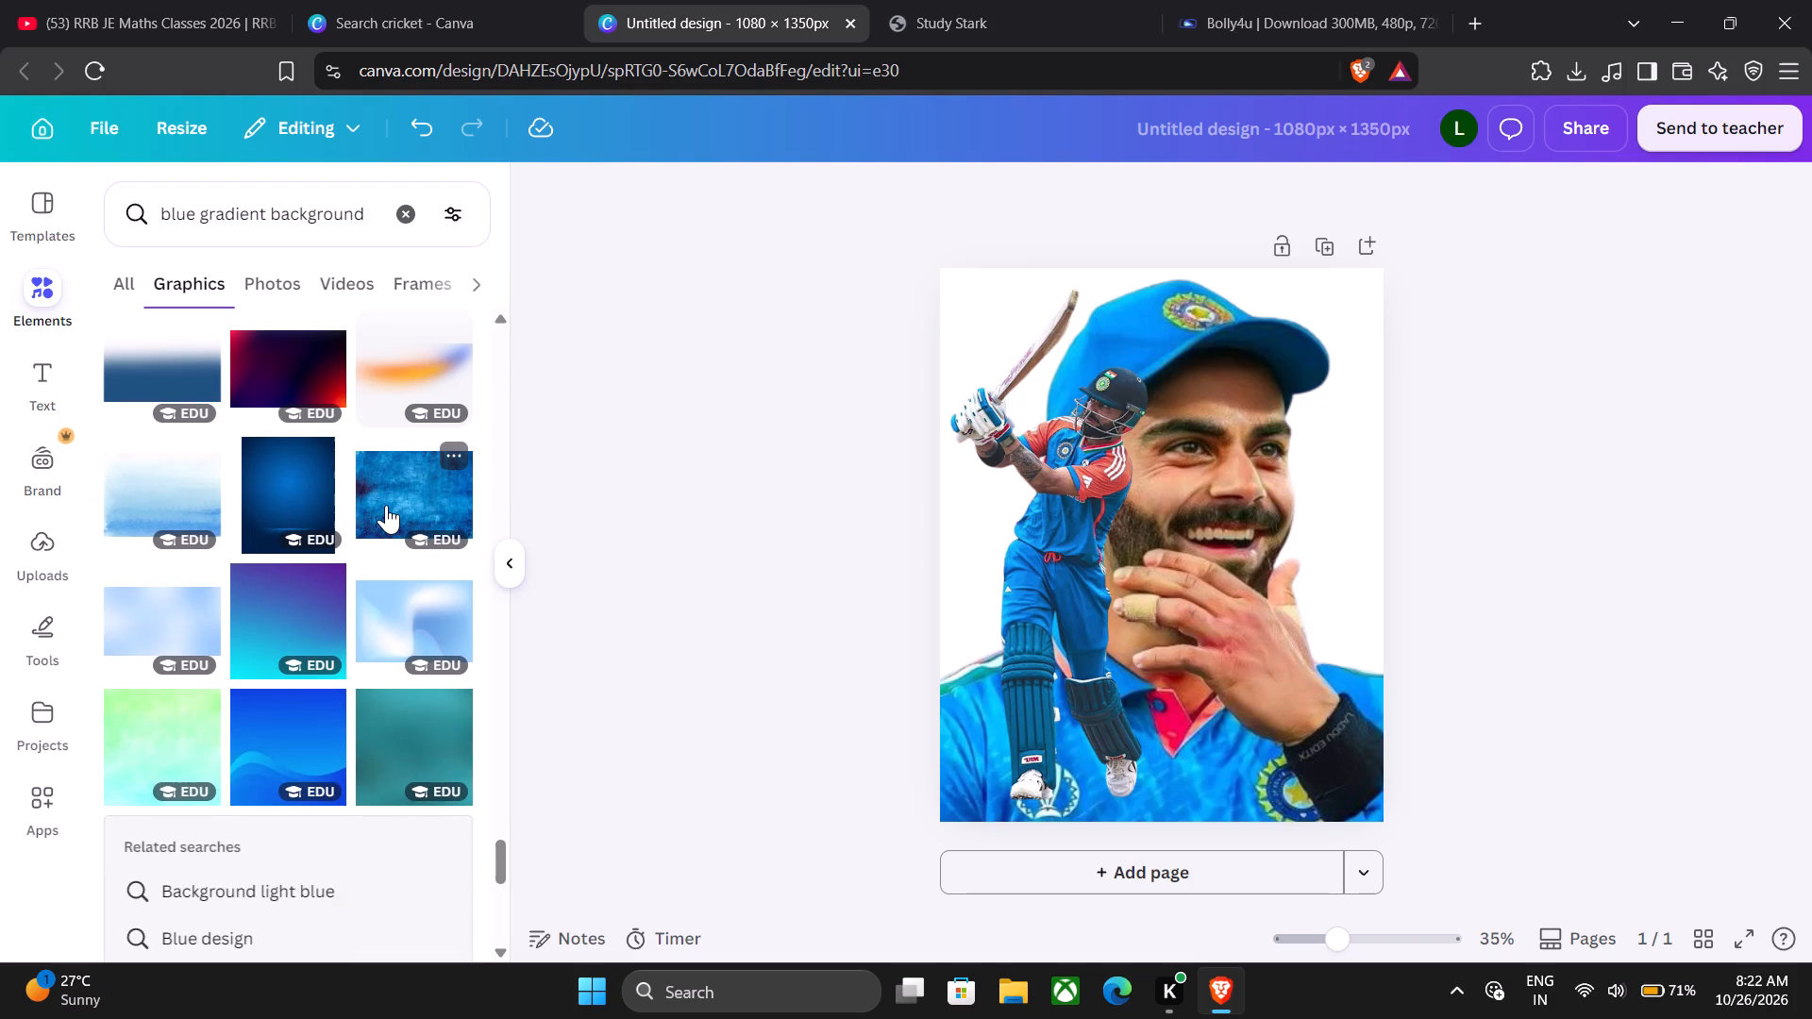
pyautogui.scroll(-5, 387, 500)
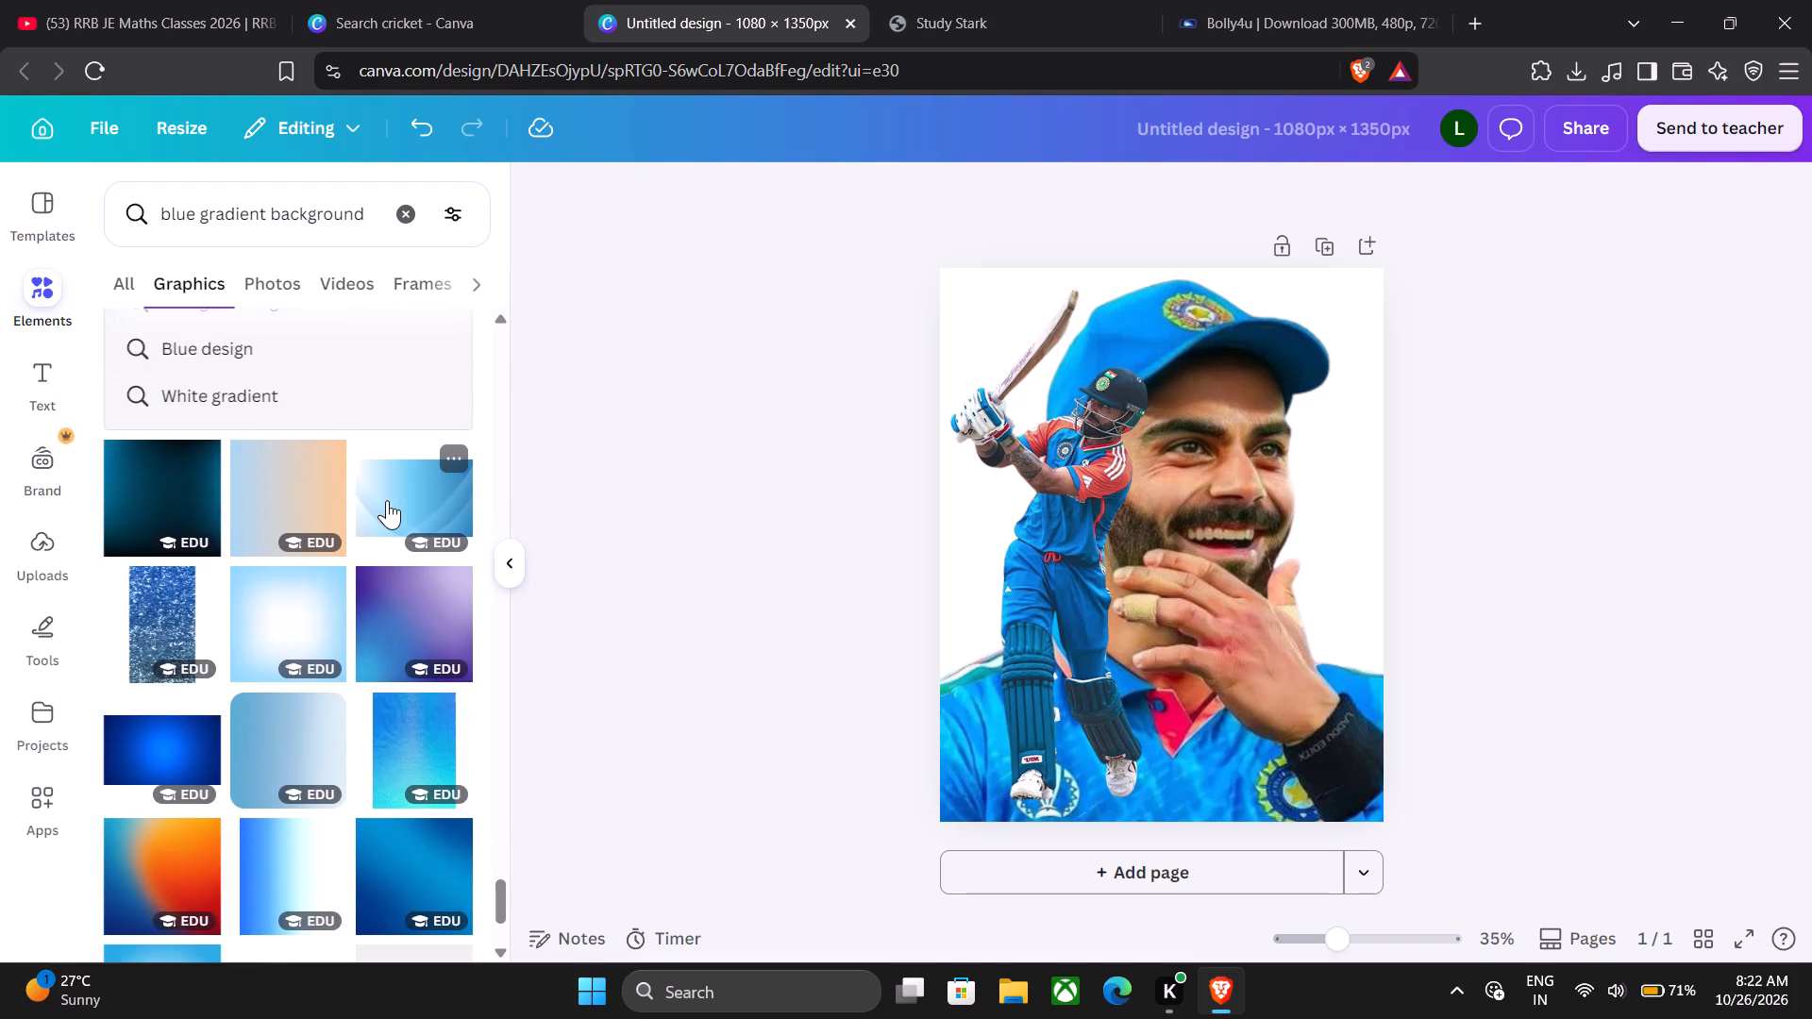
pyautogui.scroll(3, 388, 499)
pyautogui.scroll(-7, 388, 499)
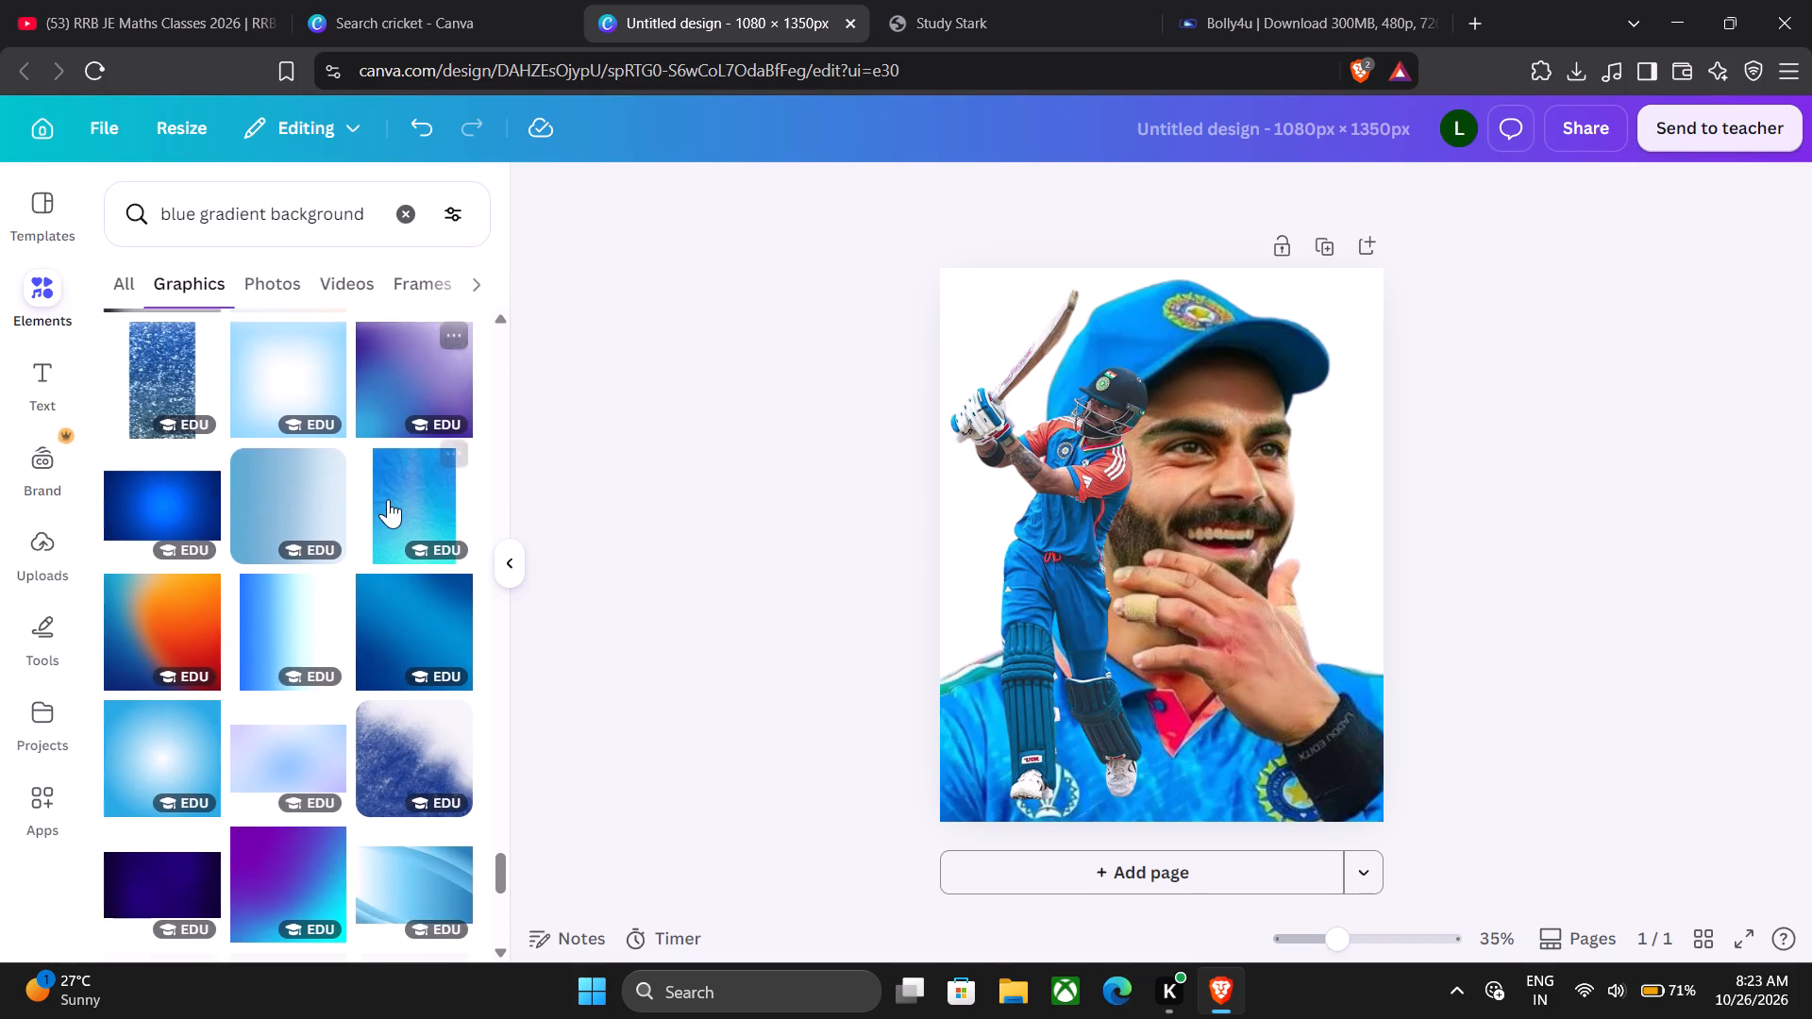
# Add the light-blue and white wavy gradient graphic from the results and set it as the page background.
pyautogui.scroll(-5, 388, 499)
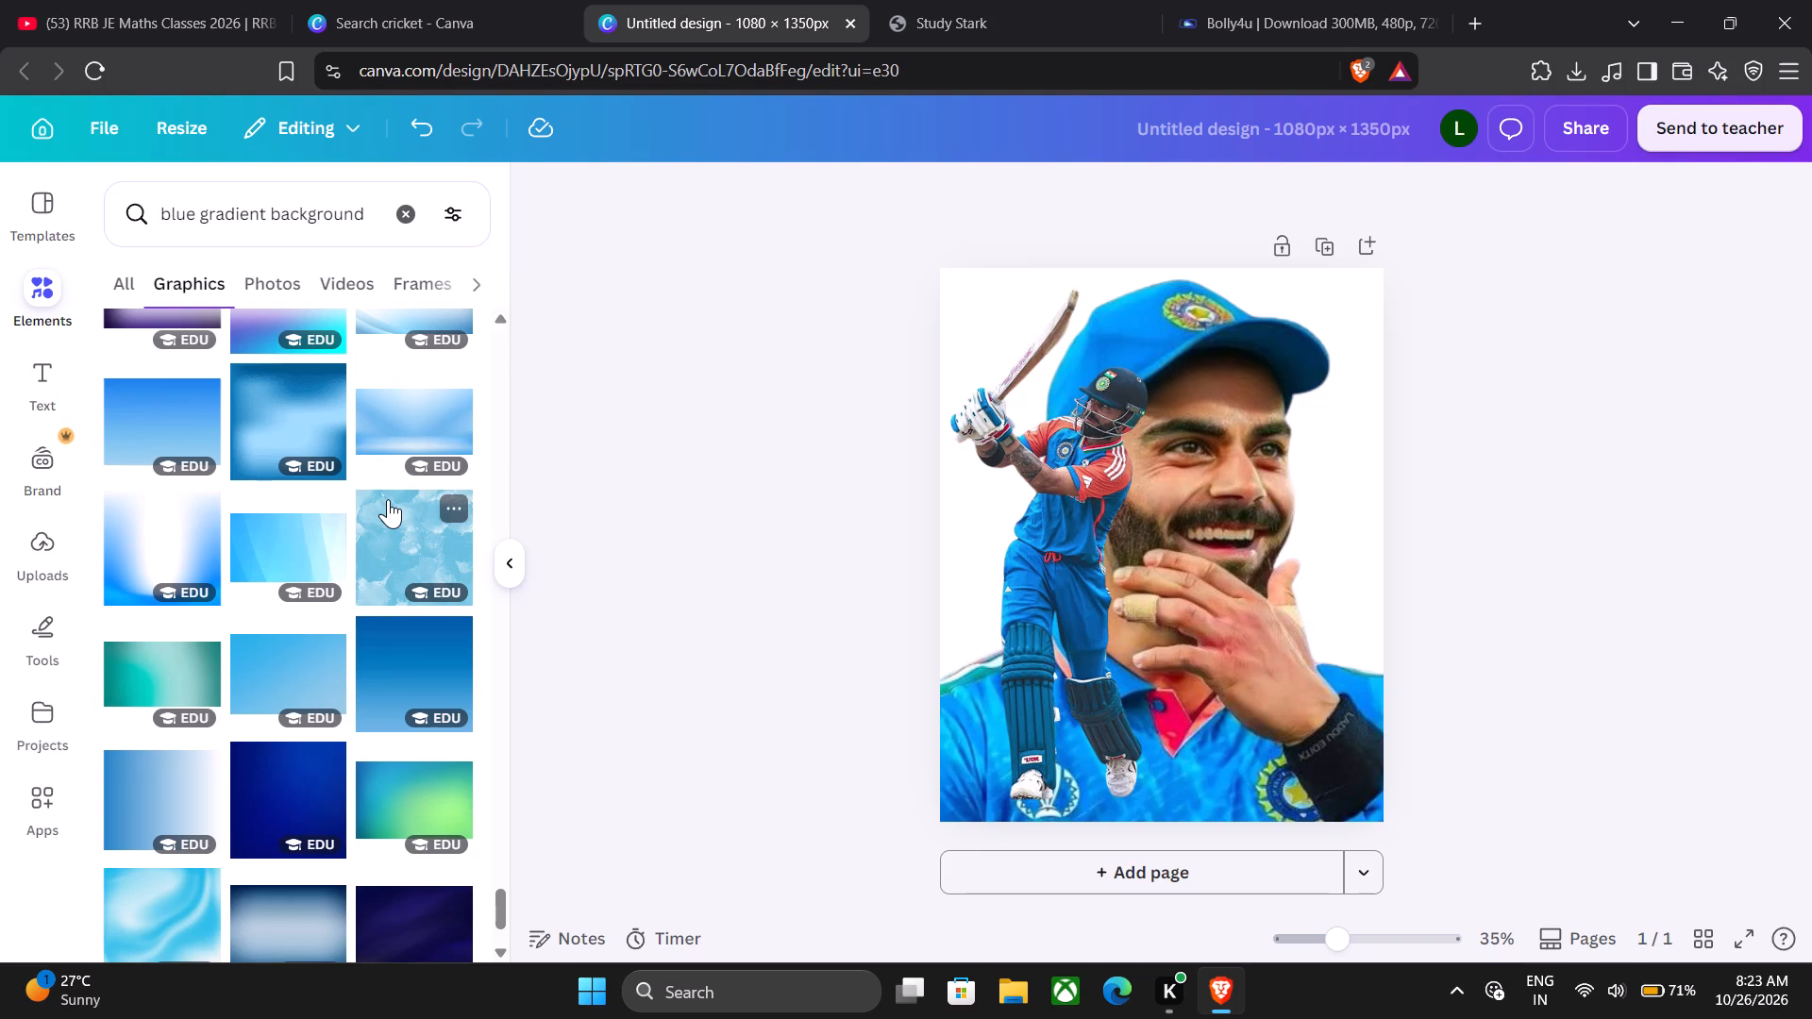
pyautogui.scroll(-4, 388, 499)
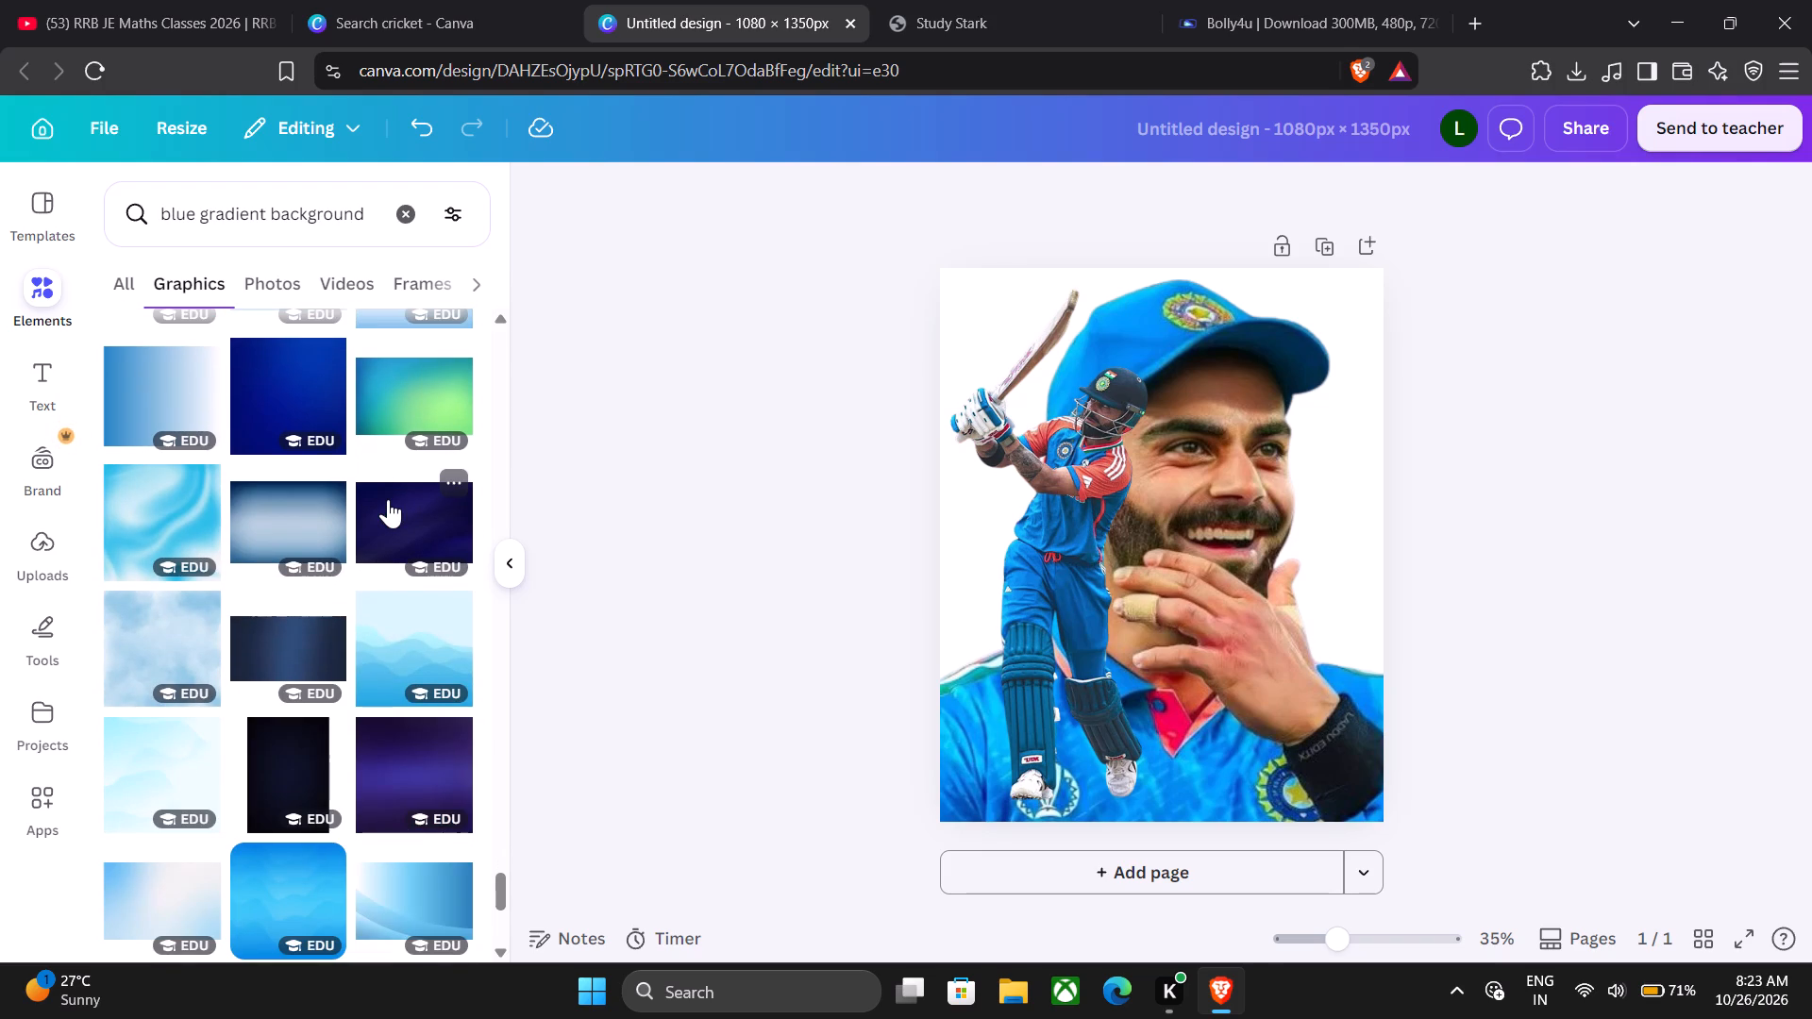
pyautogui.click(180, 499)
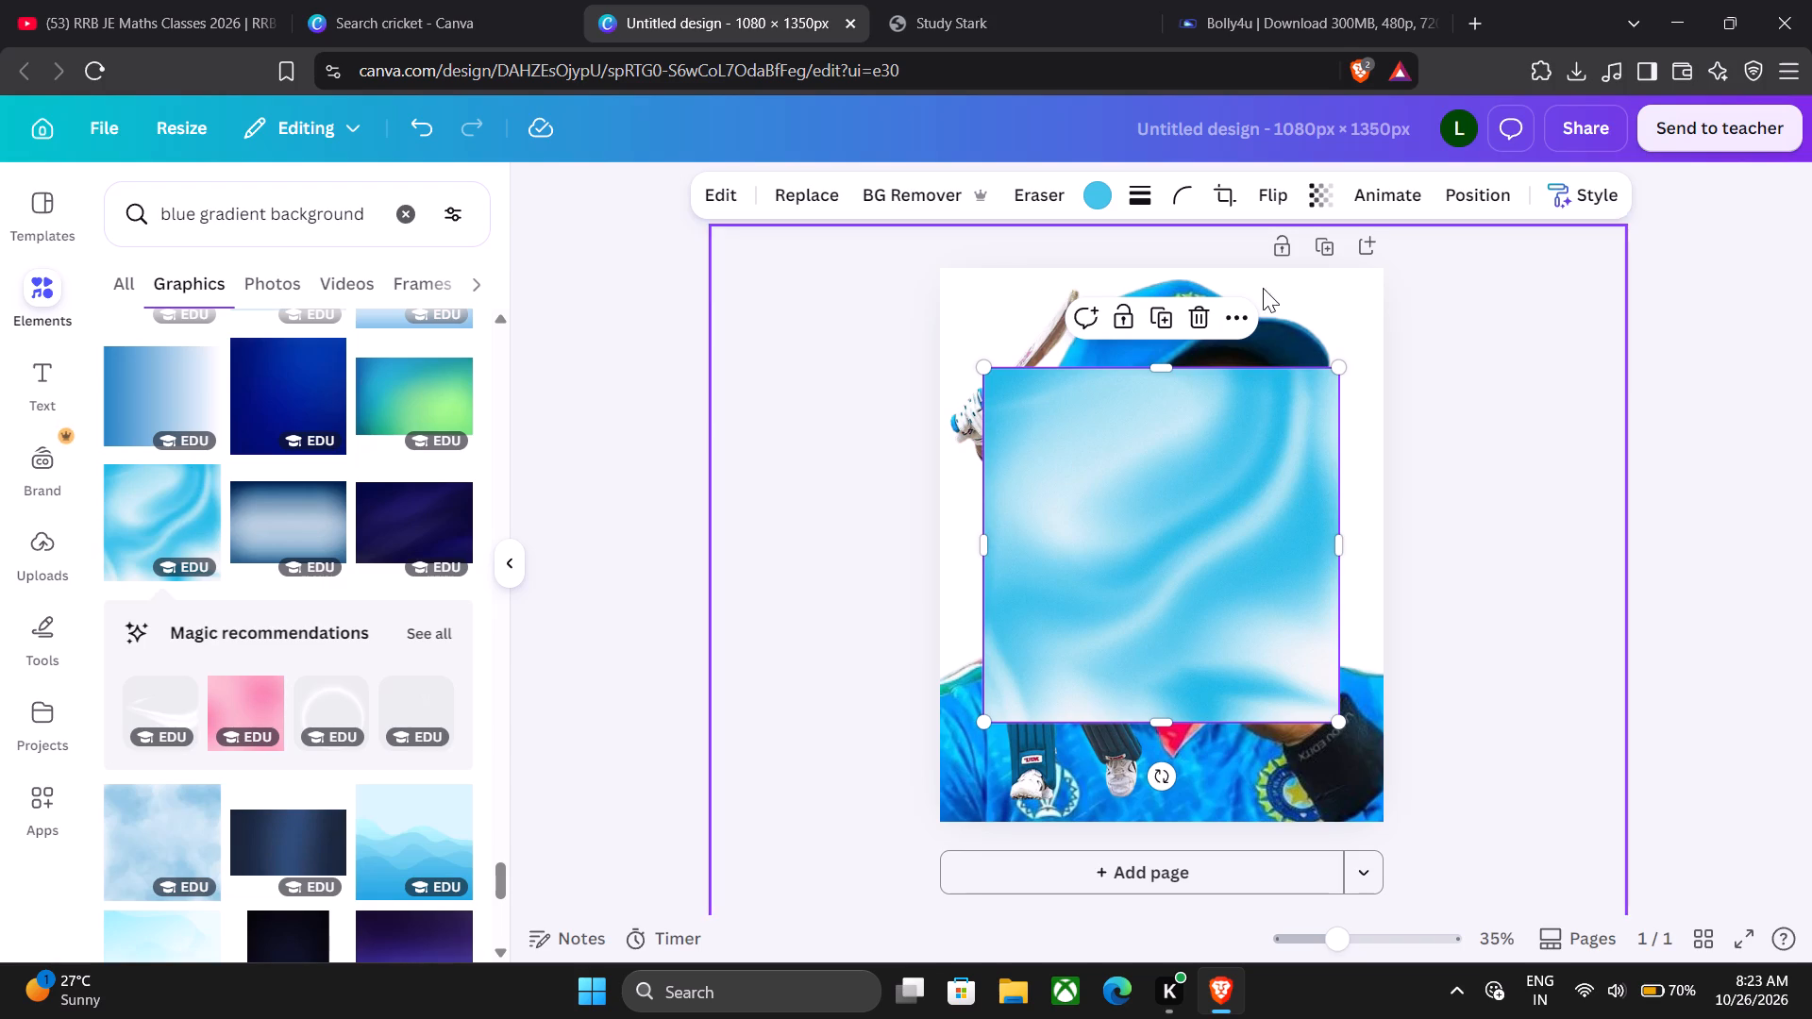
pyautogui.click(1228, 309)
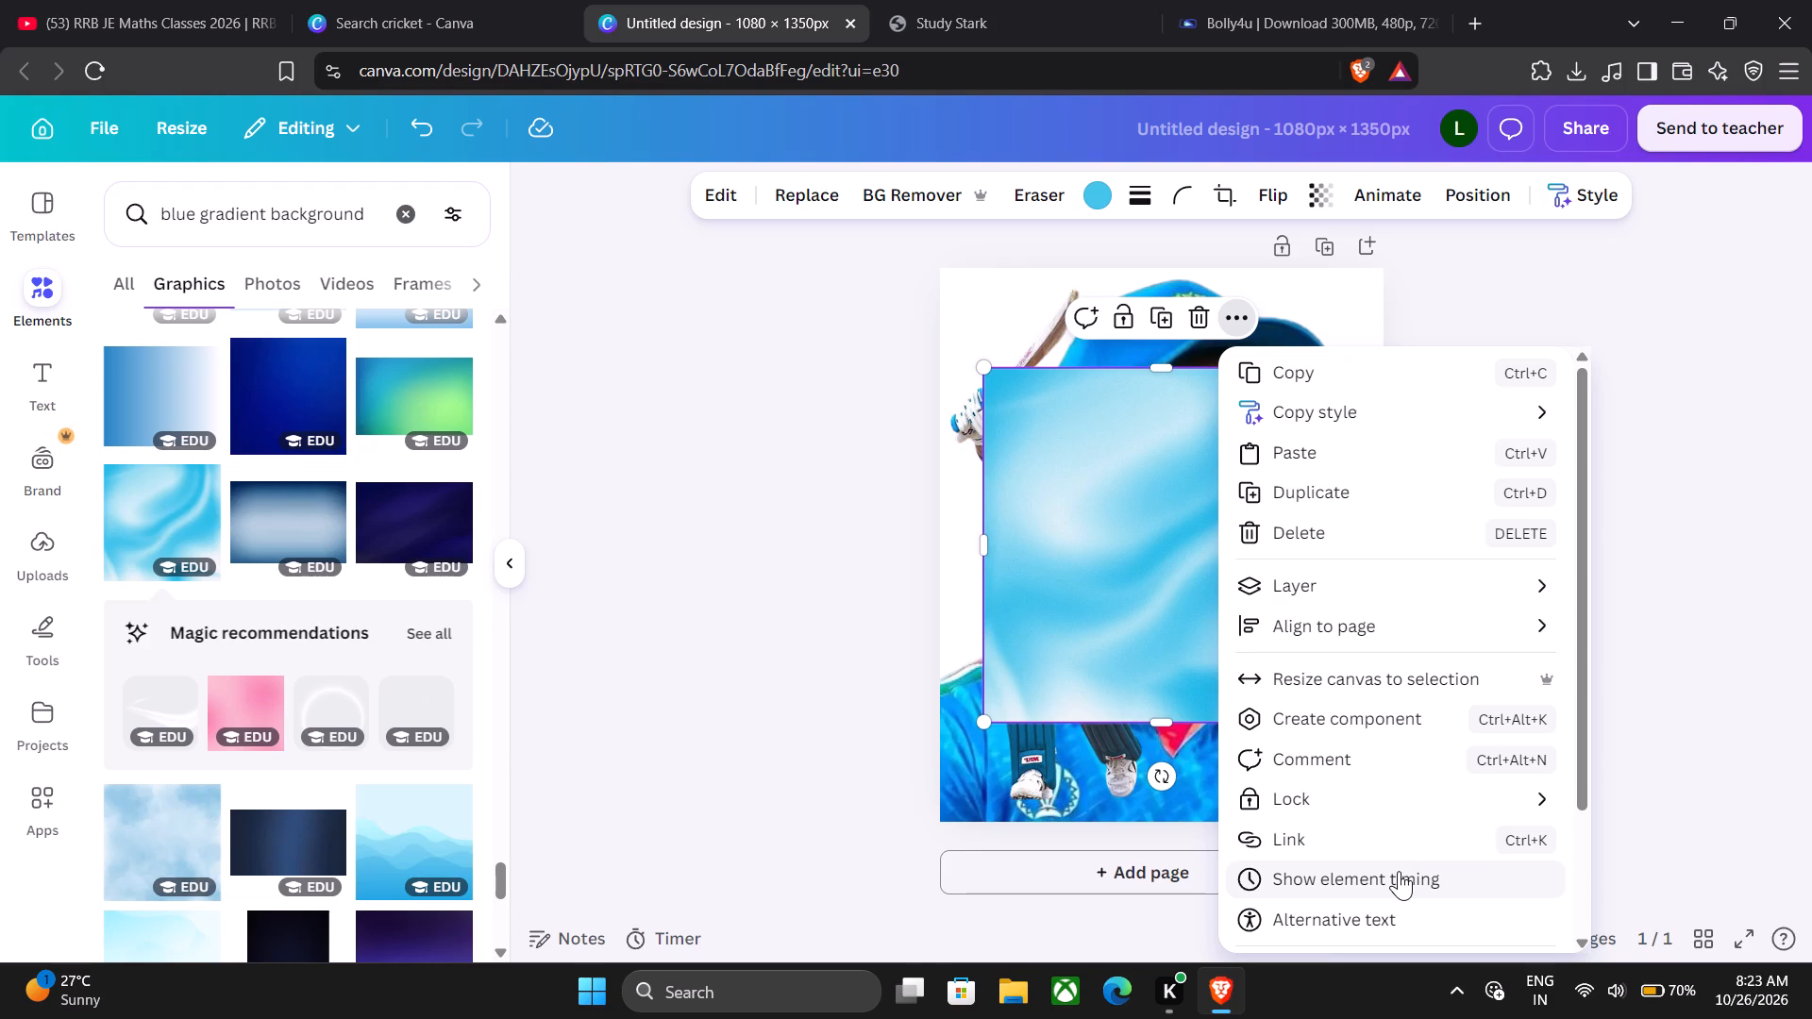
pyautogui.scroll(-6, 1389, 892)
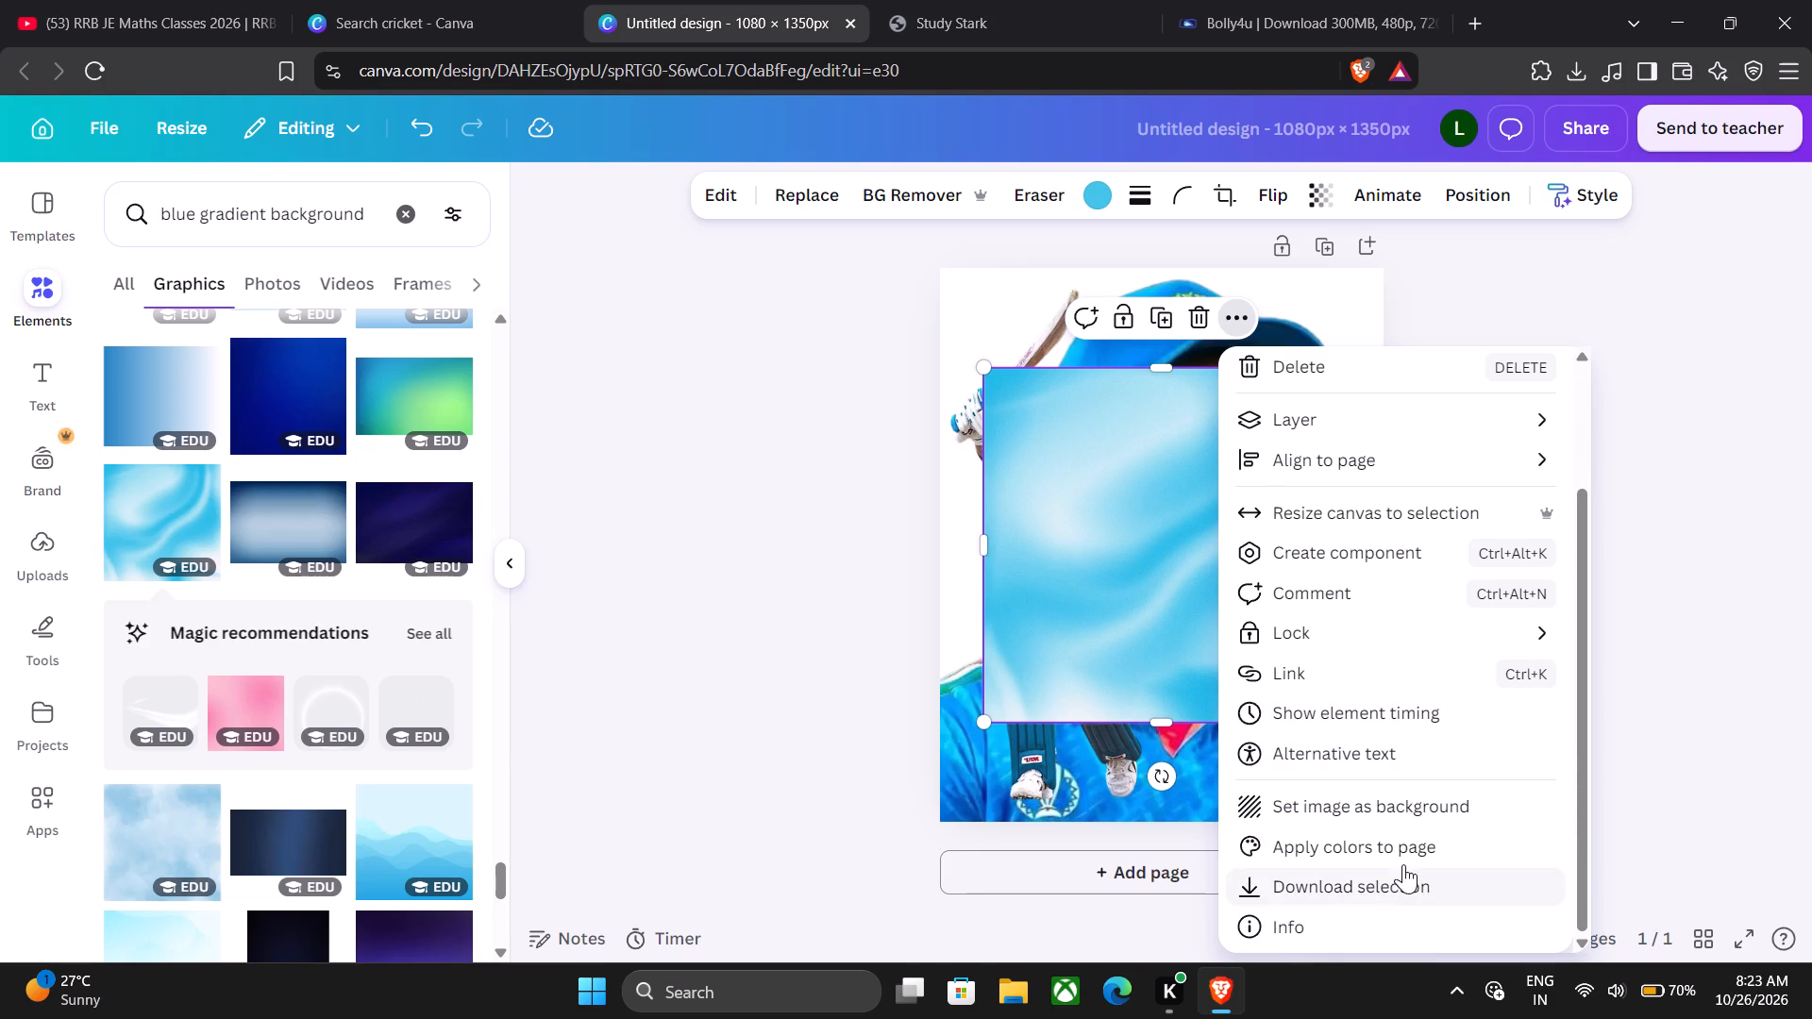
pyautogui.click(1413, 804)
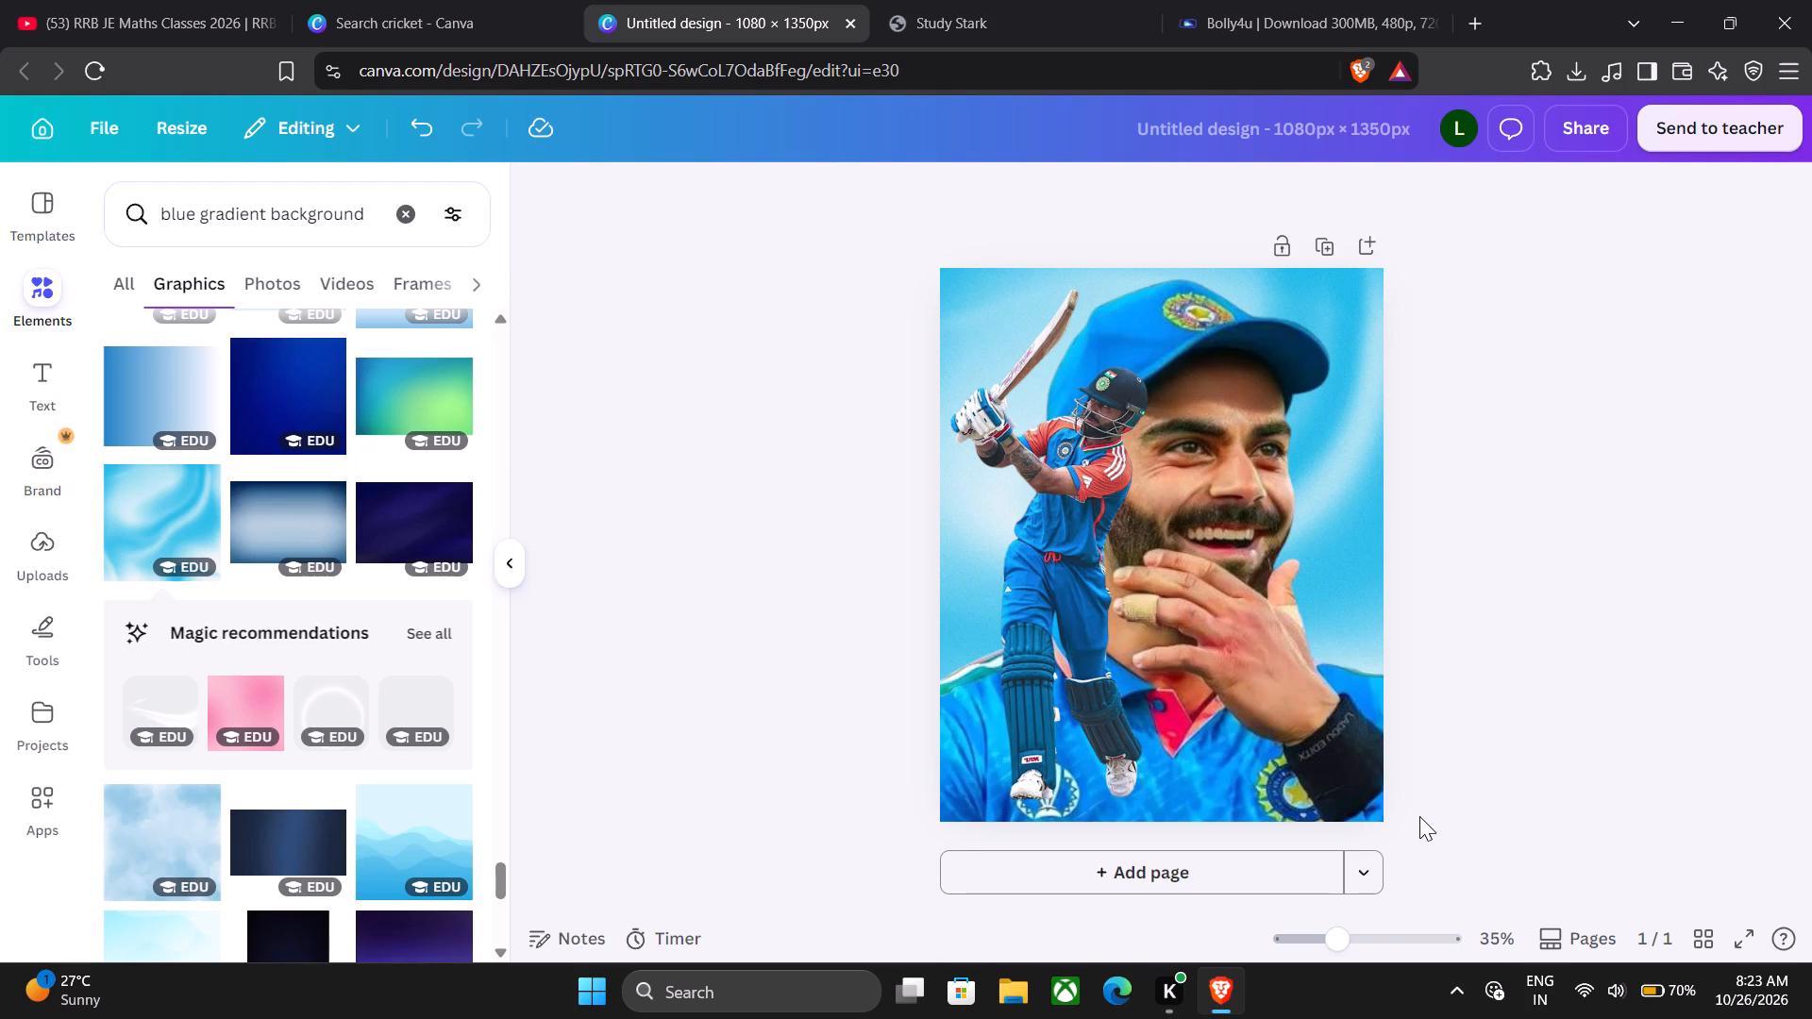
# Search the elements library's graphics for "blue glowry gradient".
pyautogui.click(380, 207)
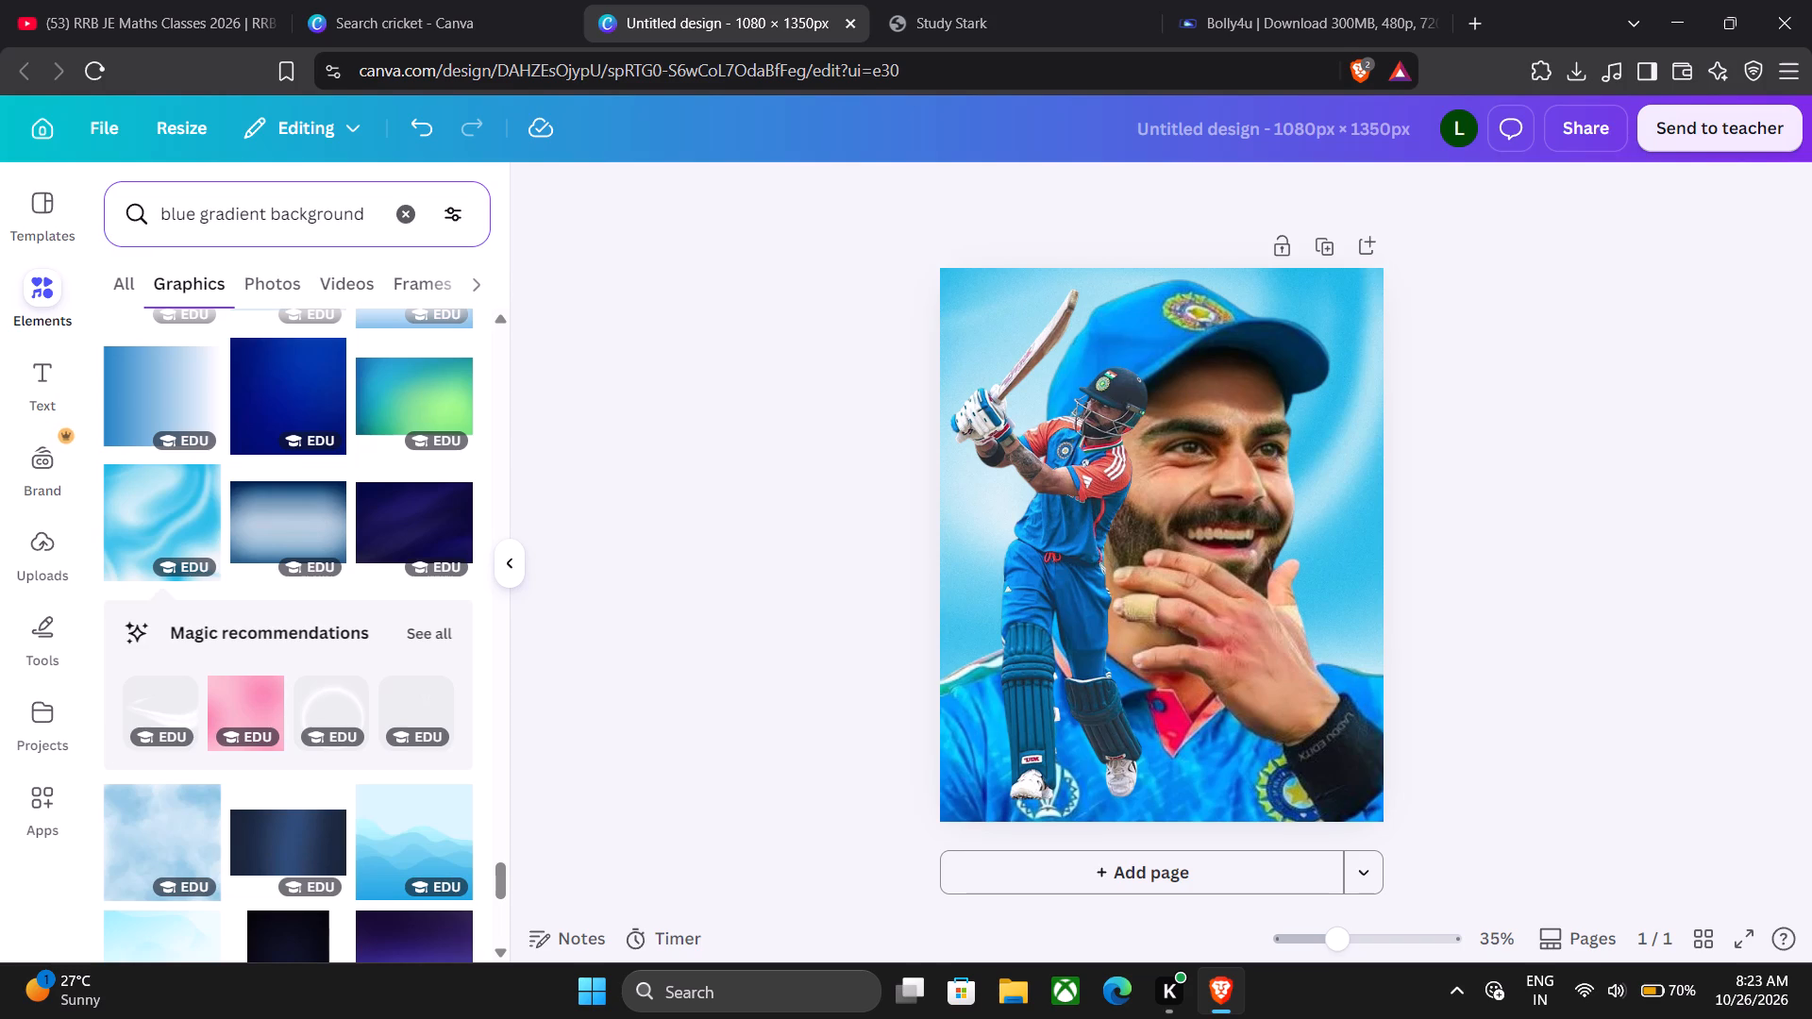
pyautogui.click(375, 213)
pyautogui.press('BackSpace')
pyautogui.press('BackSpace')
pyautogui.press('BackSpace')
pyautogui.press('BackSpace')
pyautogui.press('BackSpace')
pyautogui.press('BackSpace')
pyautogui.press('BackSpace')
pyautogui.press('BackSpace')
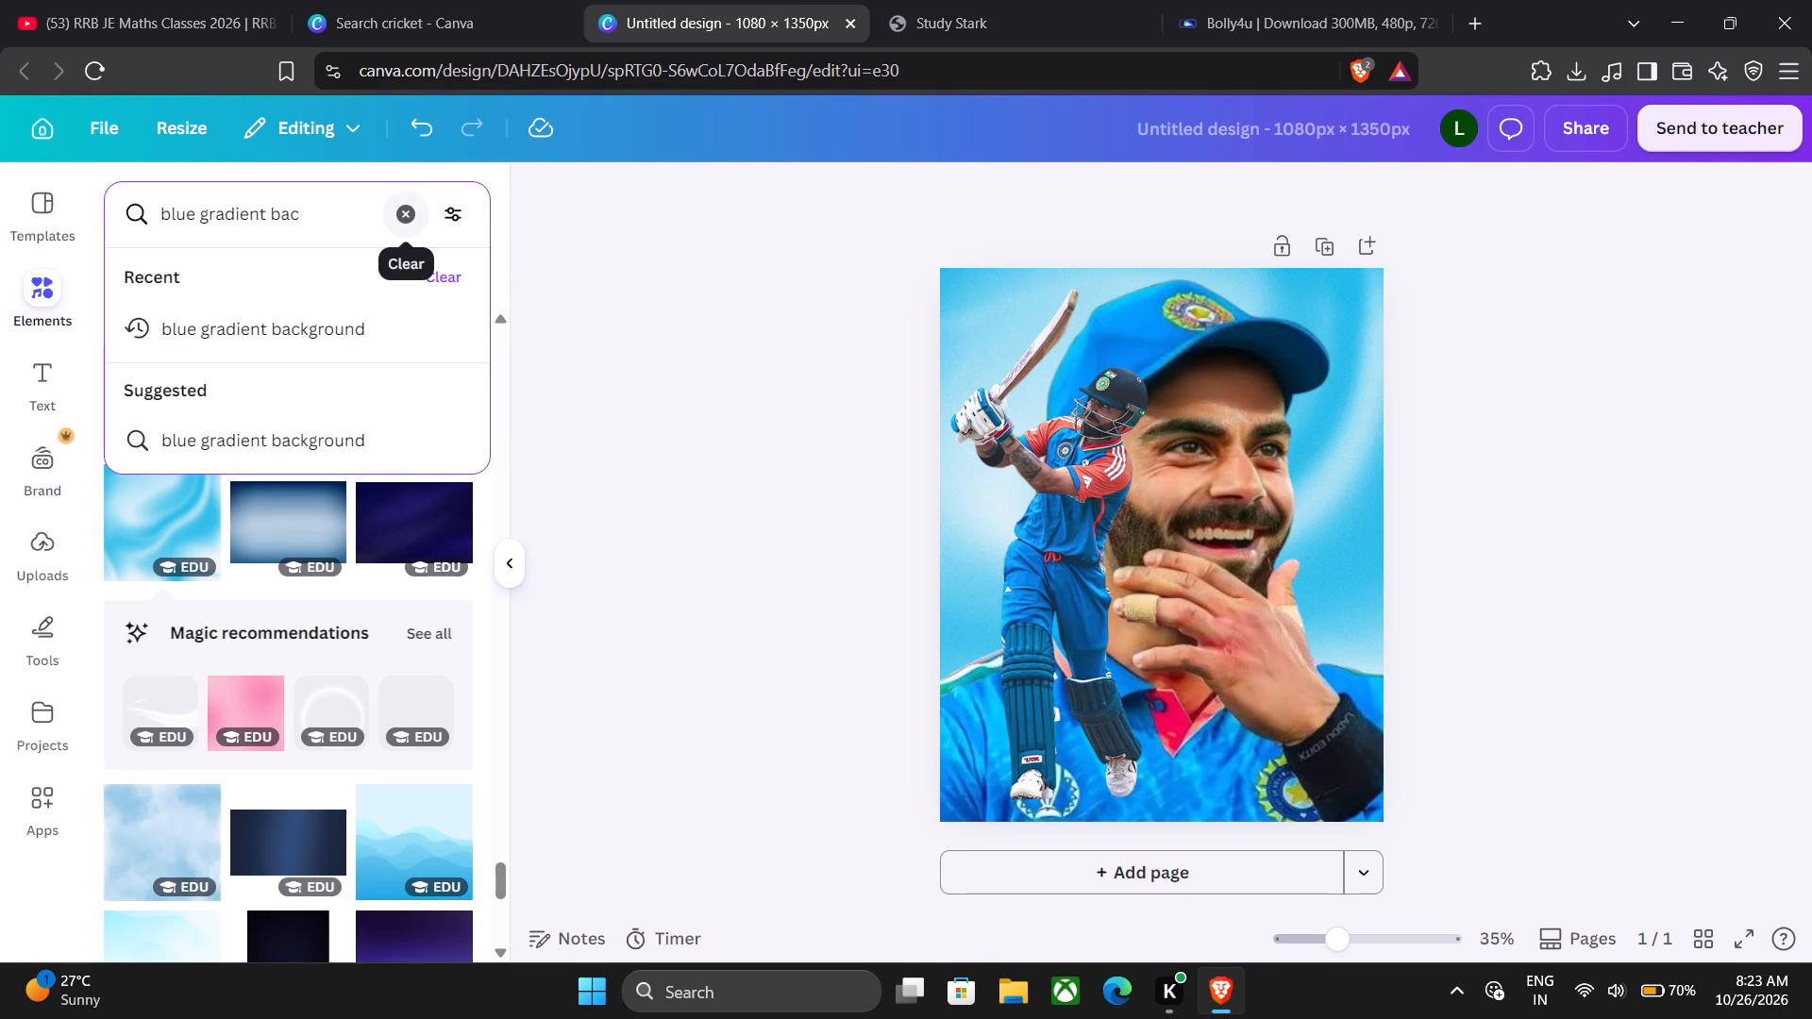
pyautogui.press('BackSpace')
pyautogui.press('BackSpace')
pyautogui.press('BackSpace')
pyautogui.press('BackSpace')
pyautogui.press('BackSpace')
pyautogui.press('BackSpace')
pyautogui.press('BackSpace')
pyautogui.press('BackSpace')
pyautogui.press('BackSpace')
pyautogui.press('BackSpace')
pyautogui.write('lo')
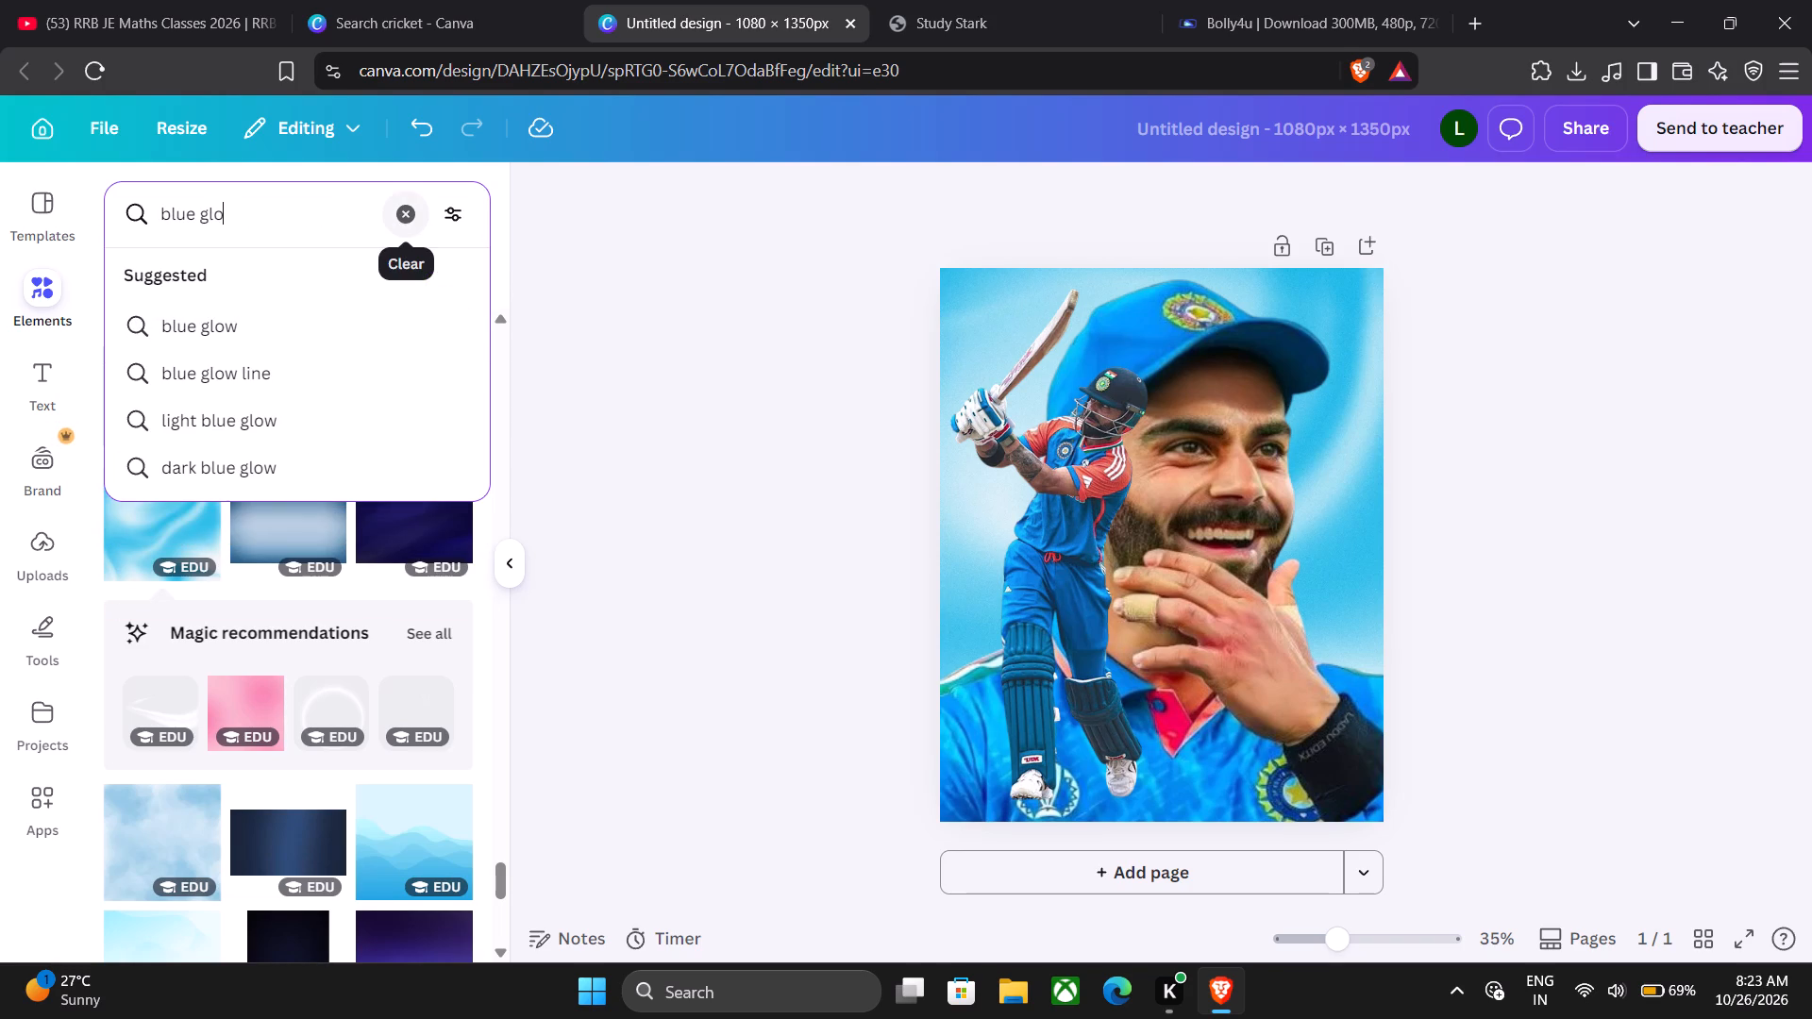
pyautogui.write('wry grad')
pyautogui.write('ient')
pyautogui.scroll(3, 204, 376)
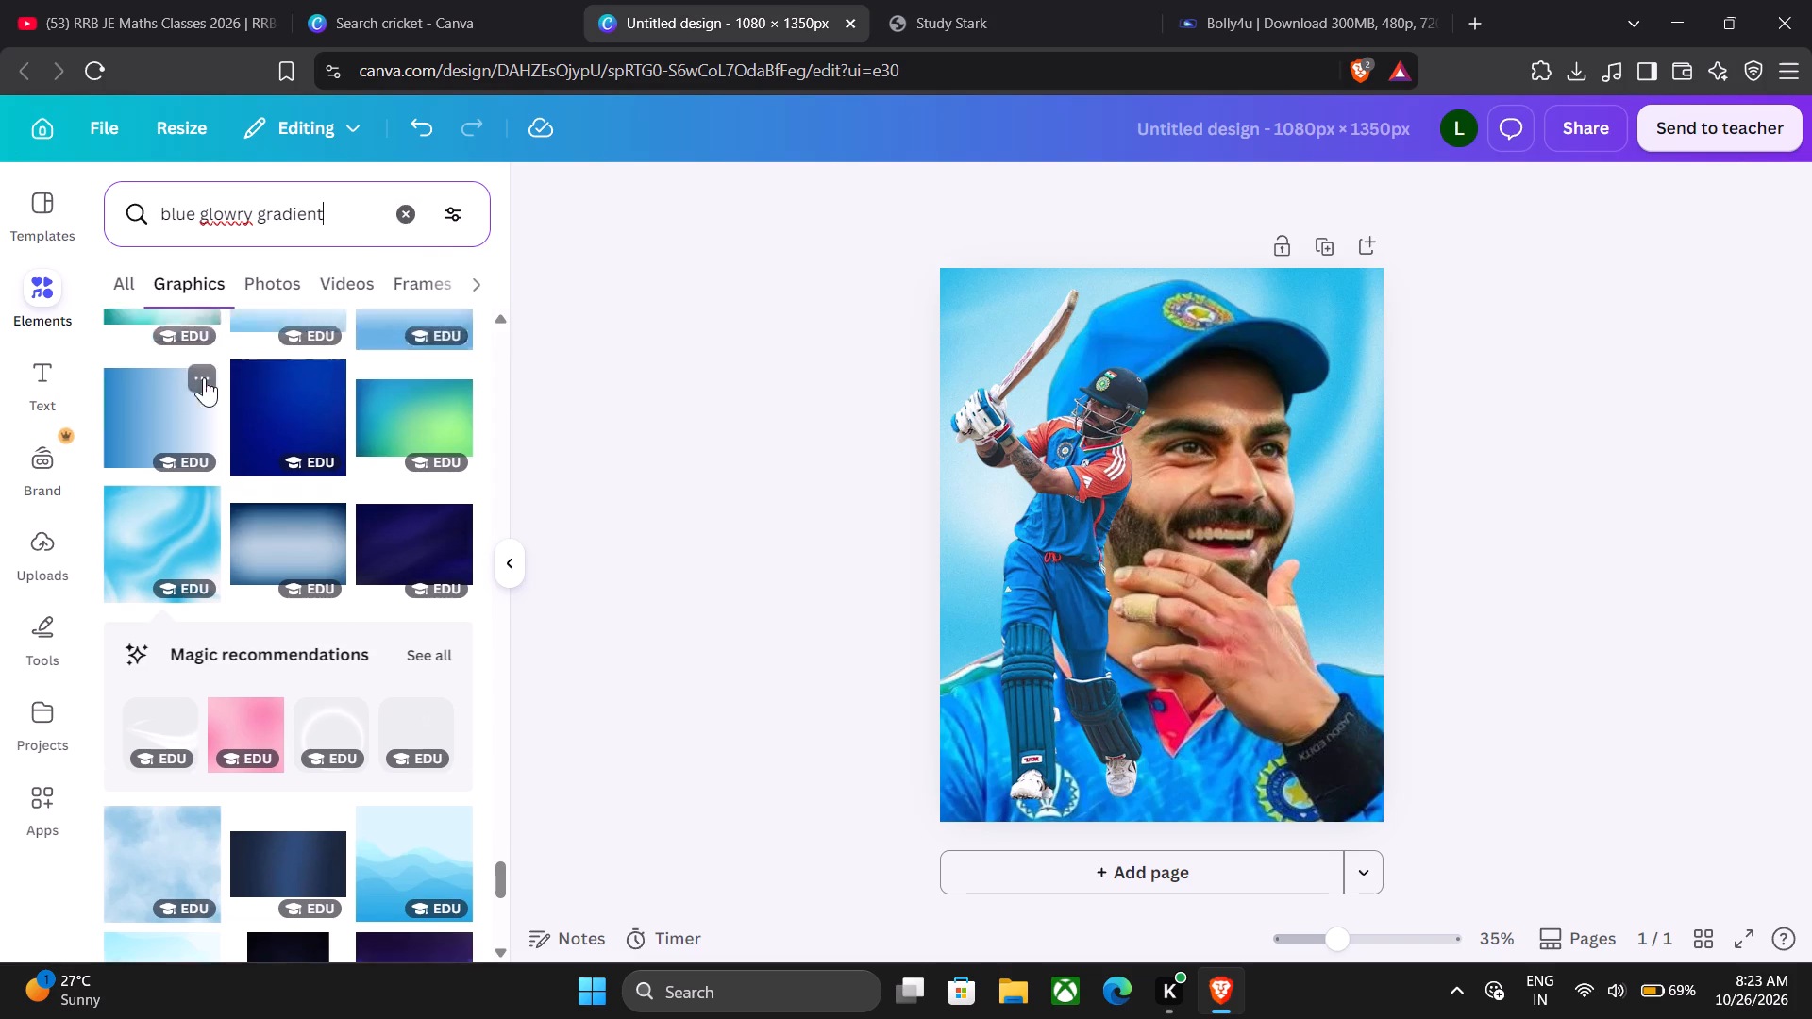
pyautogui.scroll(20, 204, 377)
pyautogui.scroll(20, 204, 377)
pyautogui.scroll(10, 204, 377)
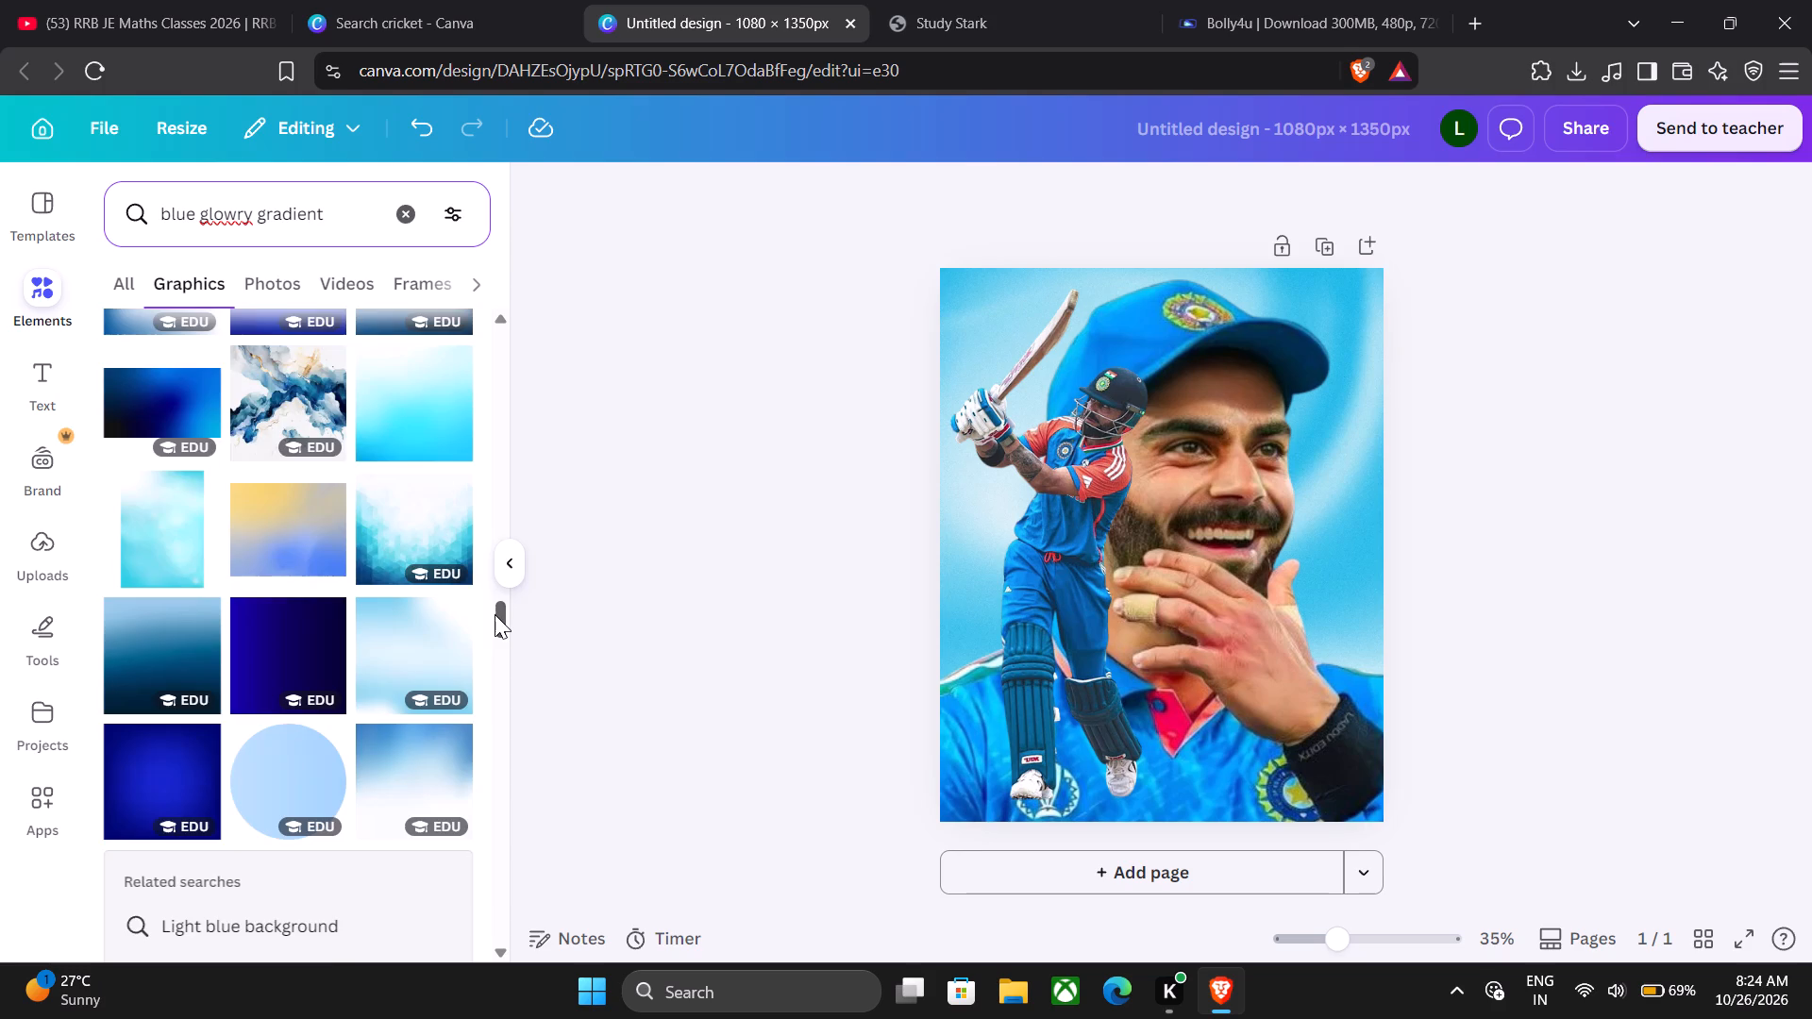
pyautogui.moveTo(495, 614); pyautogui.dragTo(534, 274)
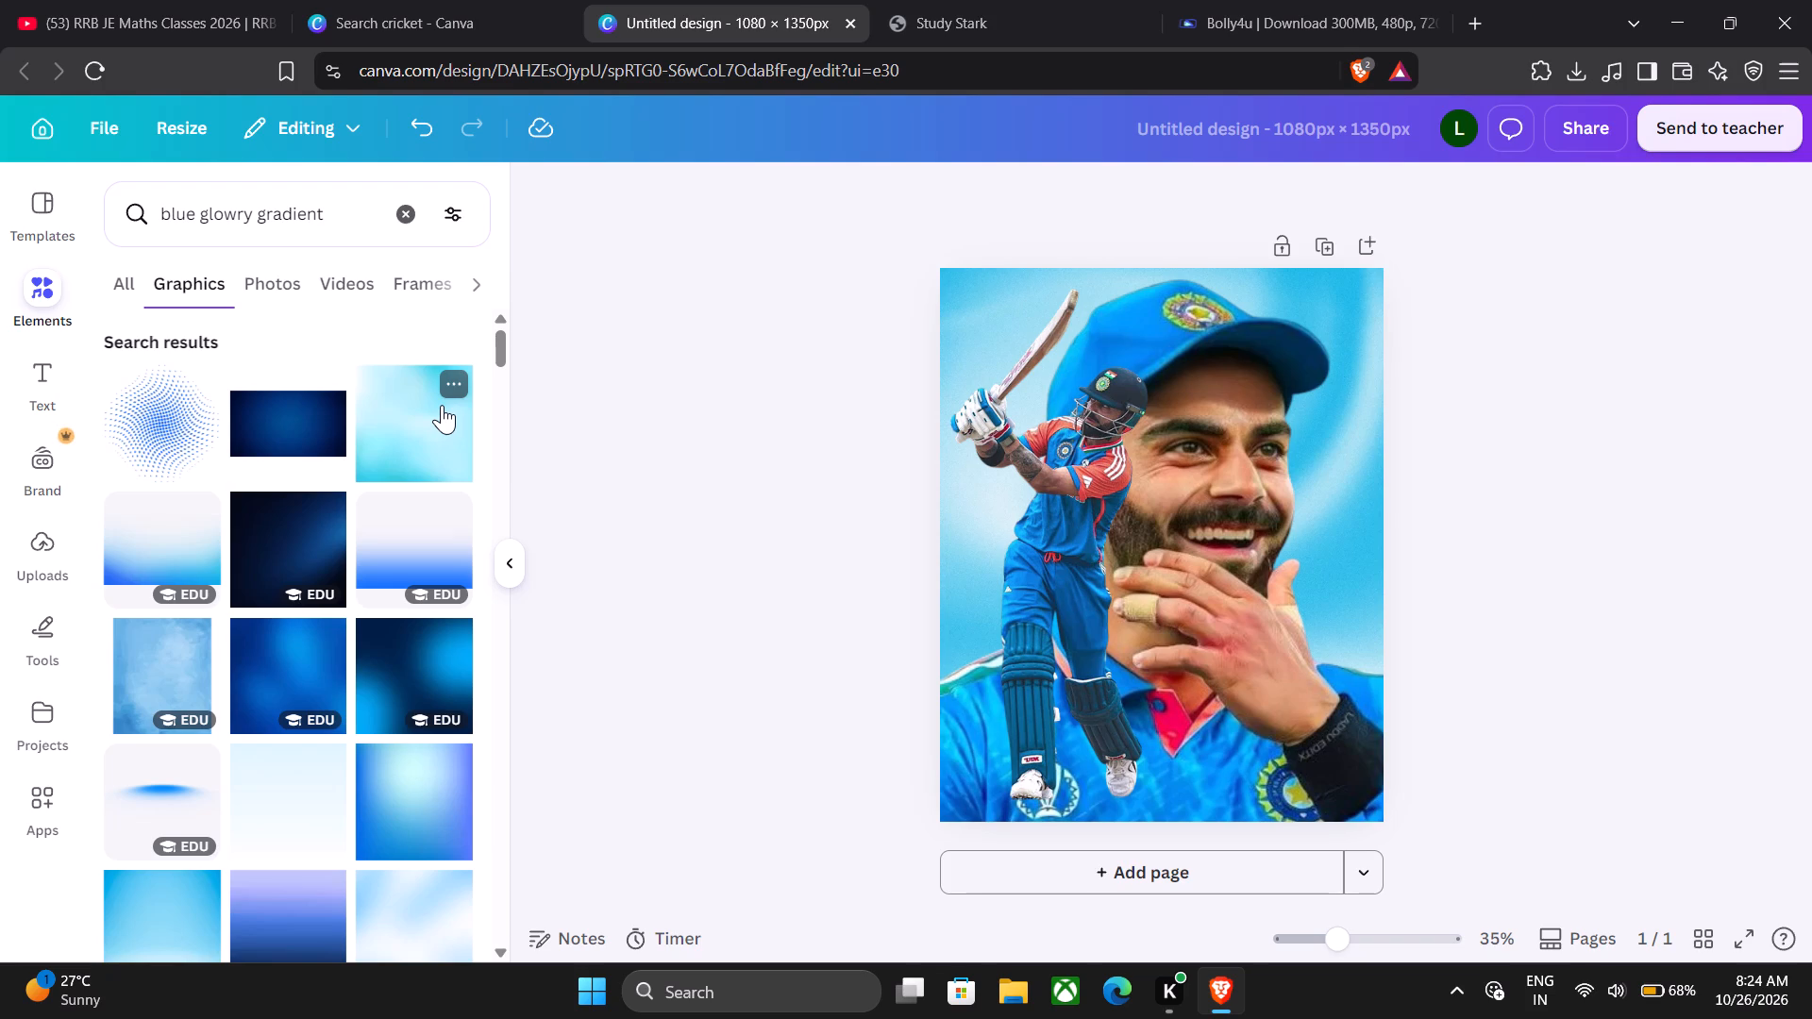
pyautogui.click(318, 202)
pyautogui.click(324, 205)
pyautogui.press('Return')
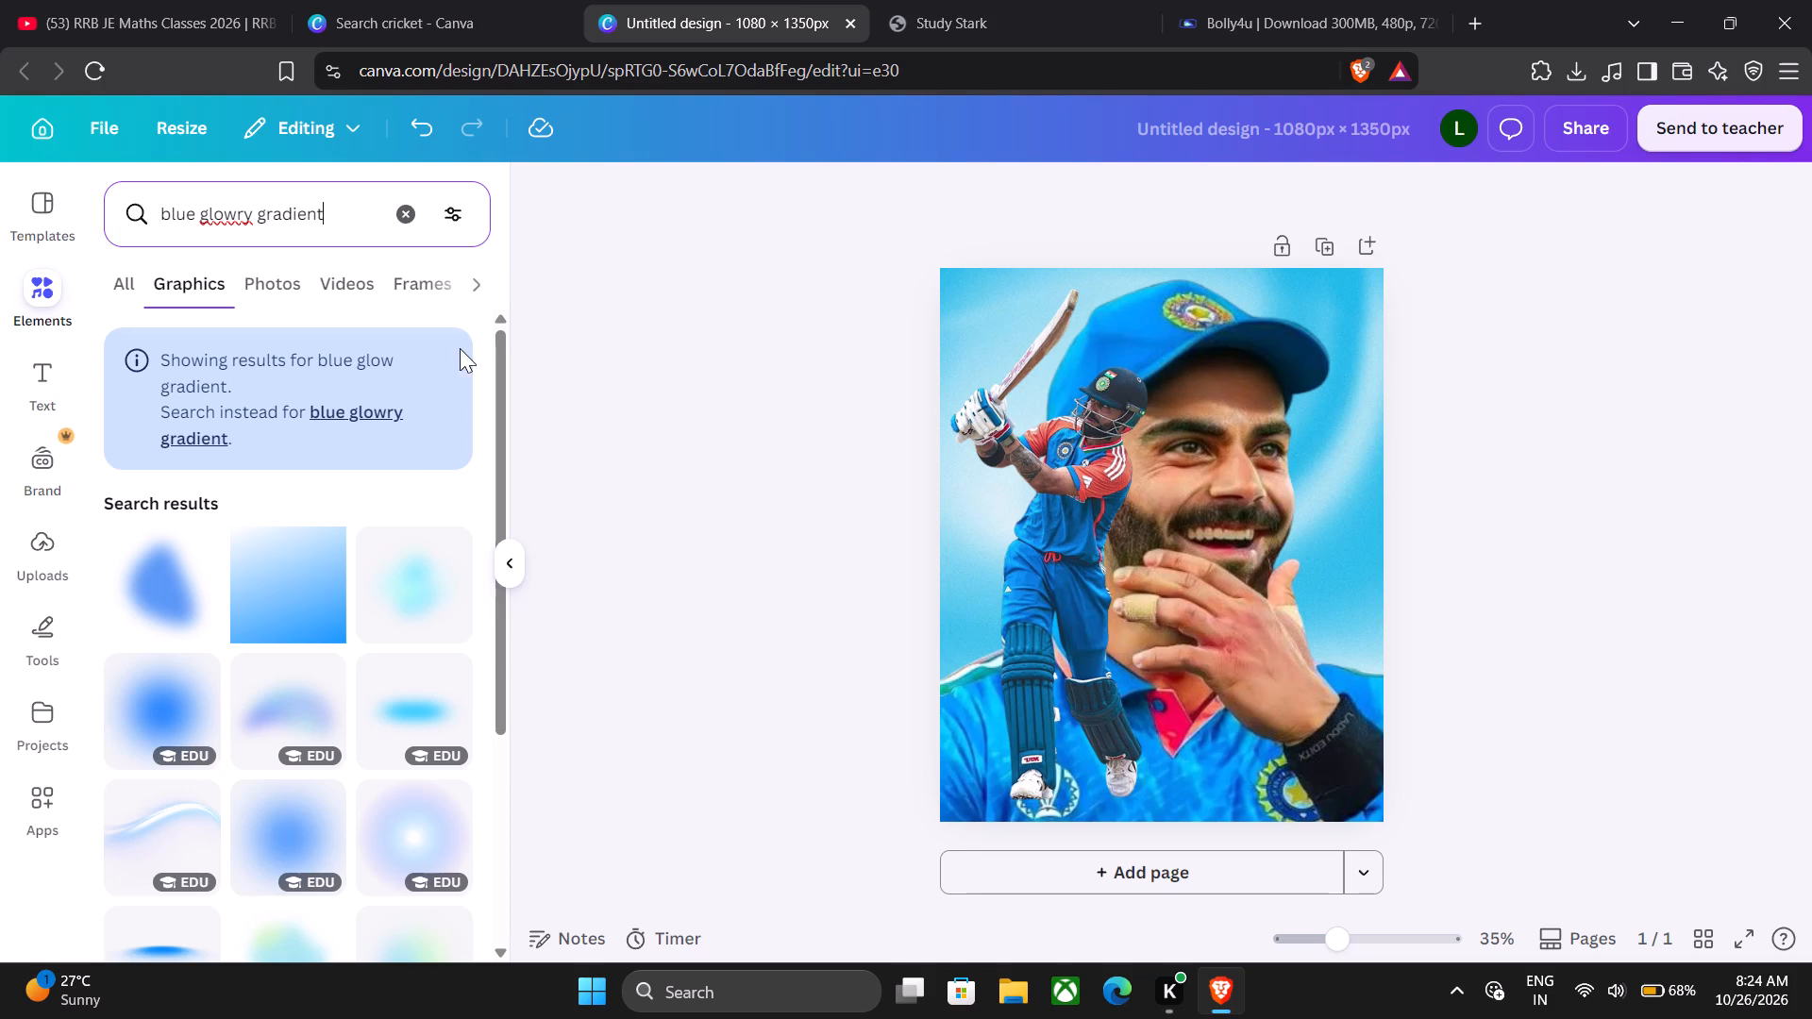
# Browse the graphics results for "blue glowry gradient" to compare candidate blue glow graphics for the cricket poster.
pyautogui.scroll(-6, 394, 467)
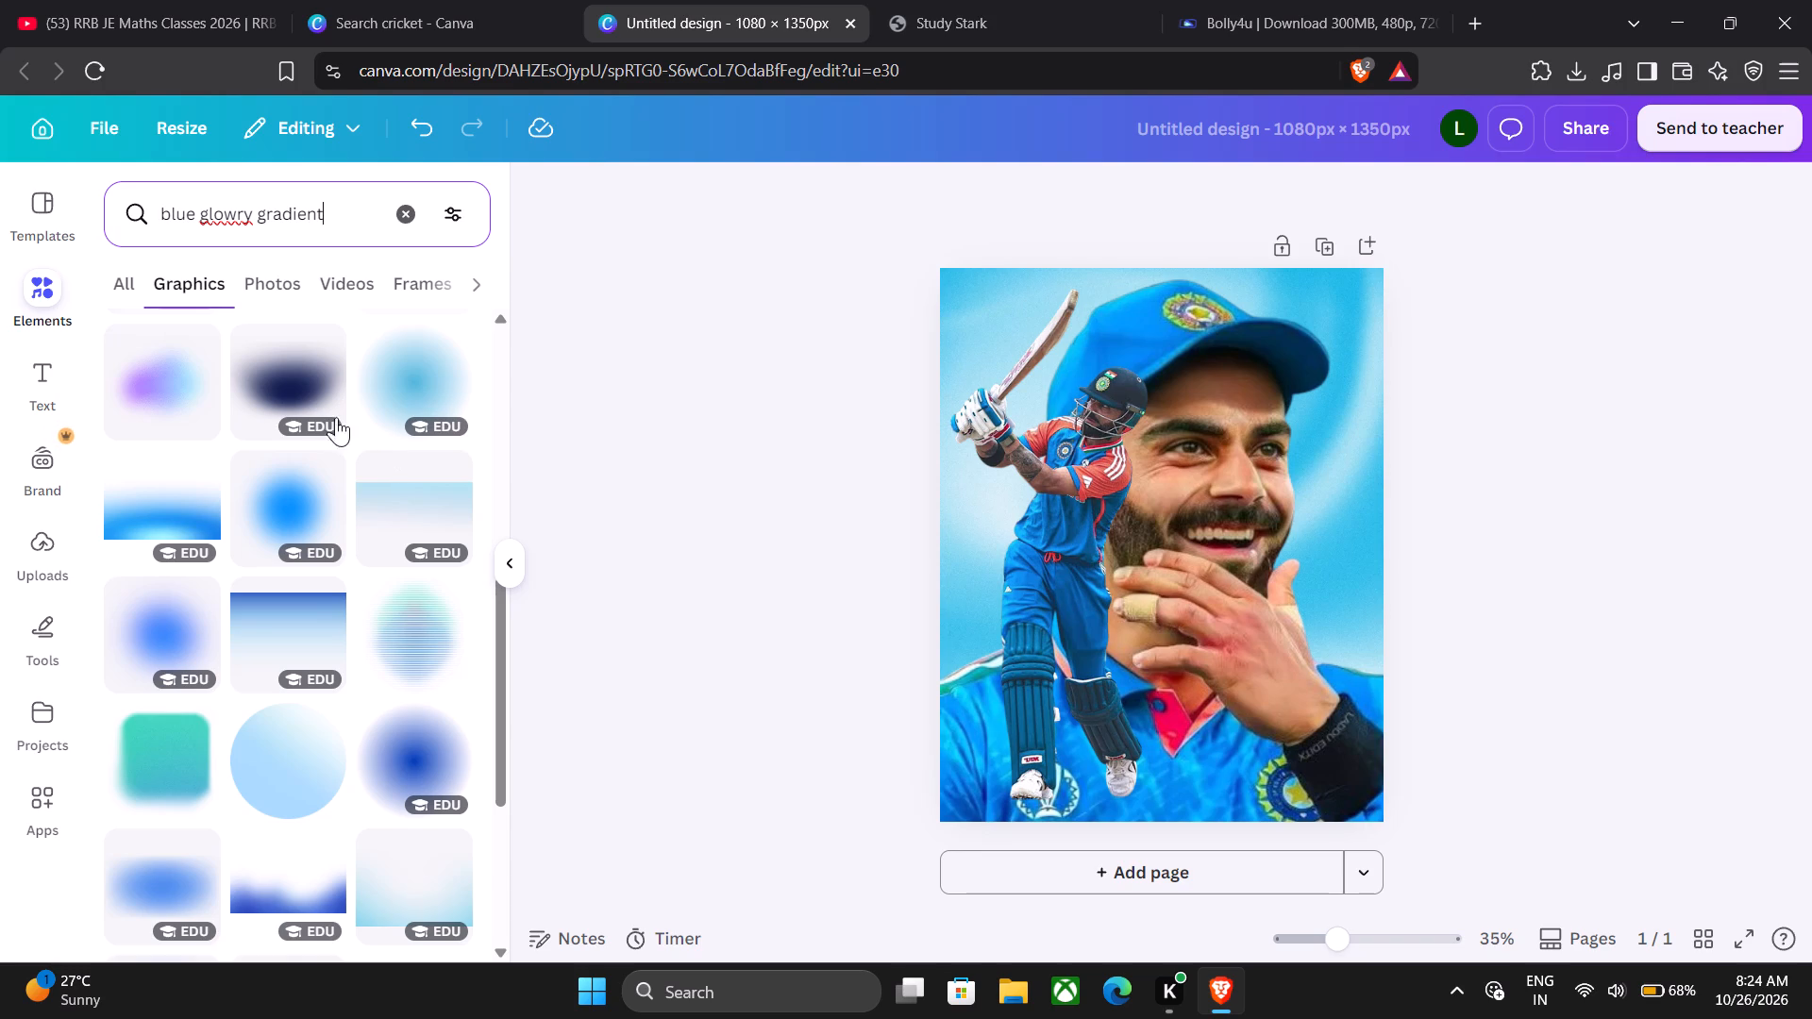
pyautogui.scroll(20, 281, 535)
pyautogui.scroll(1, 281, 535)
pyautogui.scroll(-2, 373, 486)
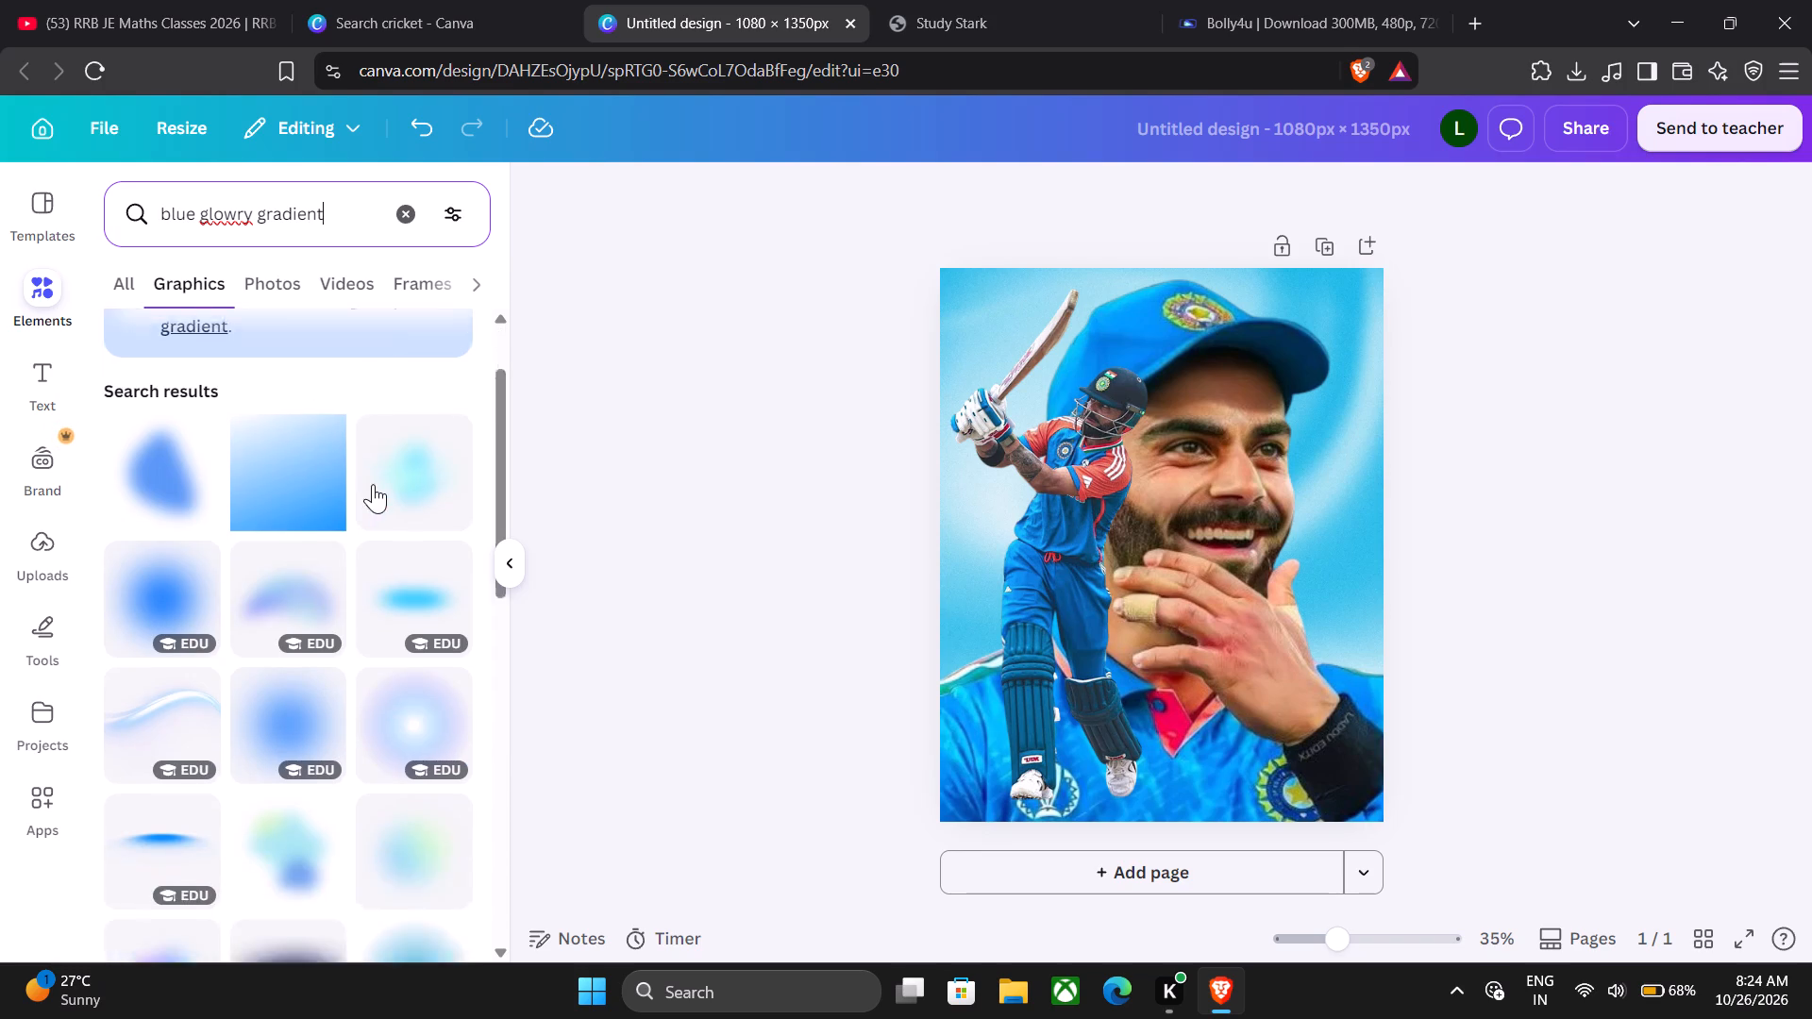
pyautogui.scroll(-6, 373, 481)
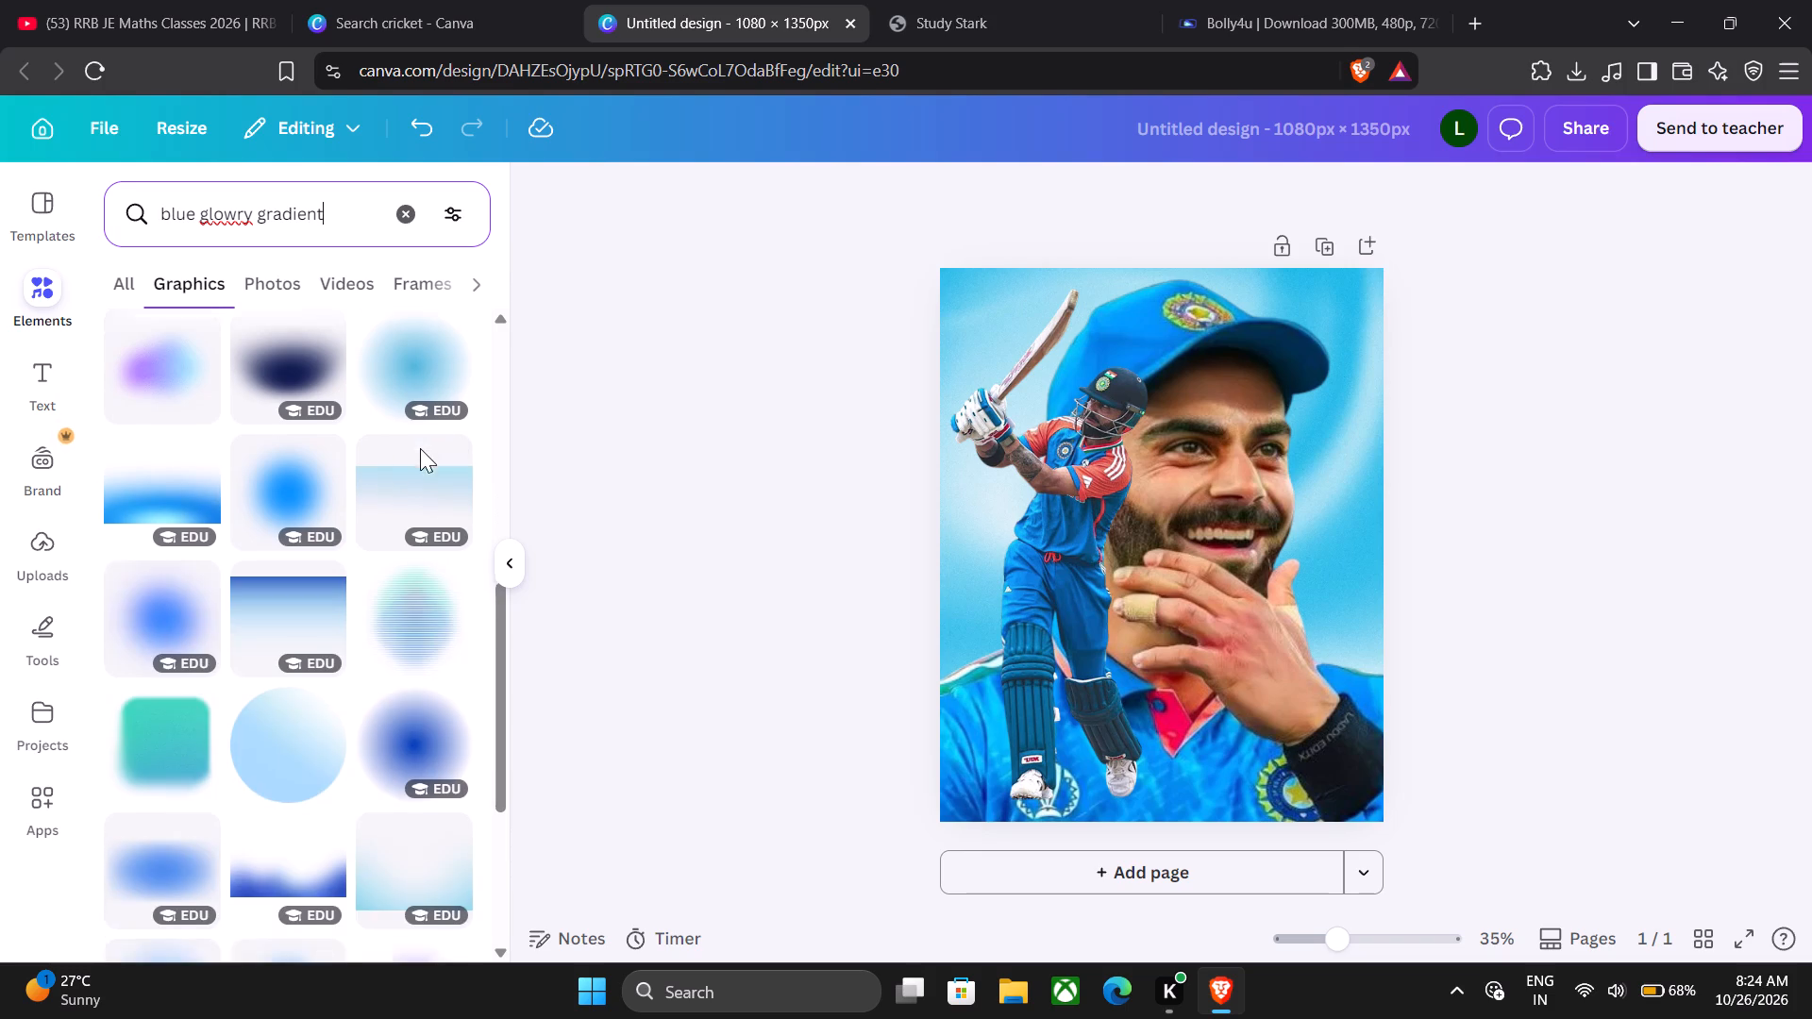
pyautogui.scroll(-6, 420, 448)
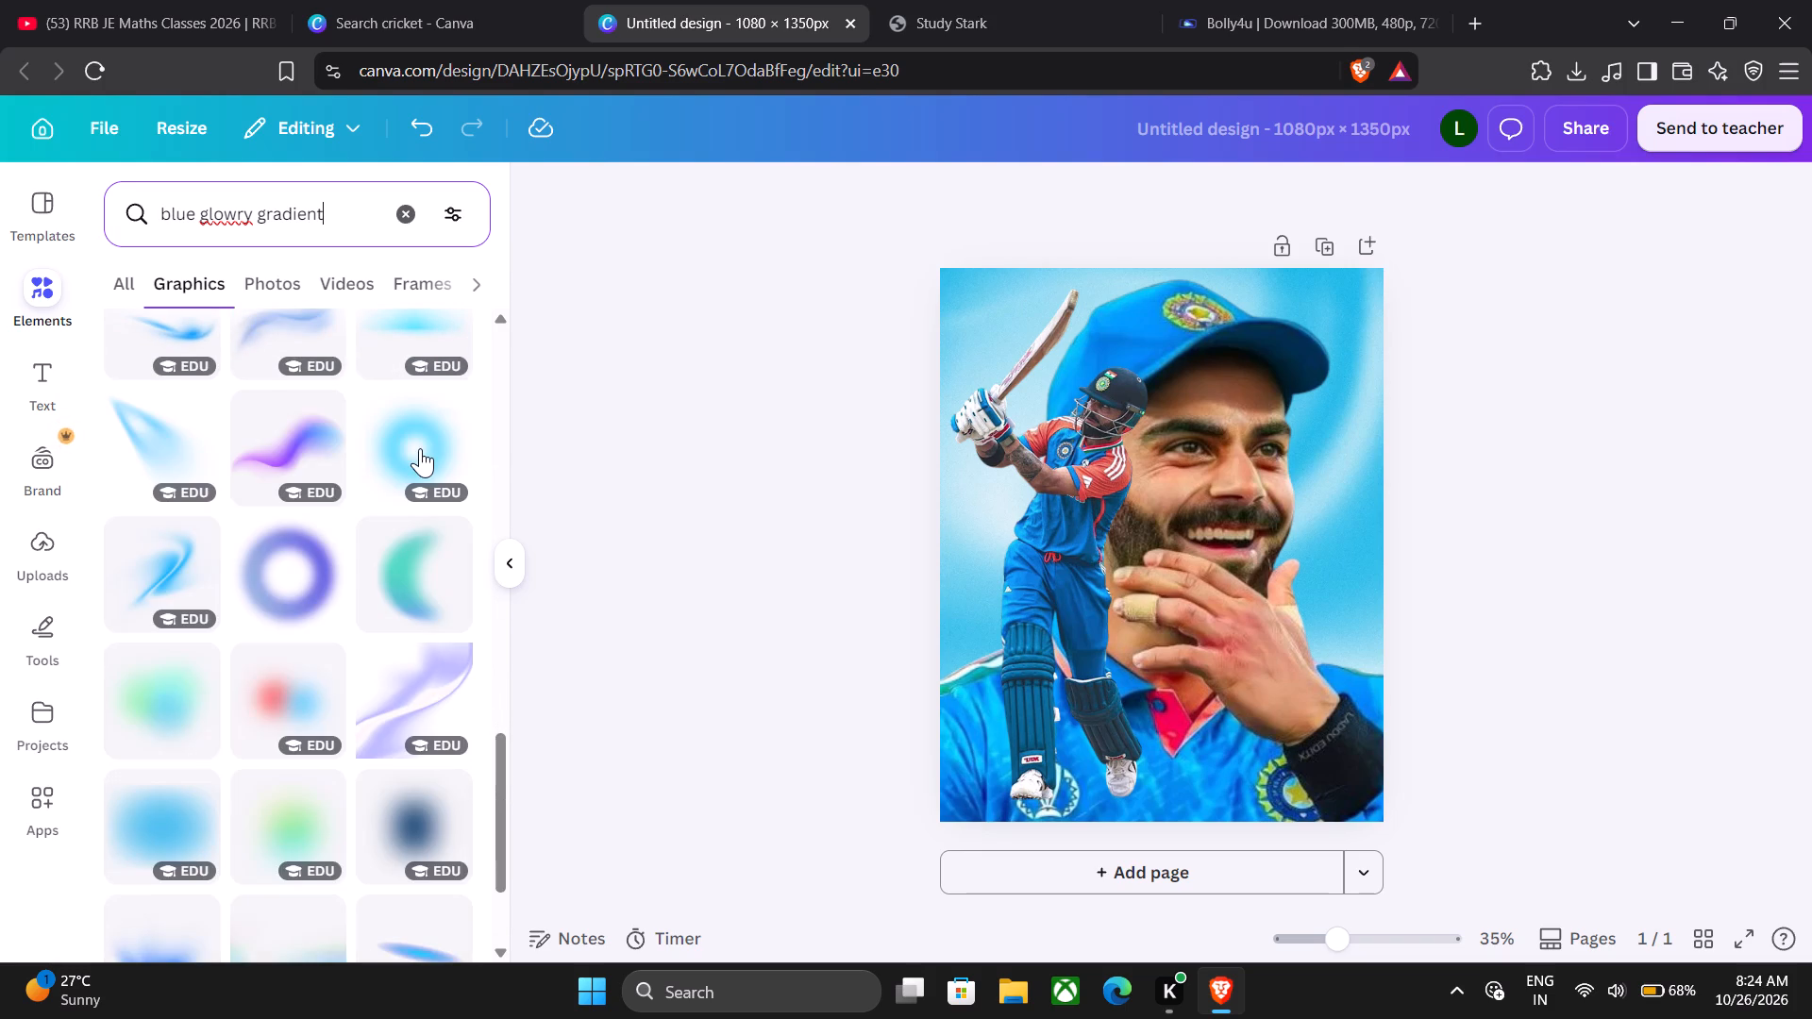
pyautogui.scroll(-4, 429, 443)
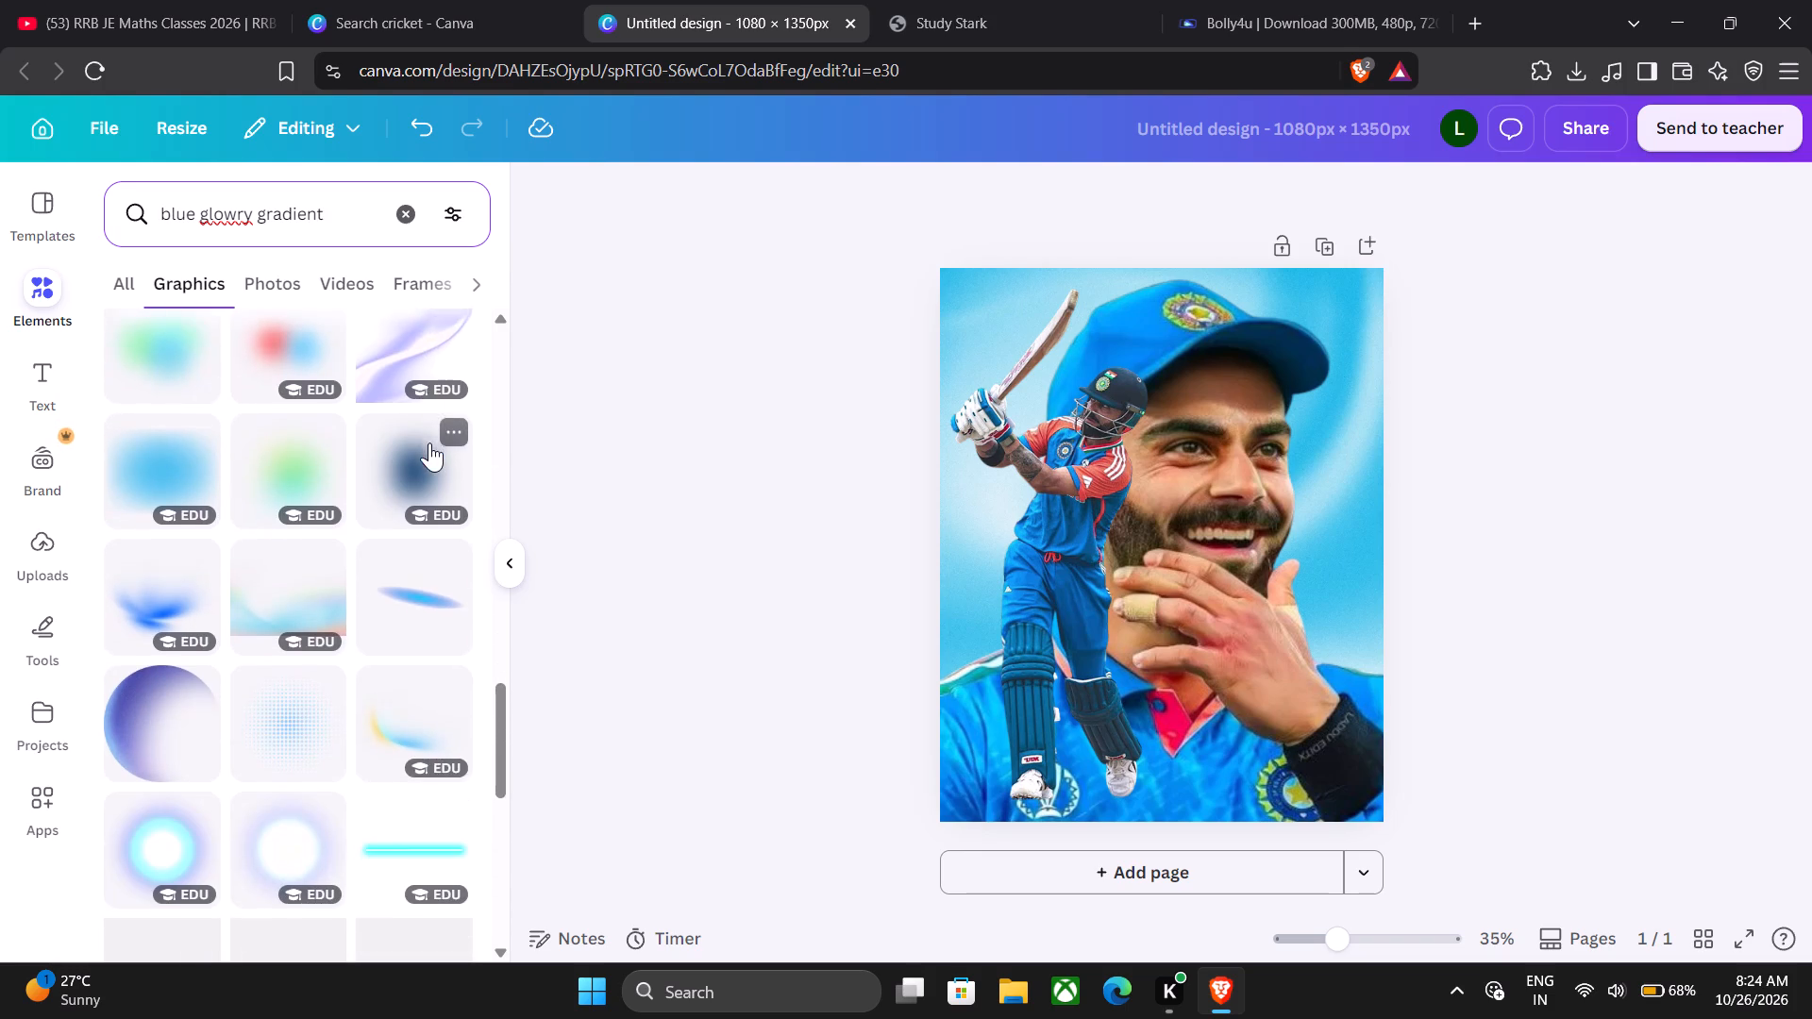
pyautogui.scroll(-6, 429, 443)
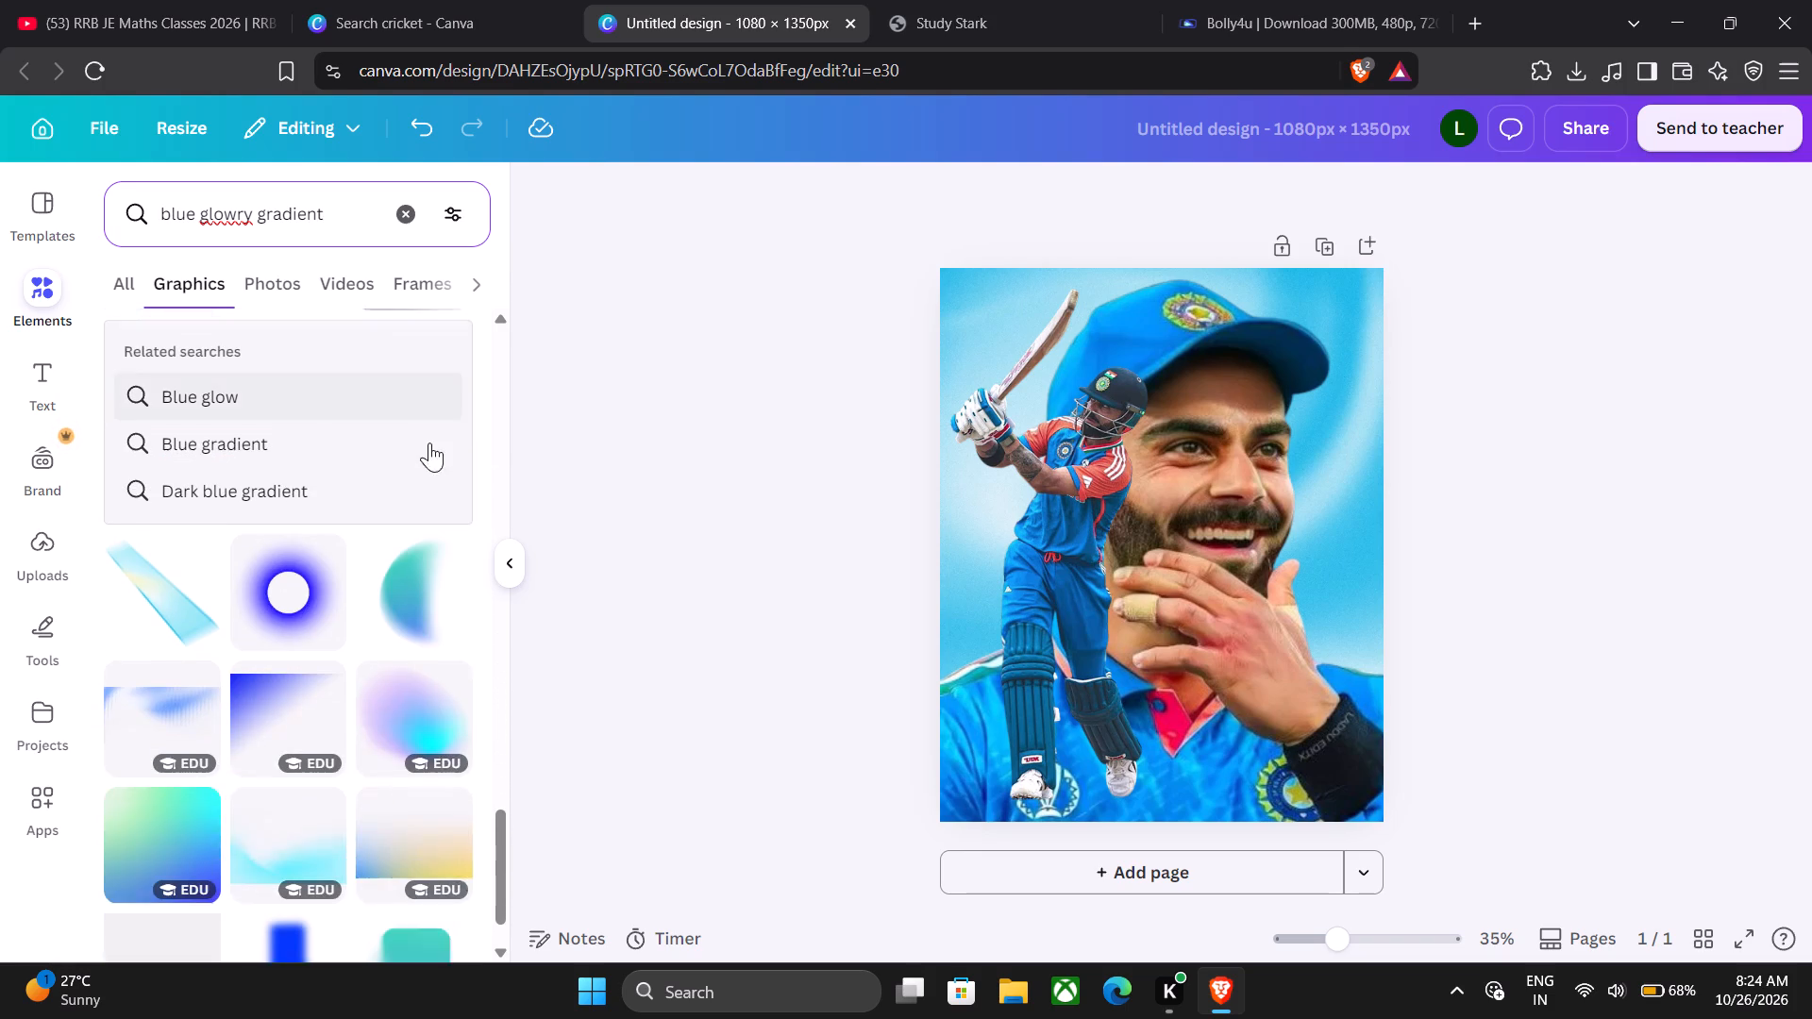
pyautogui.scroll(-6, 429, 443)
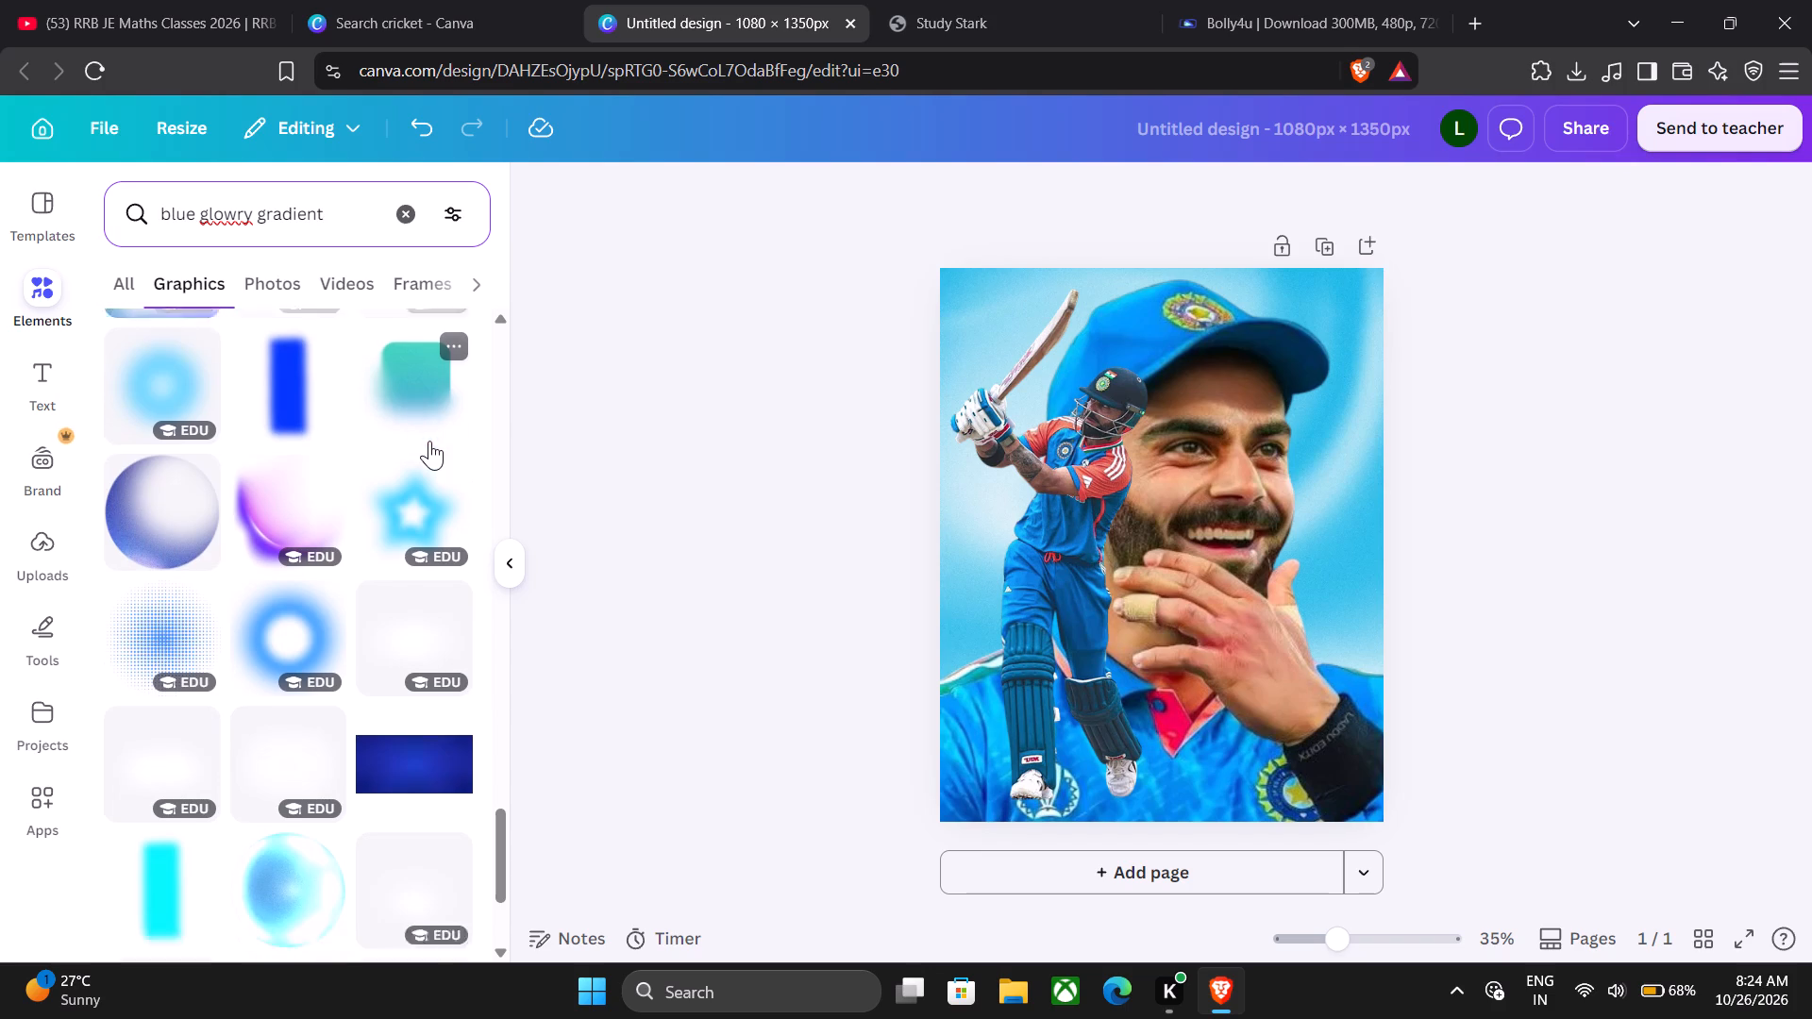
pyautogui.scroll(-4, 429, 441)
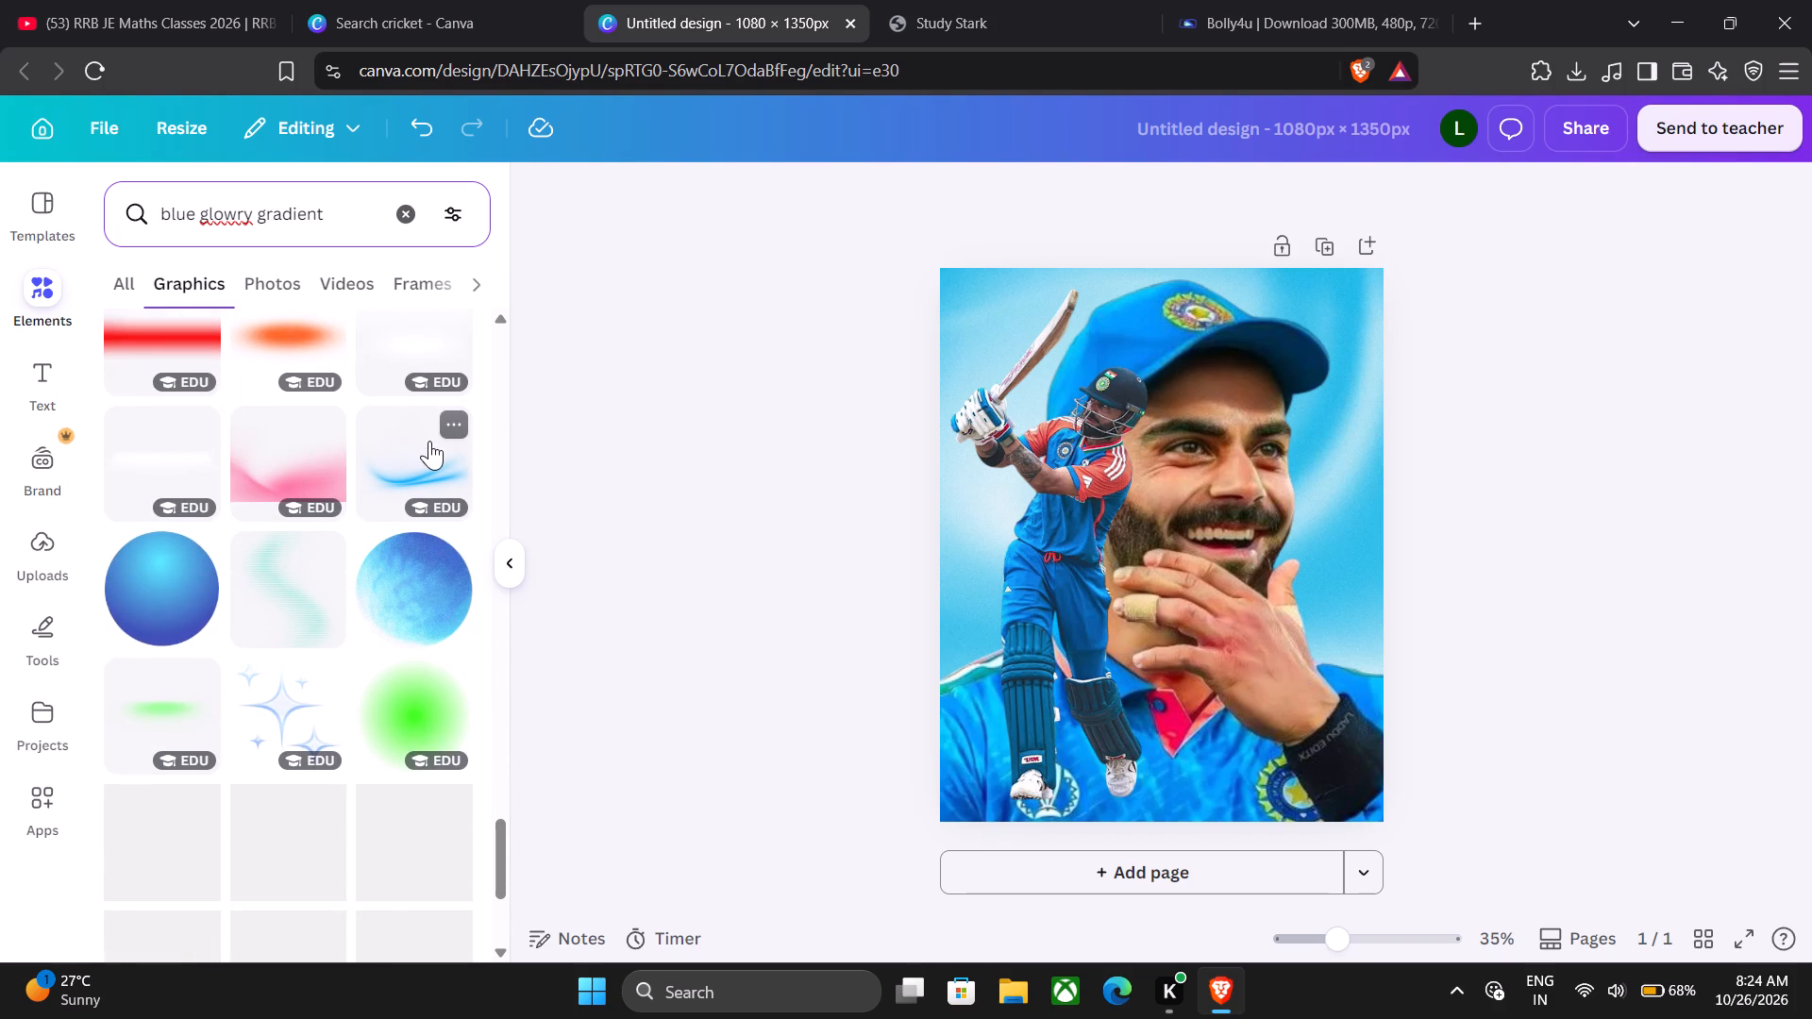
pyautogui.scroll(-4, 429, 441)
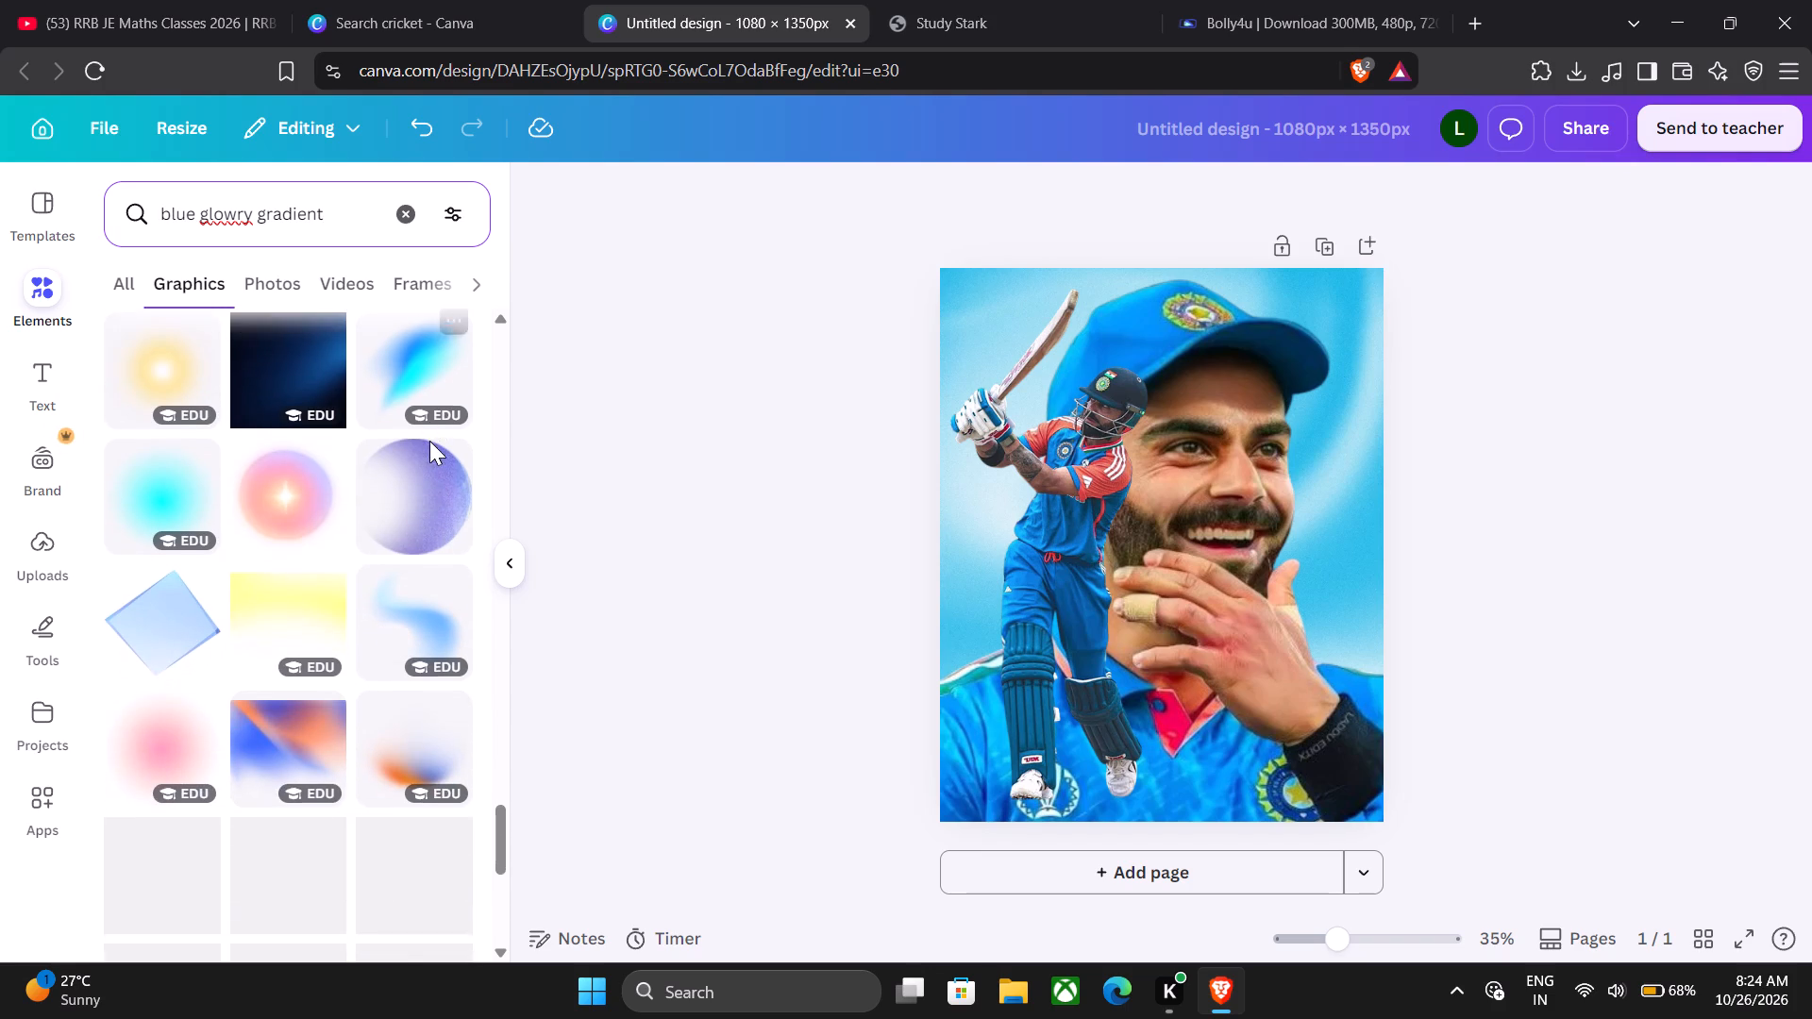
pyautogui.scroll(-3, 429, 441)
pyautogui.scroll(3, 429, 441)
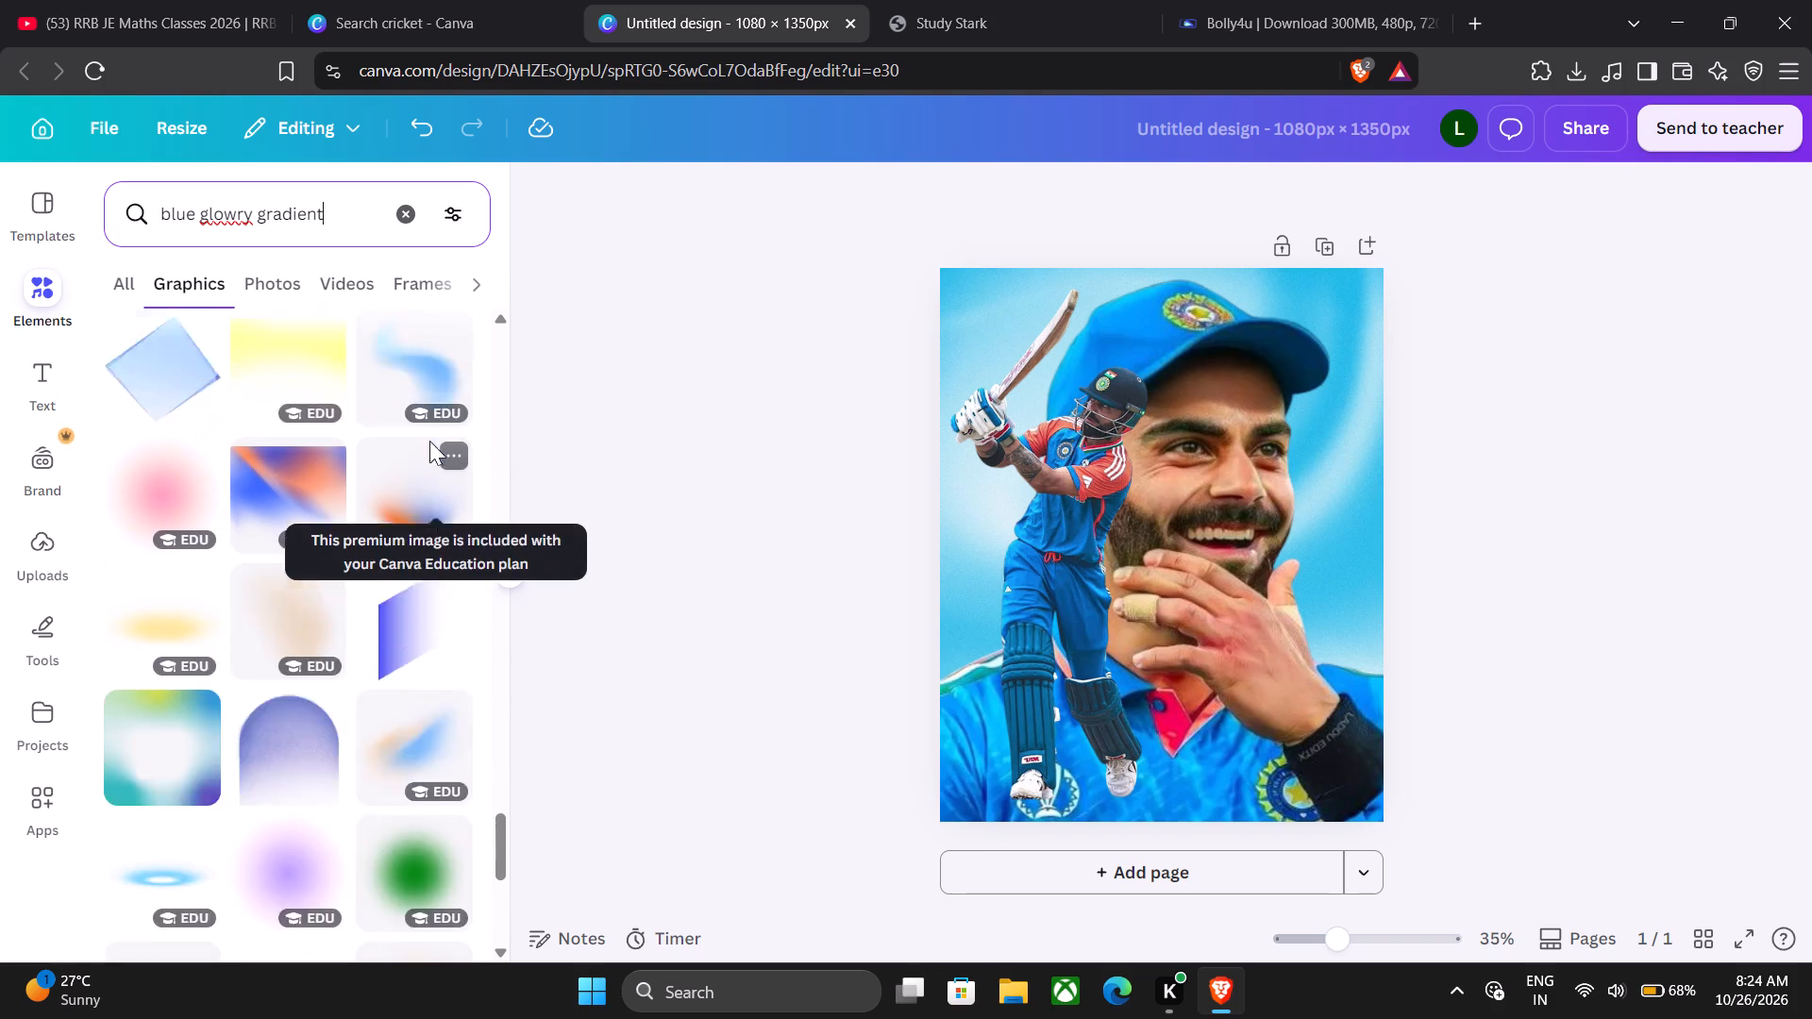
pyautogui.scroll(-8, 429, 441)
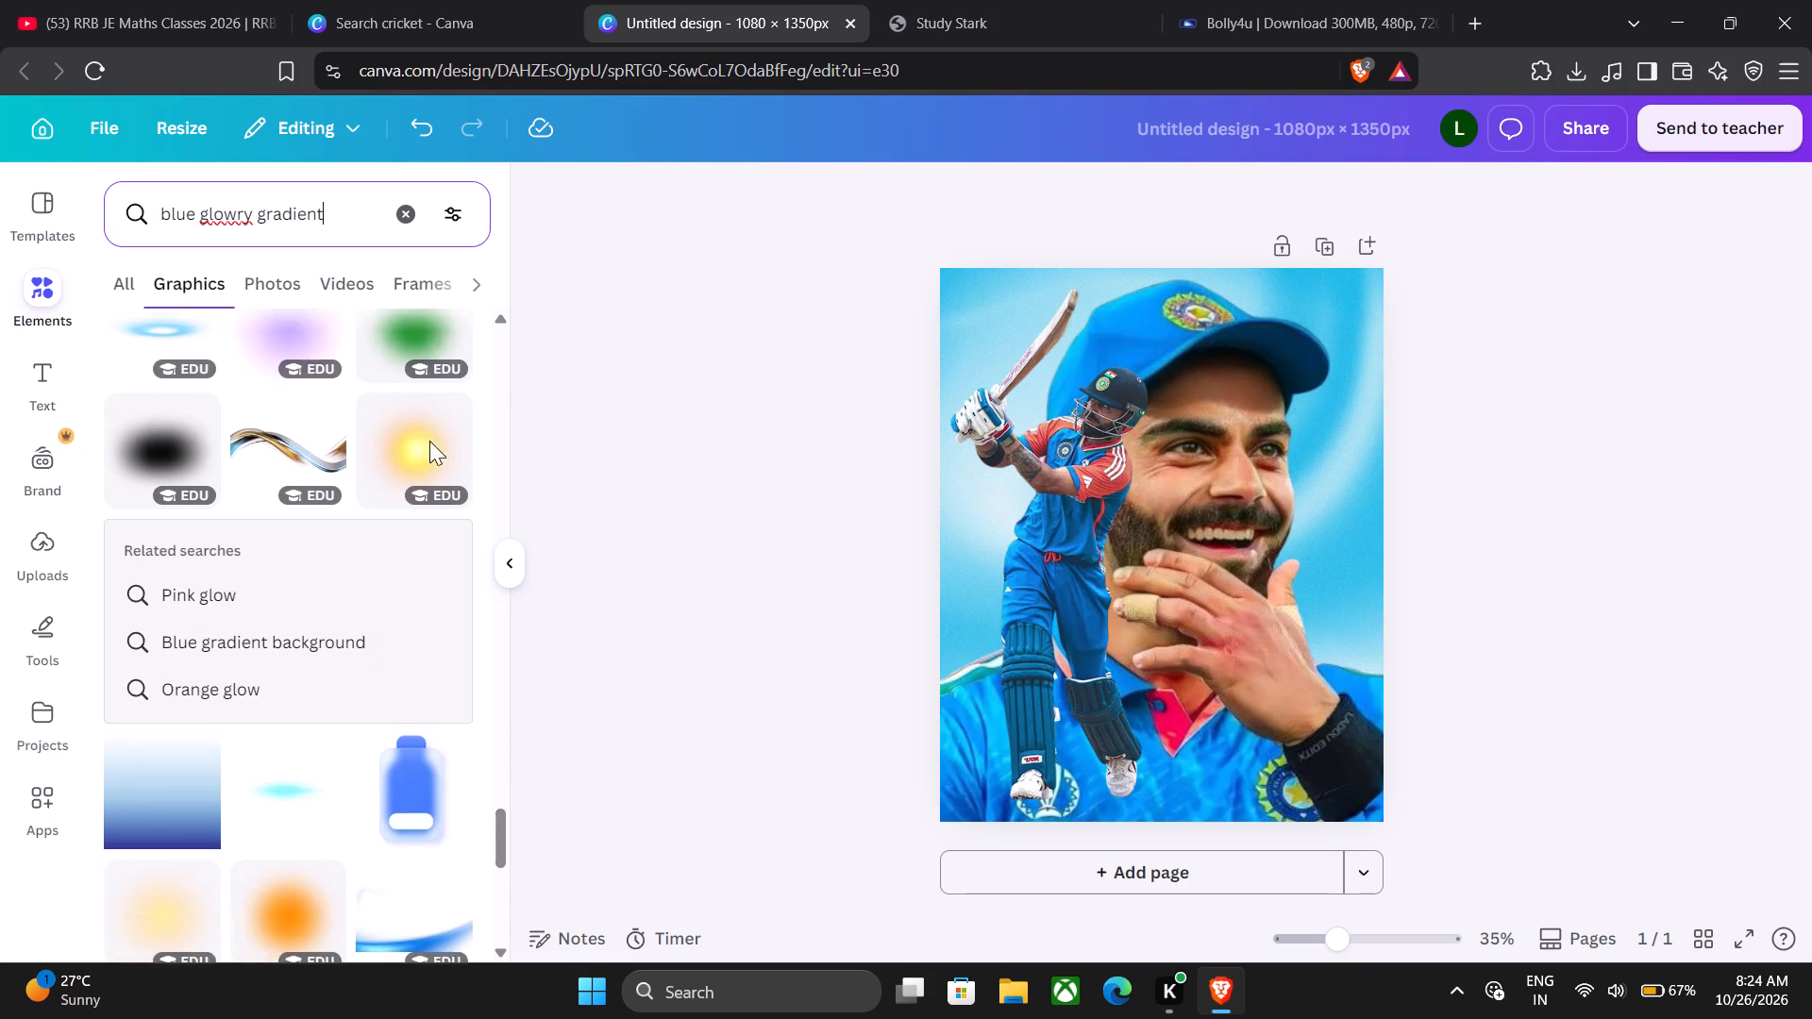
pyautogui.scroll(-6, 429, 441)
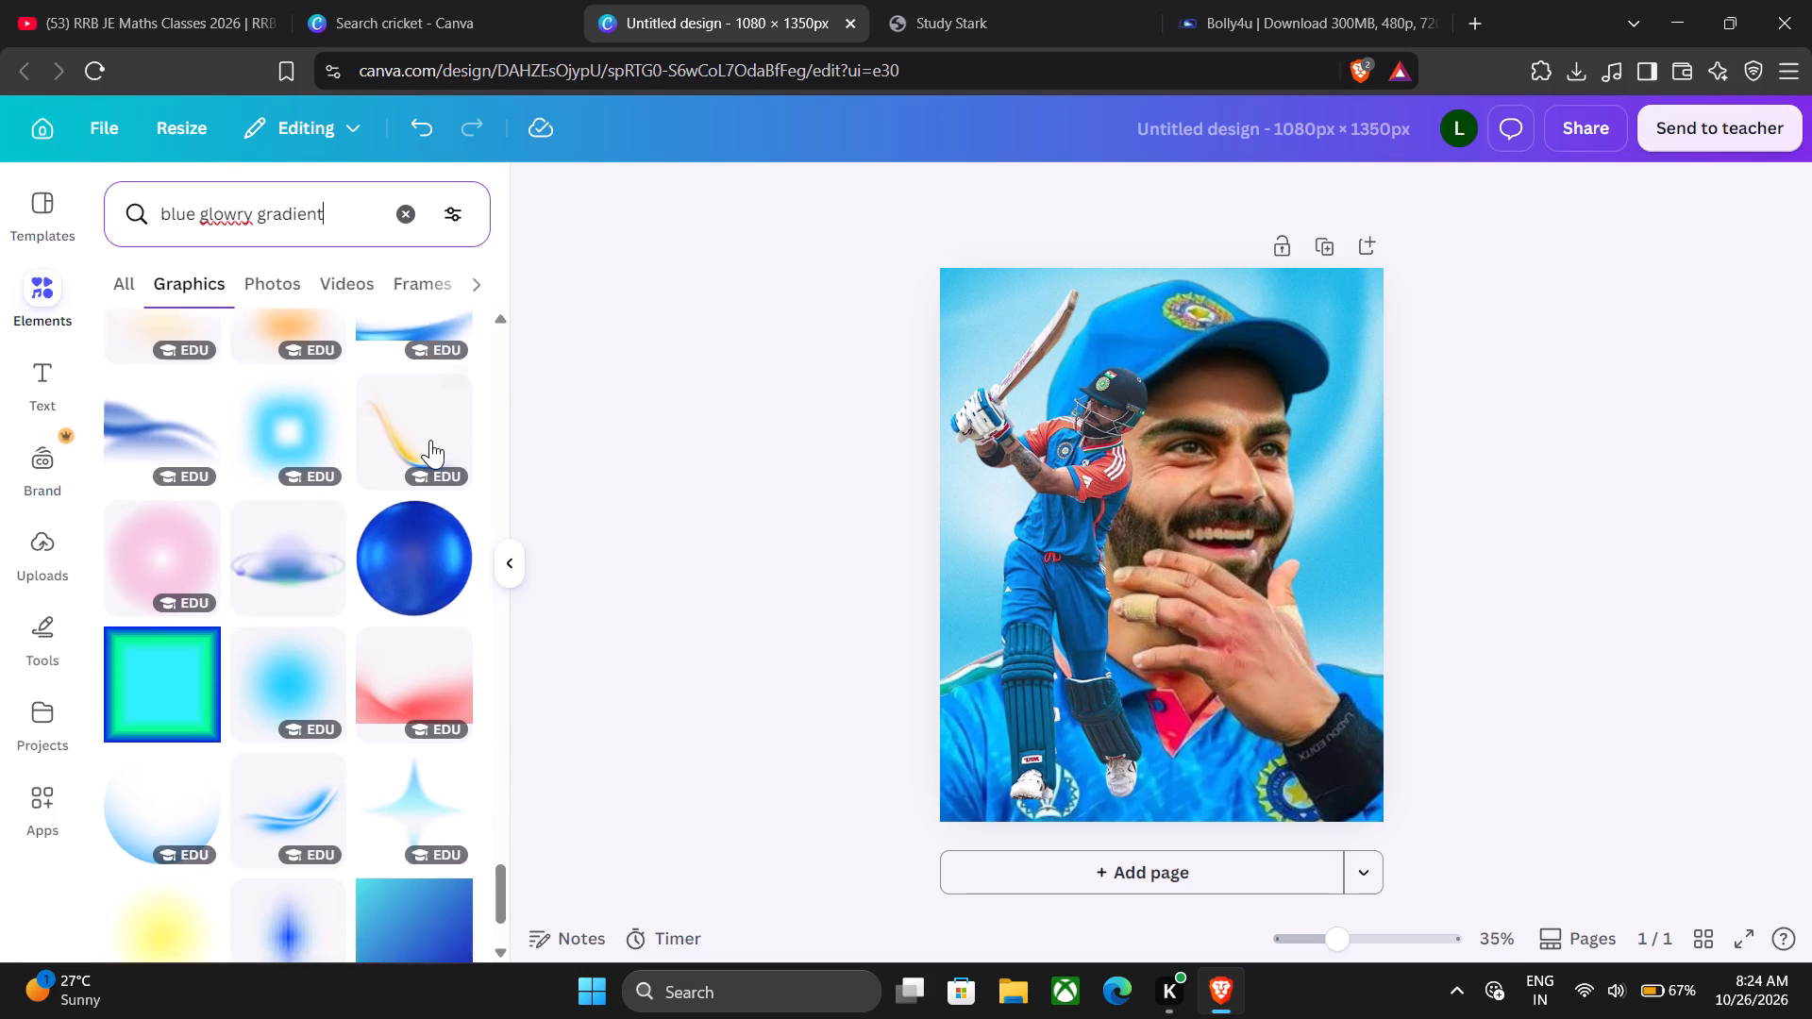
pyautogui.scroll(-5, 430, 440)
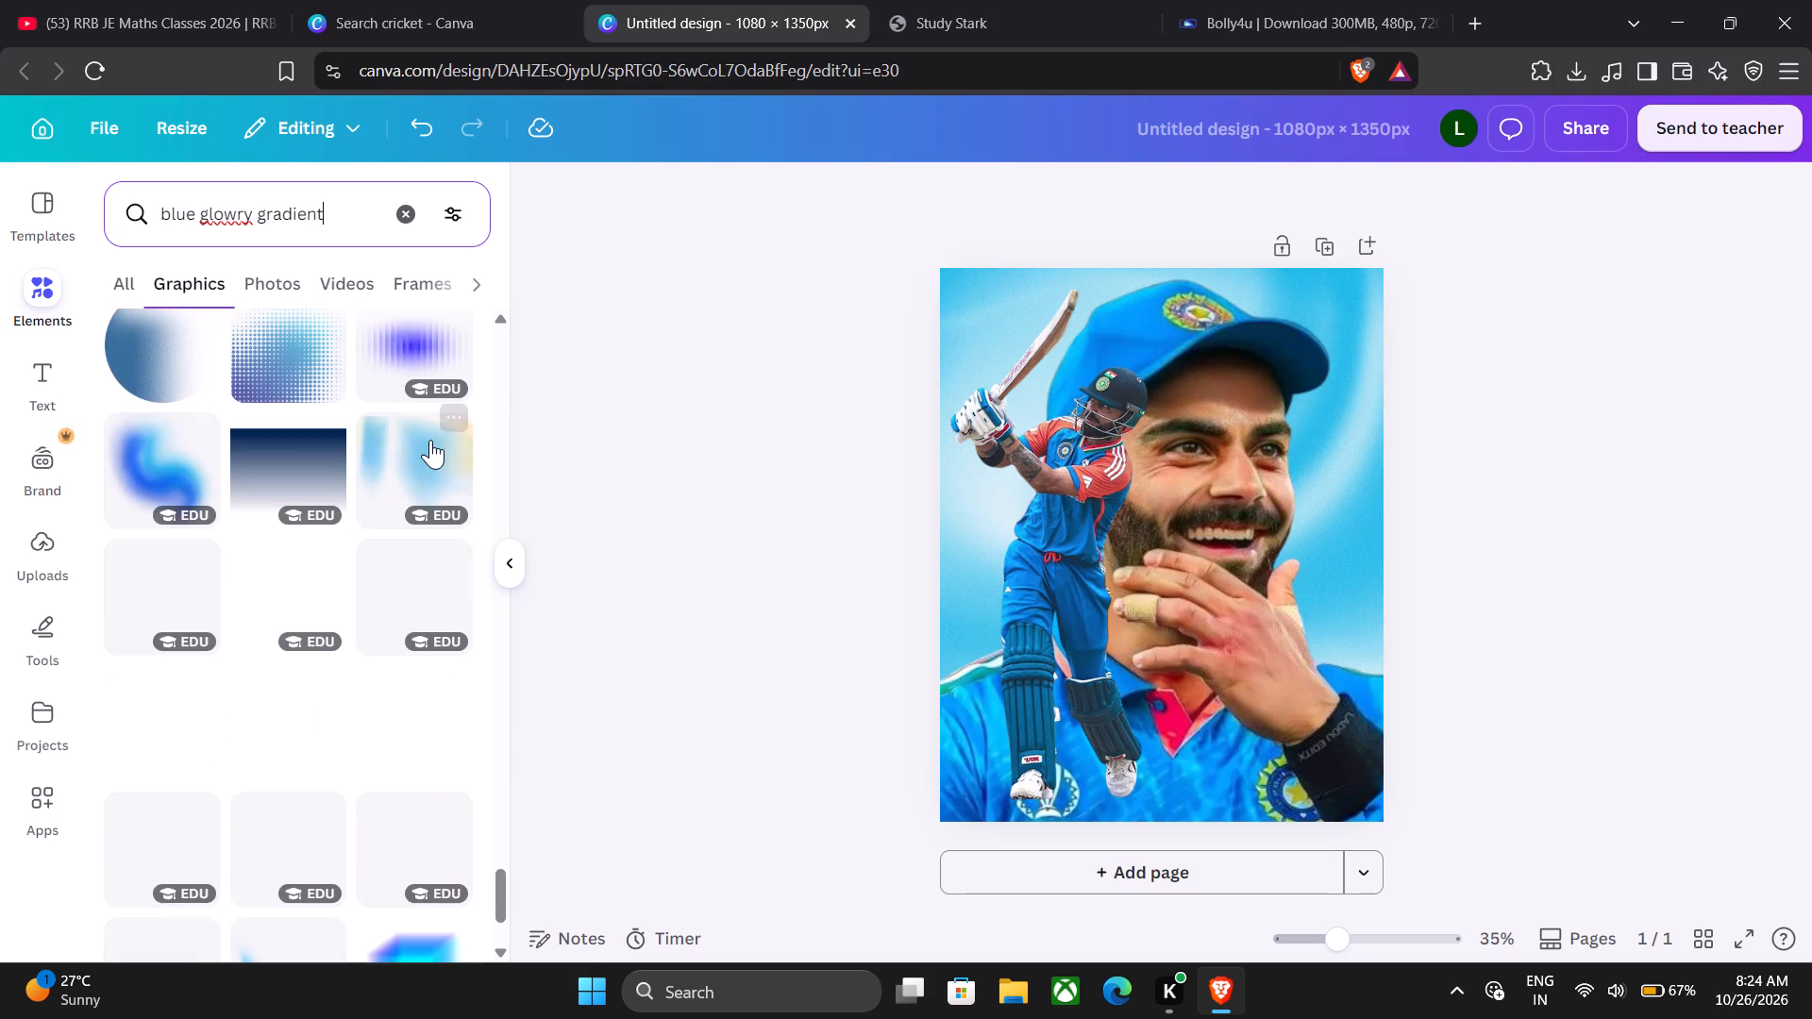
pyautogui.scroll(-4, 430, 440)
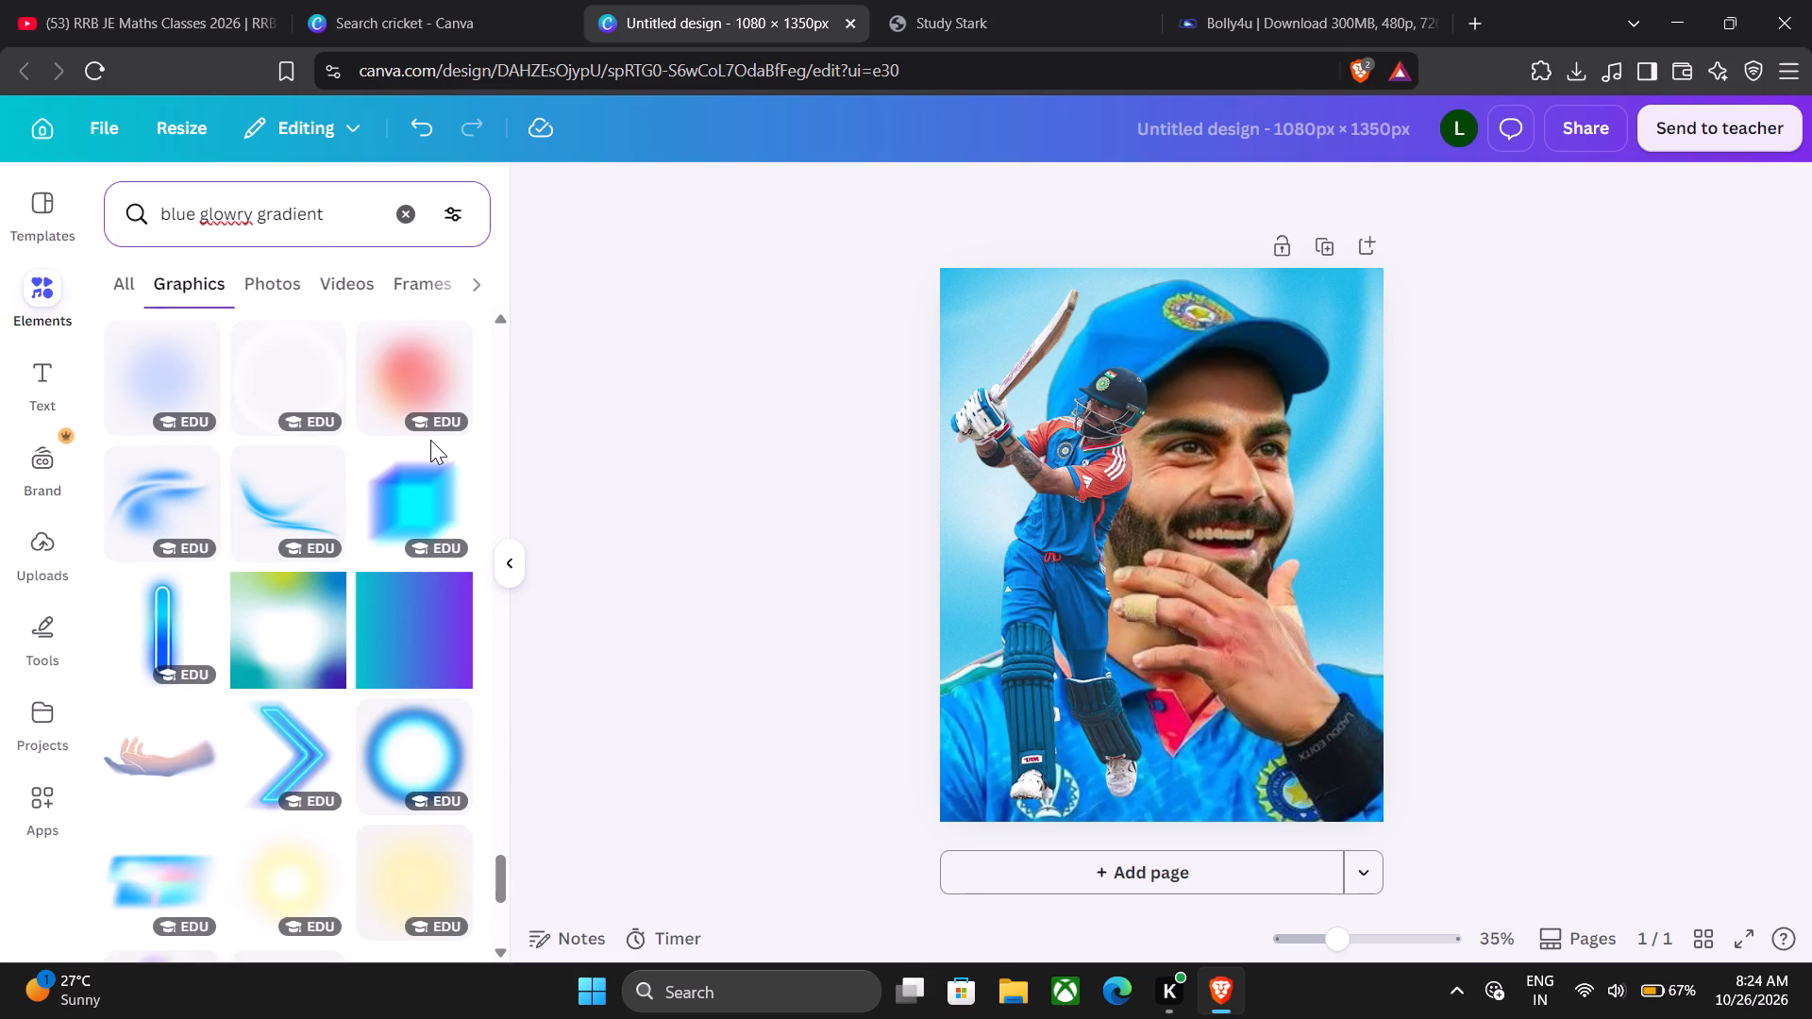
pyautogui.scroll(-3, 430, 440)
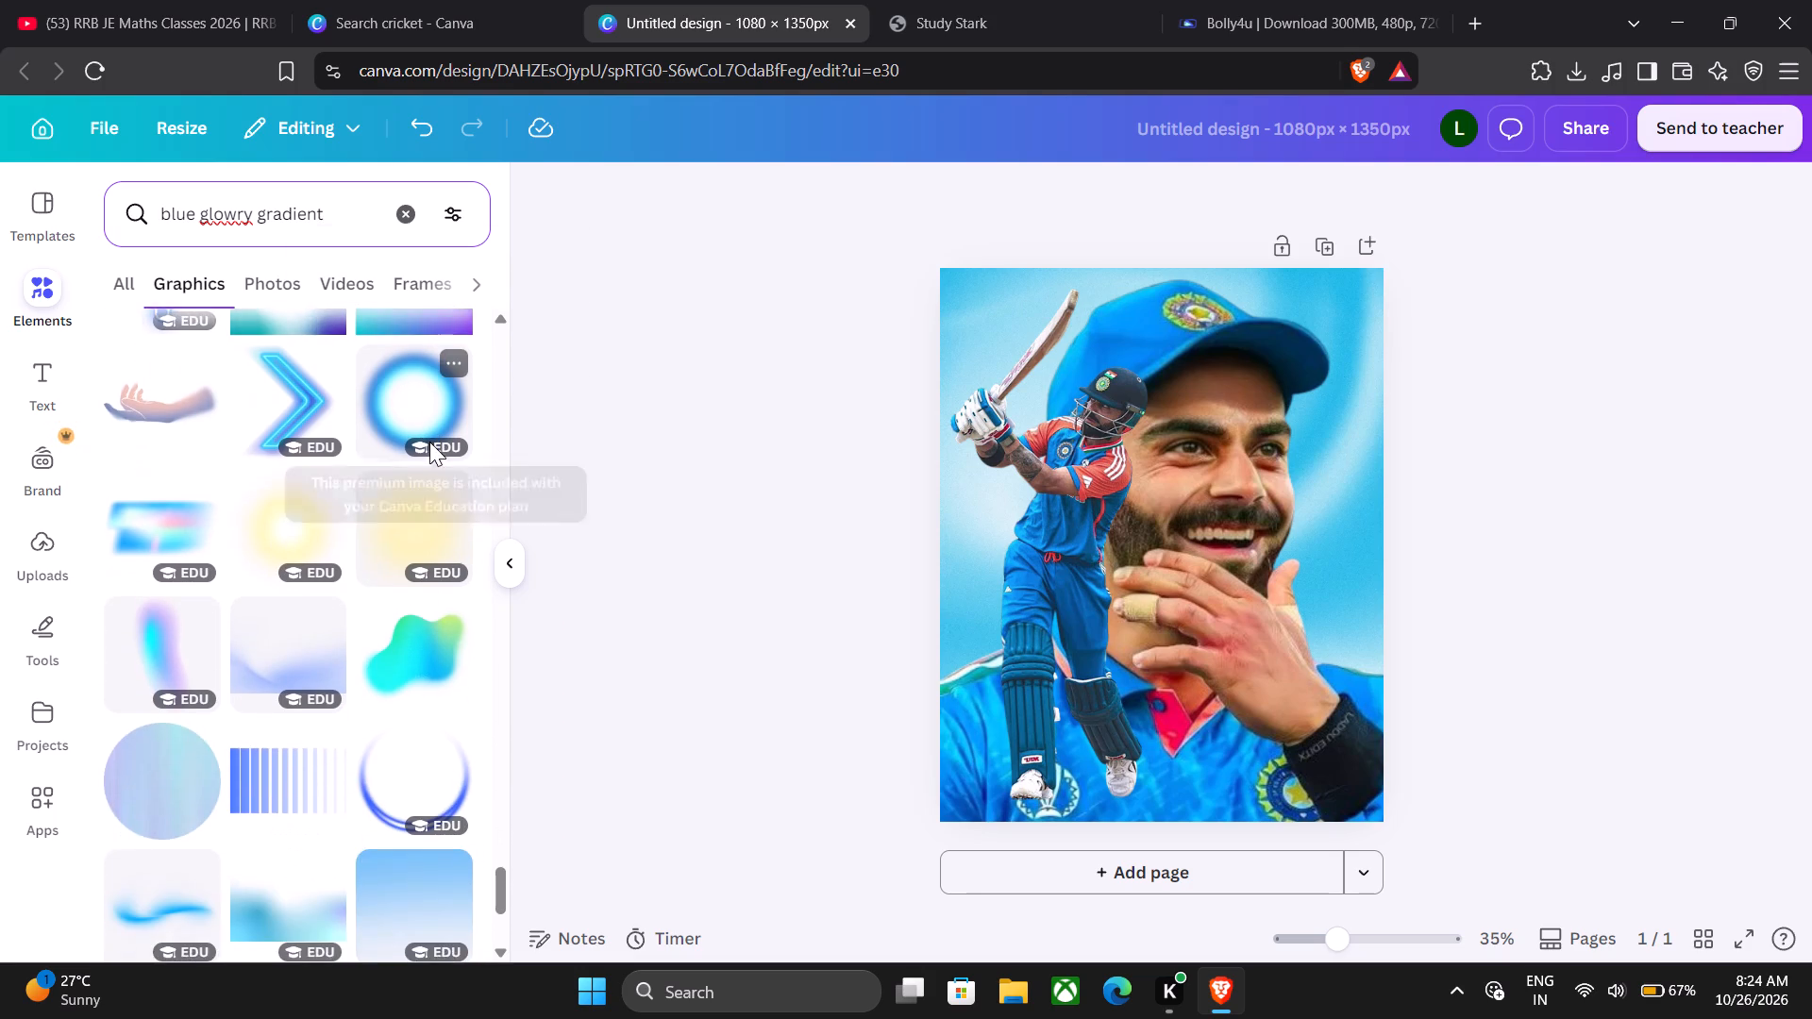
pyautogui.scroll(-10, 429, 442)
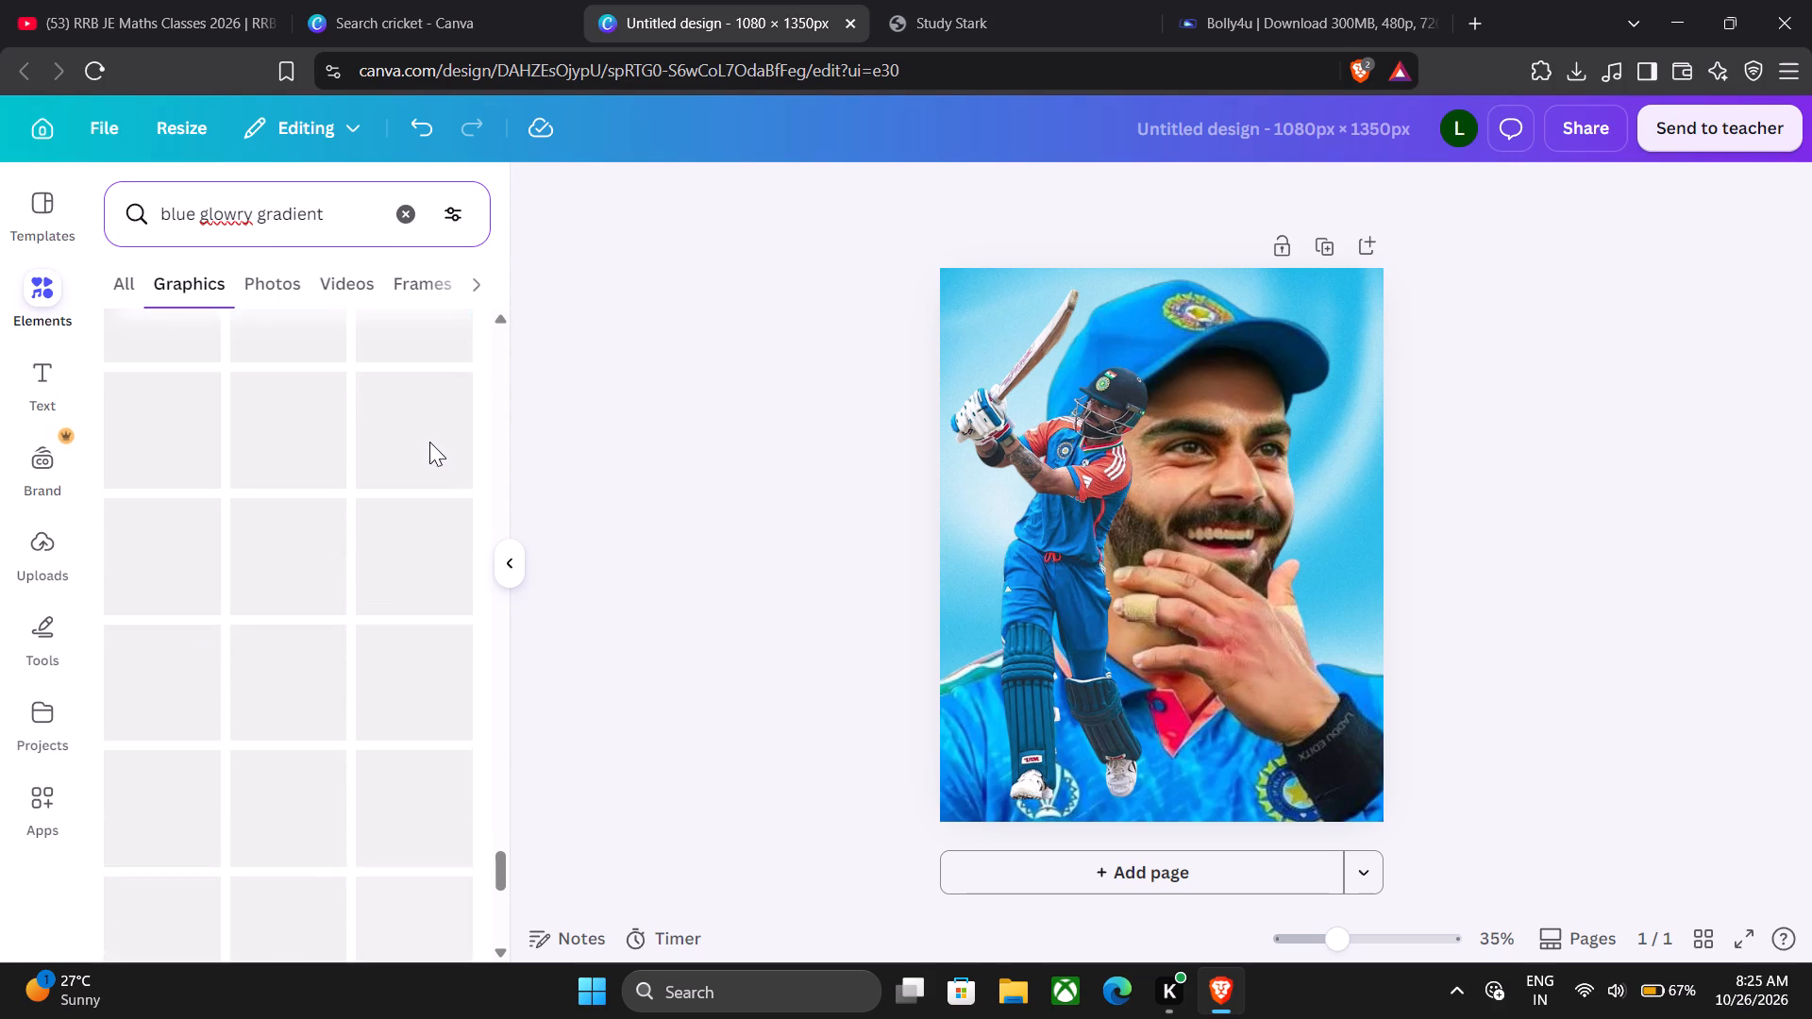
pyautogui.scroll(-2, 429, 442)
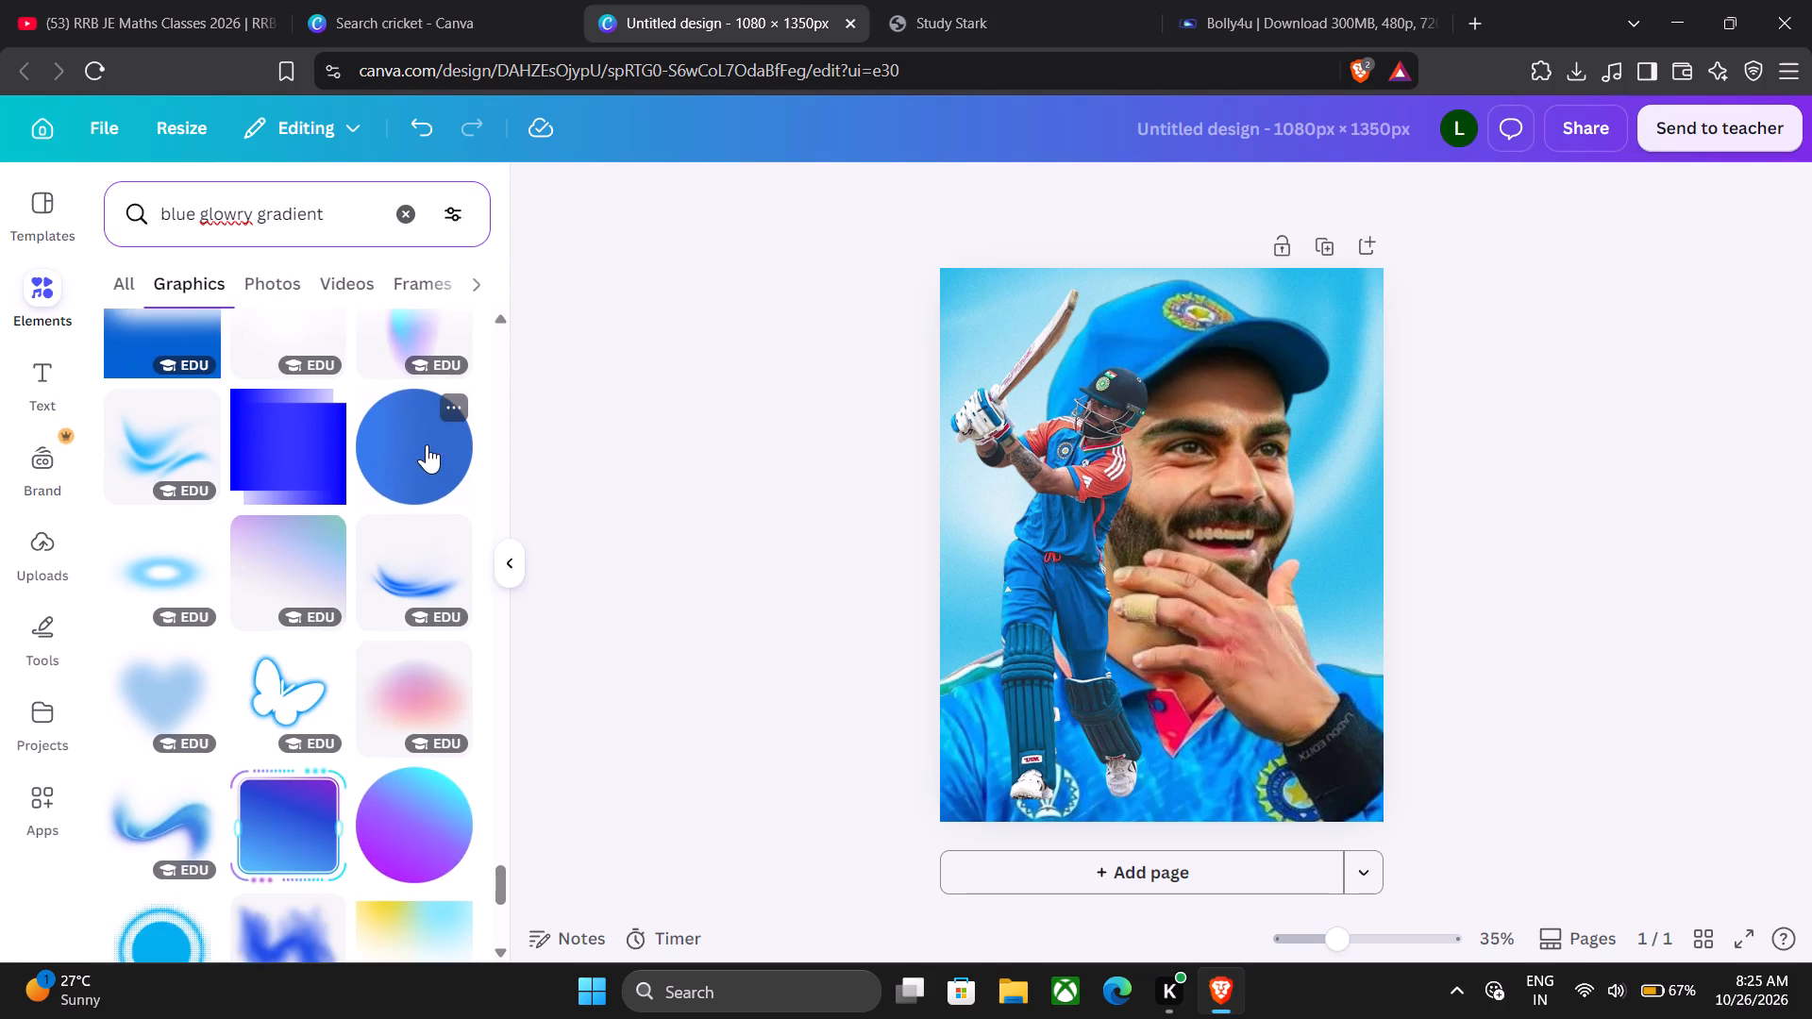
pyautogui.scroll(-3, 427, 444)
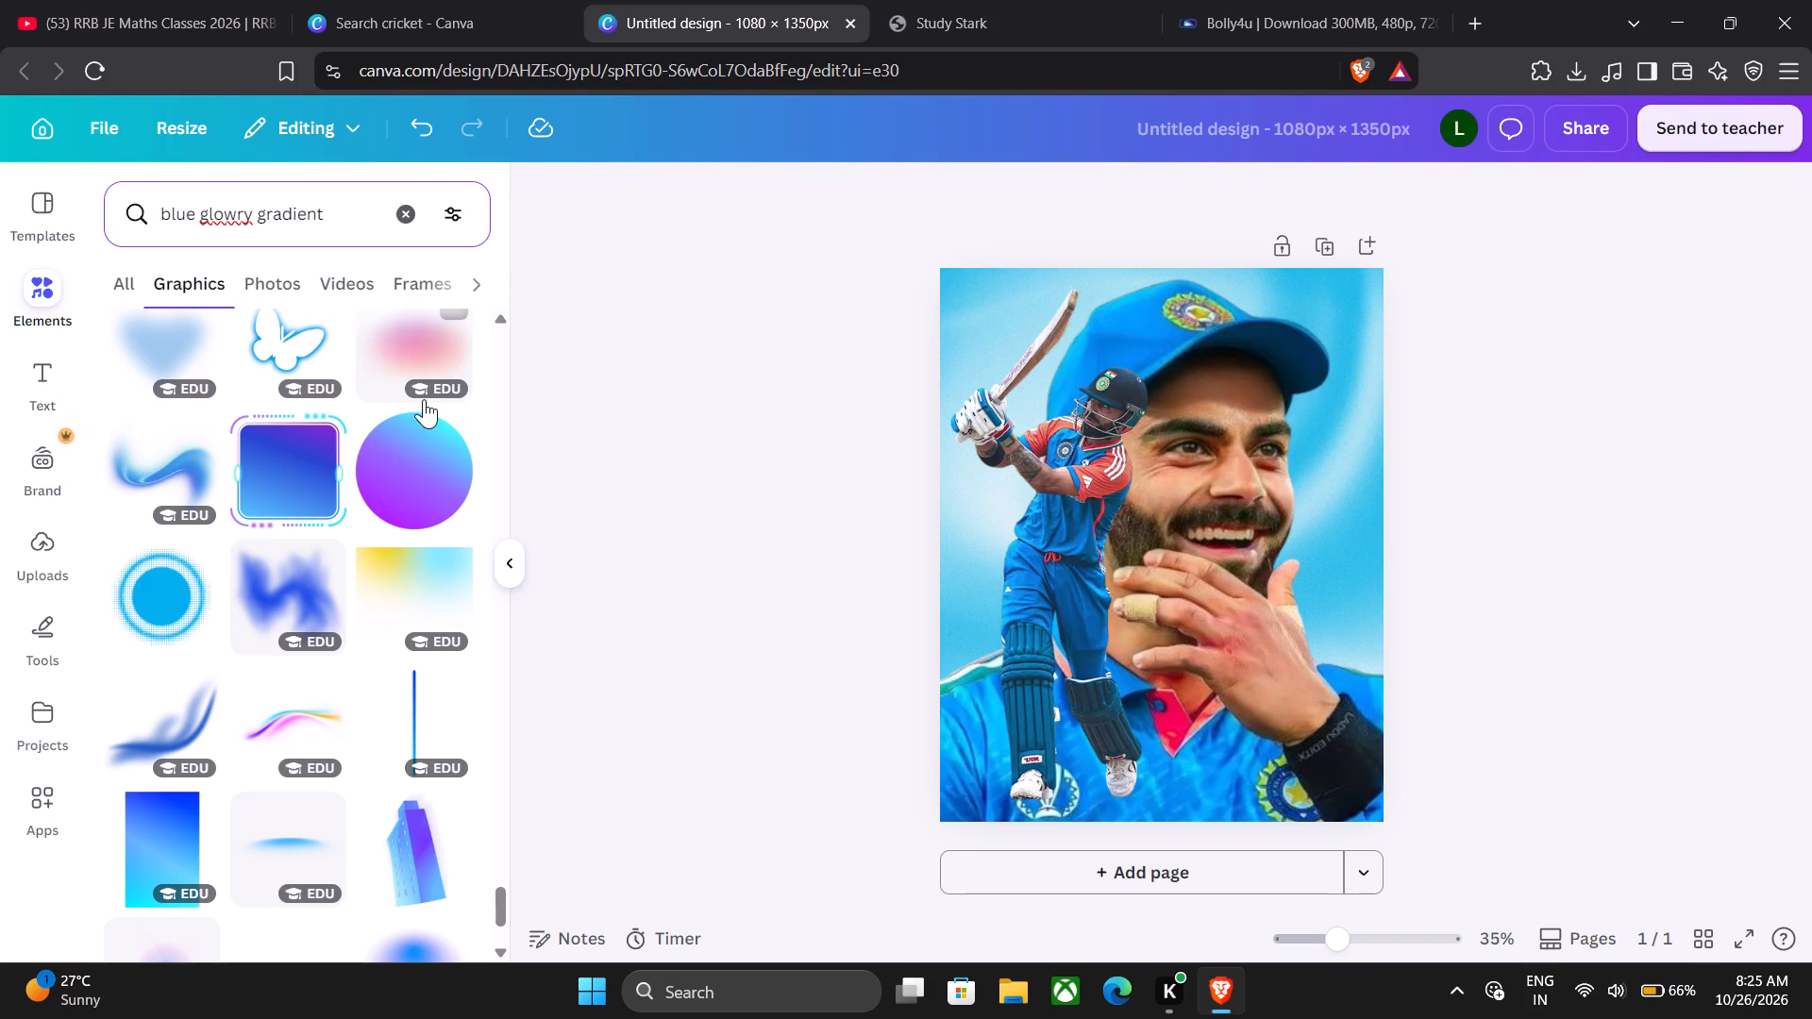
pyautogui.scroll(-5, 358, 333)
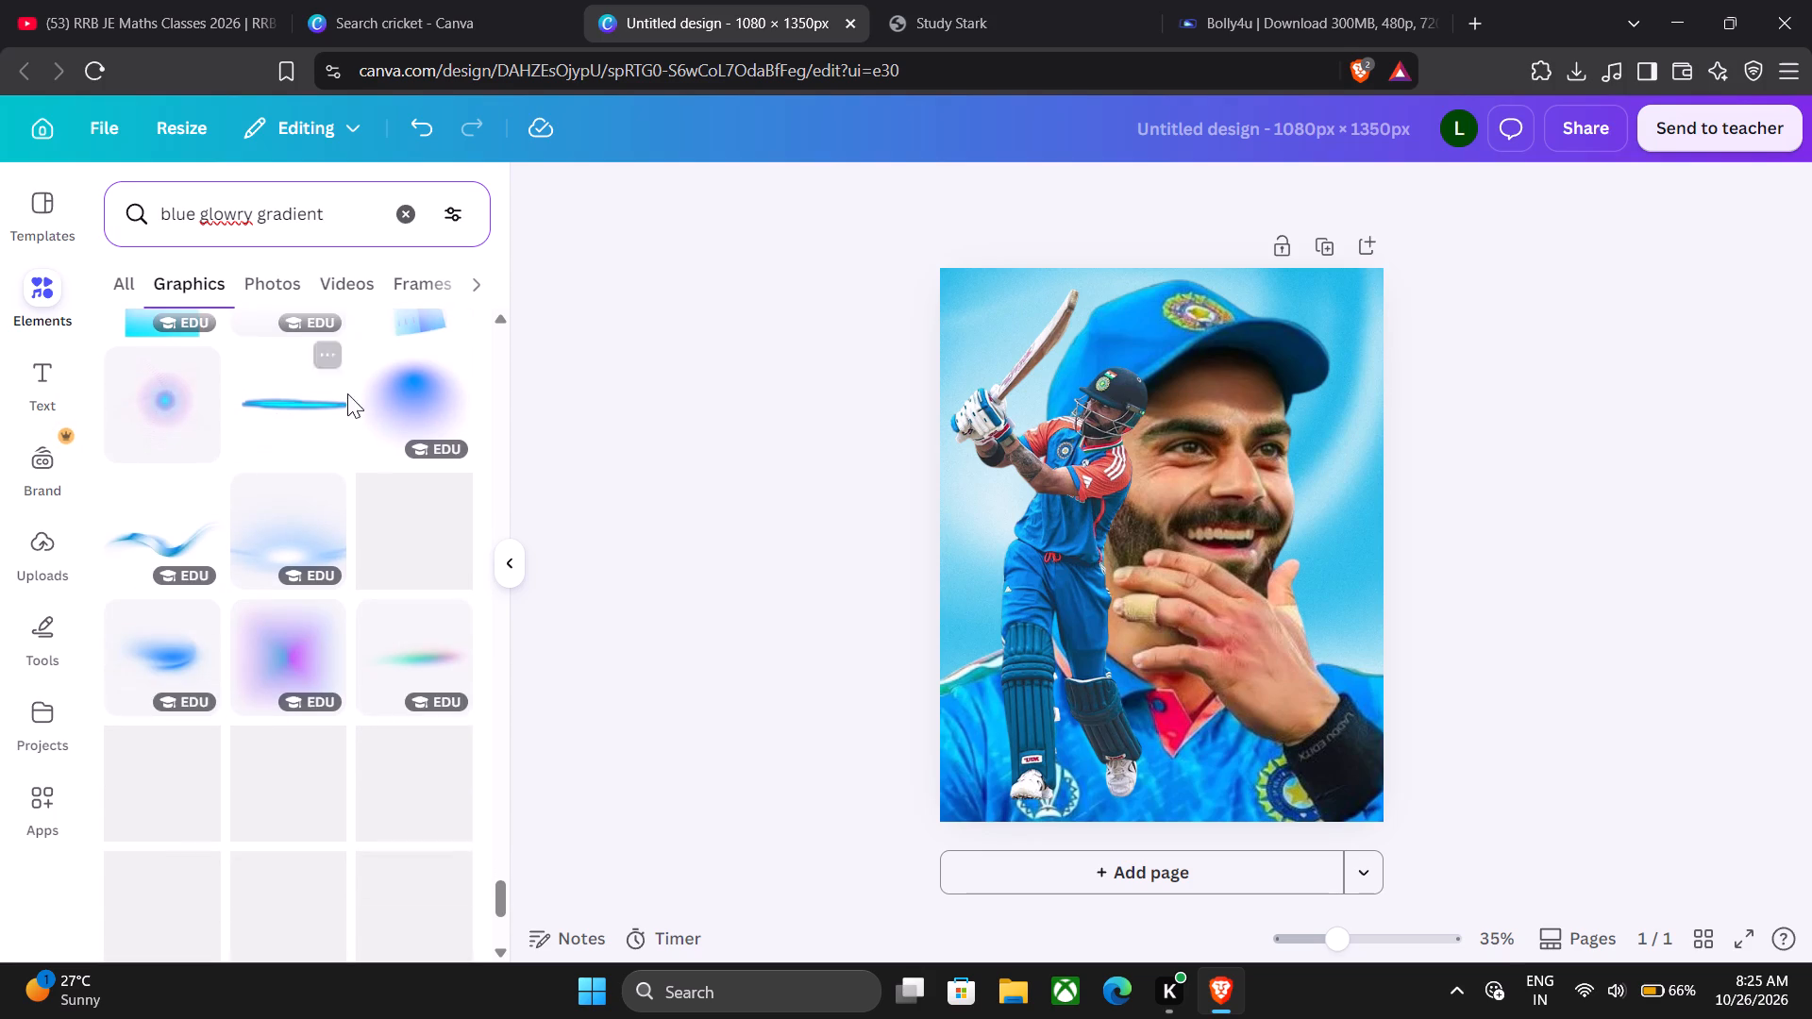
pyautogui.scroll(-6, 371, 516)
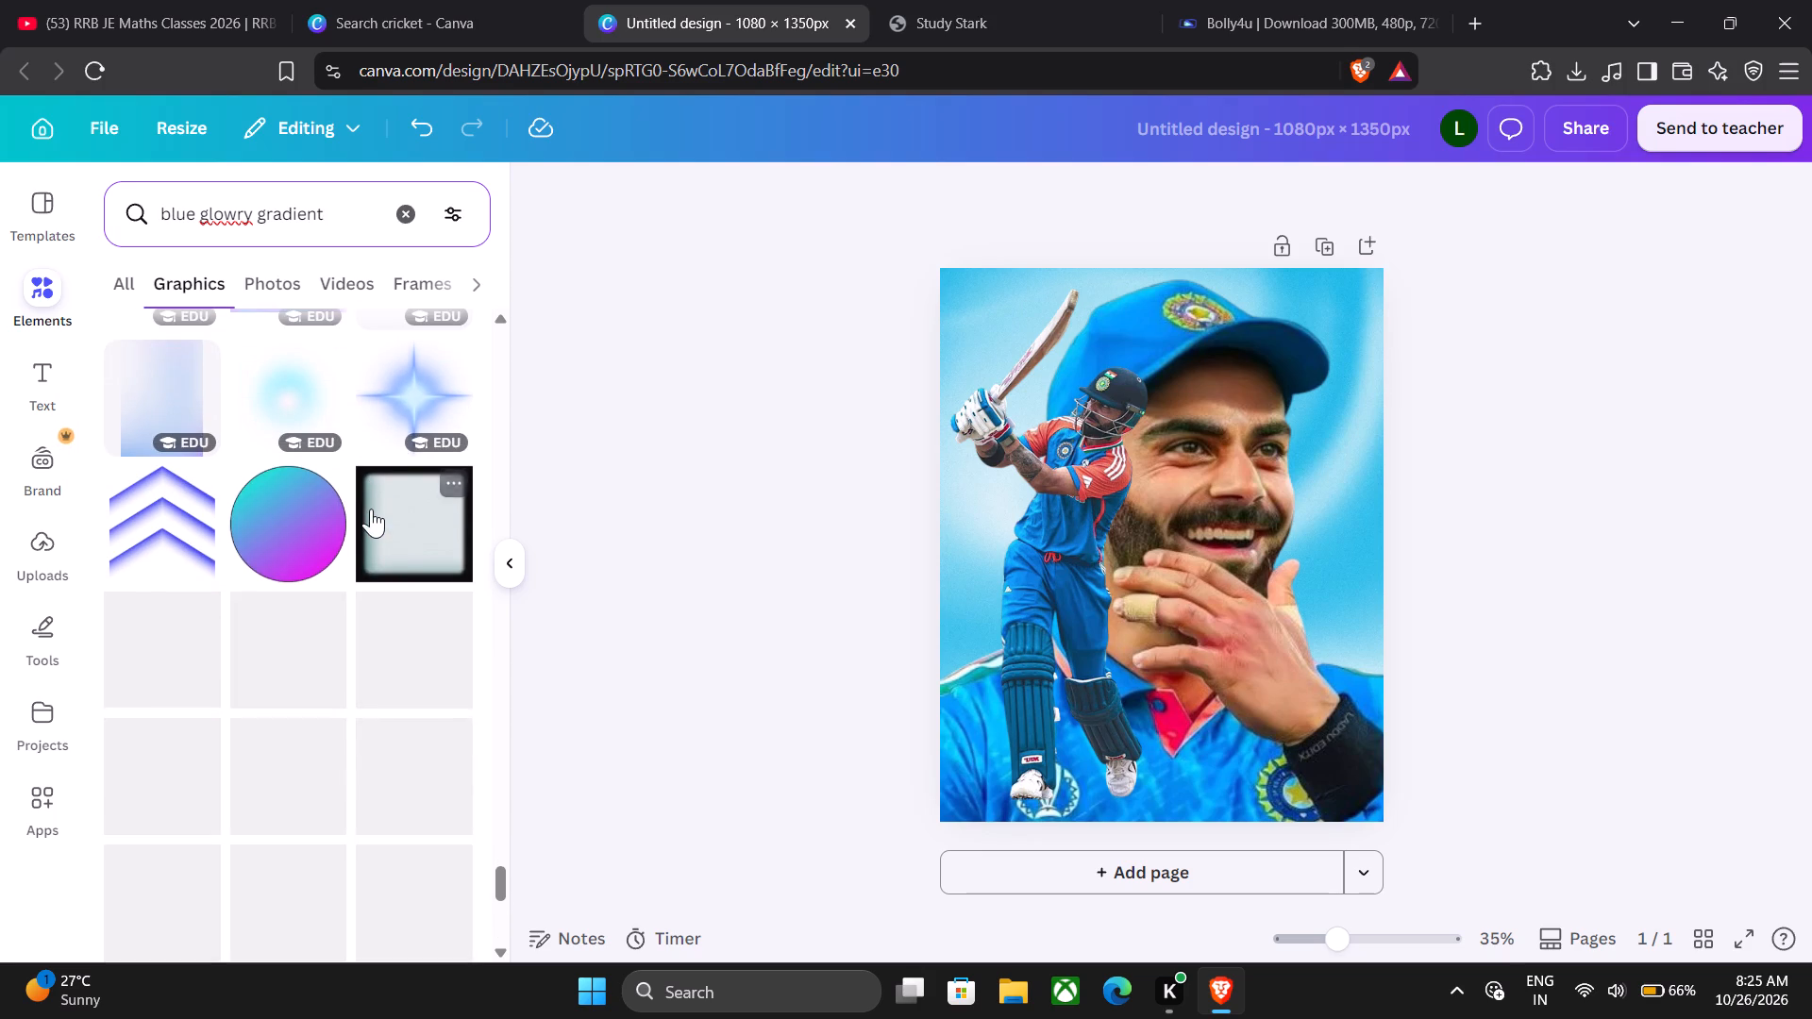
pyautogui.scroll(-3, 398, 470)
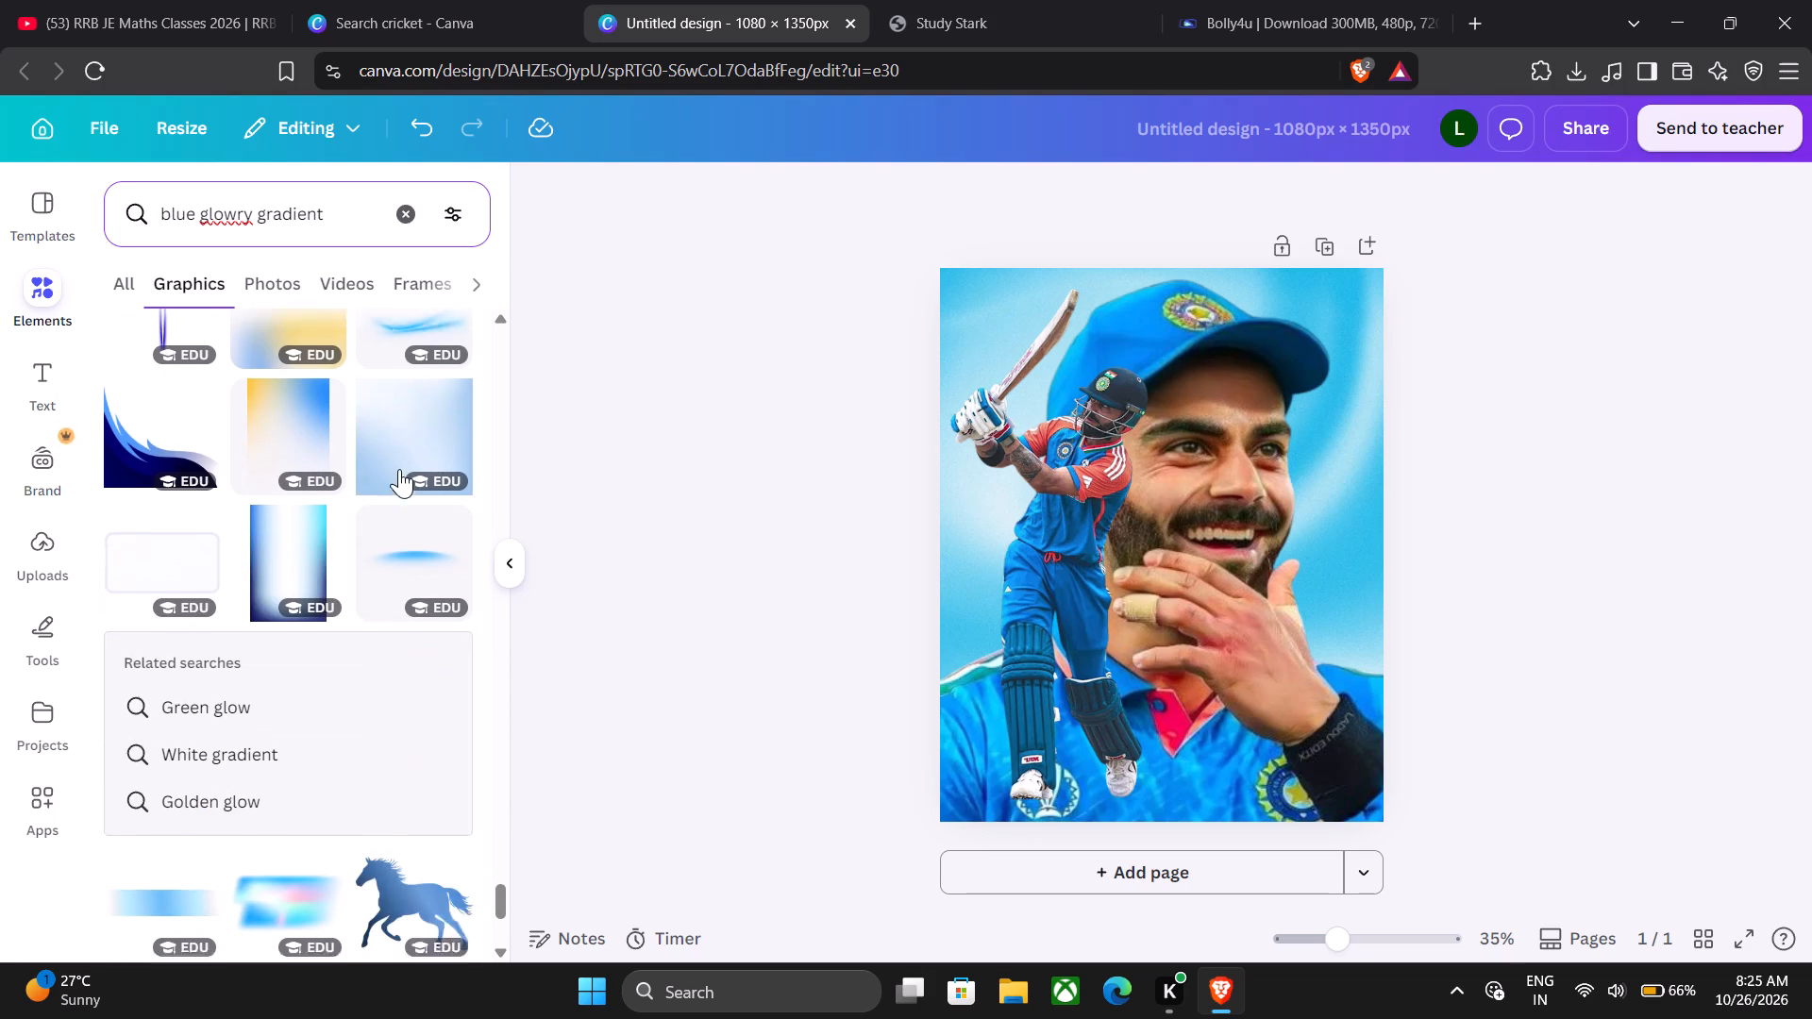
# Look further through the graphics results for "blue glowry gradient" for a blue glow graphic that suits the cricket poster.
pyautogui.scroll(-5, 399, 469)
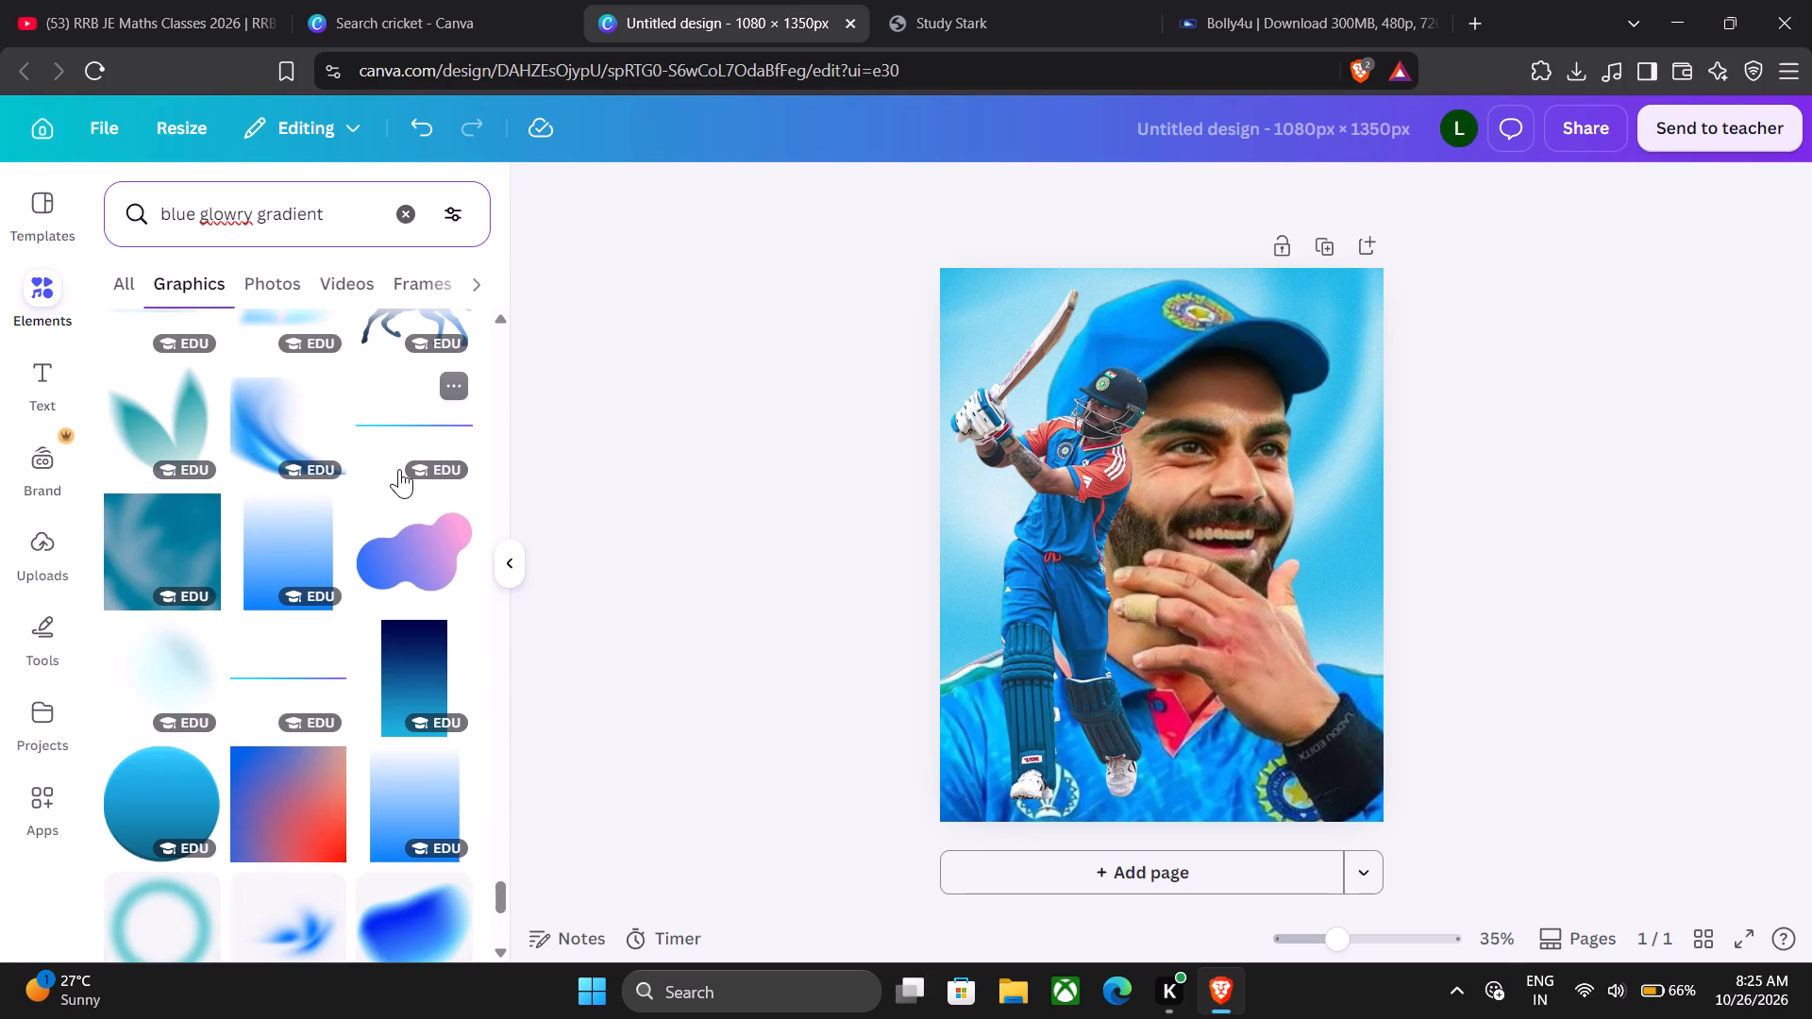
pyautogui.scroll(-2, 399, 469)
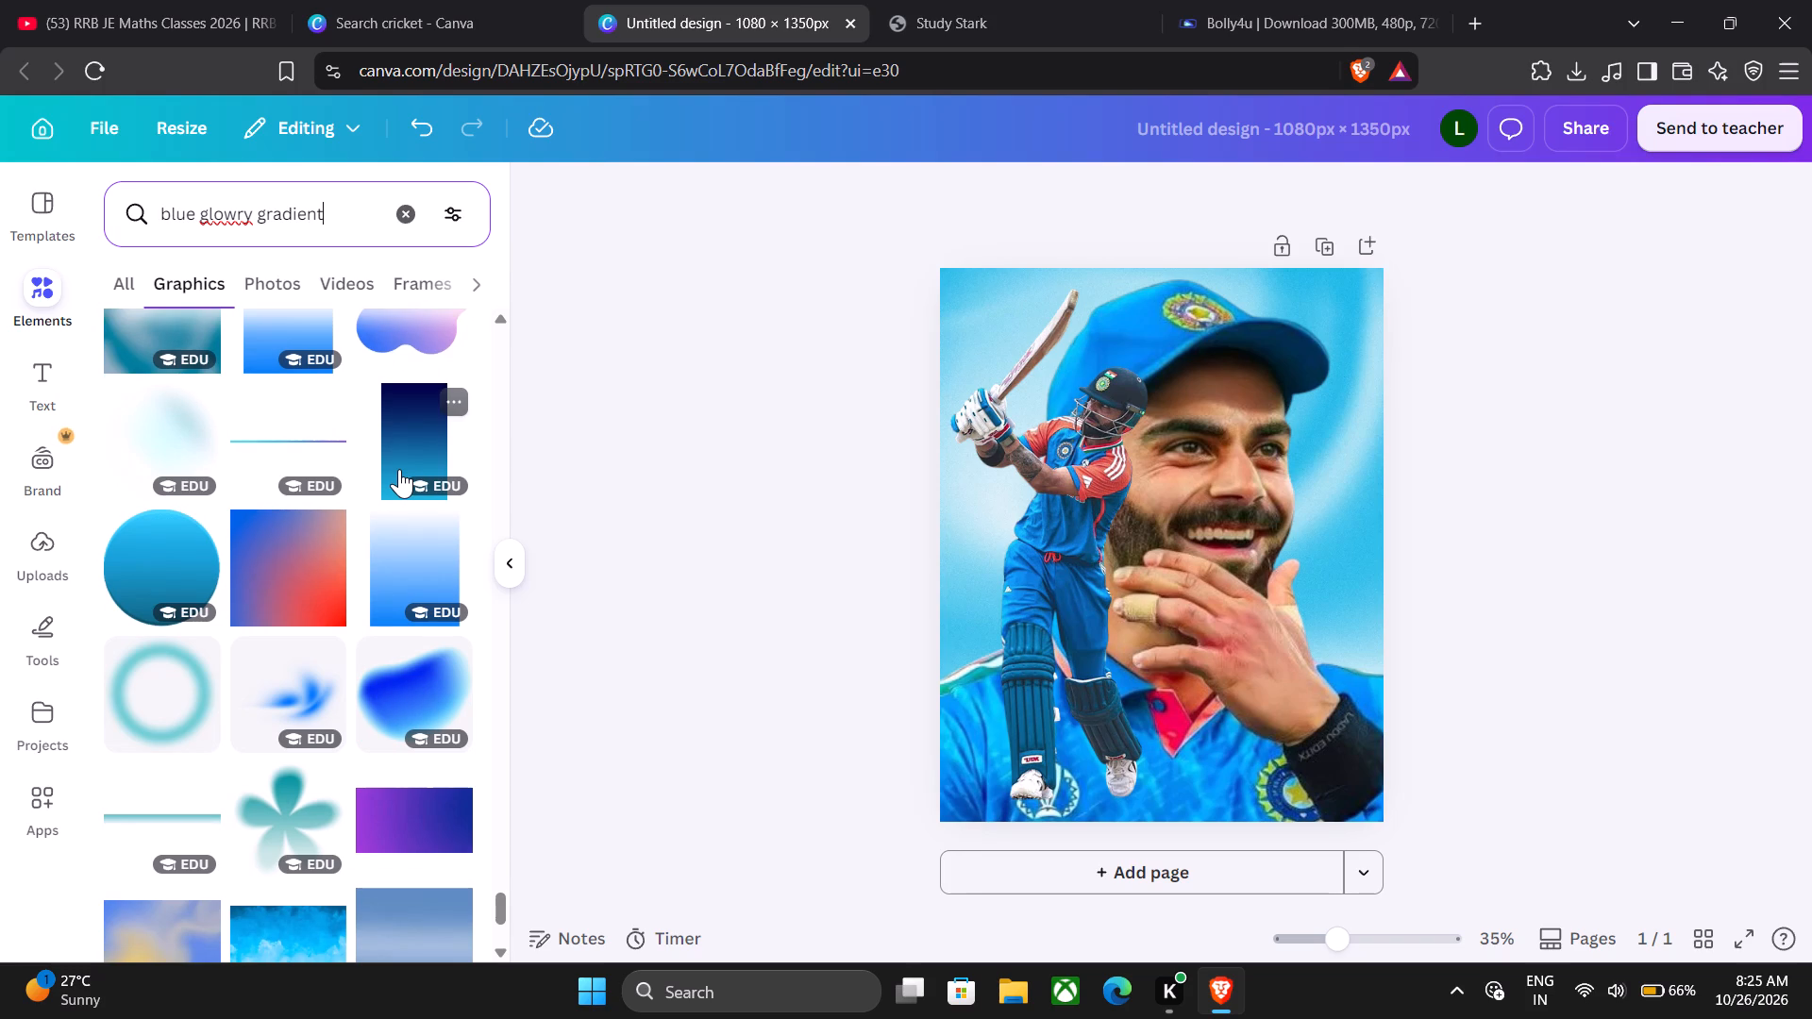
pyautogui.scroll(-6, 402, 465)
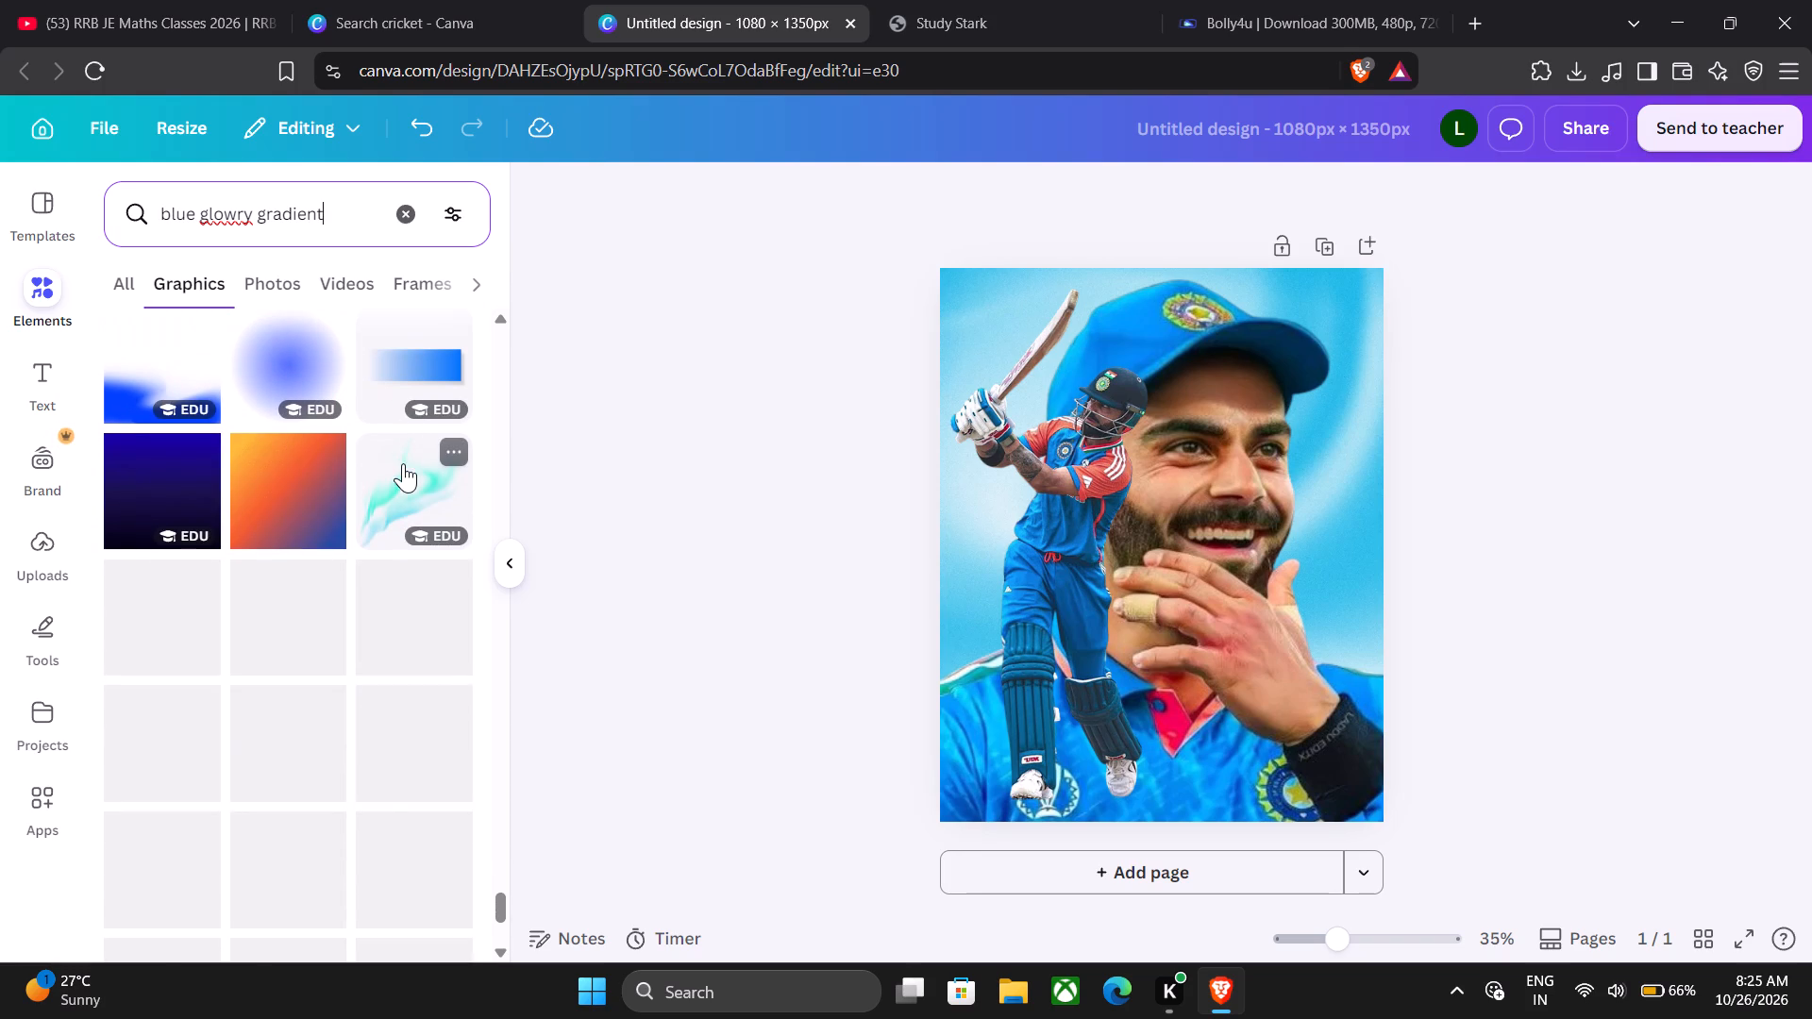
pyautogui.scroll(-6, 388, 495)
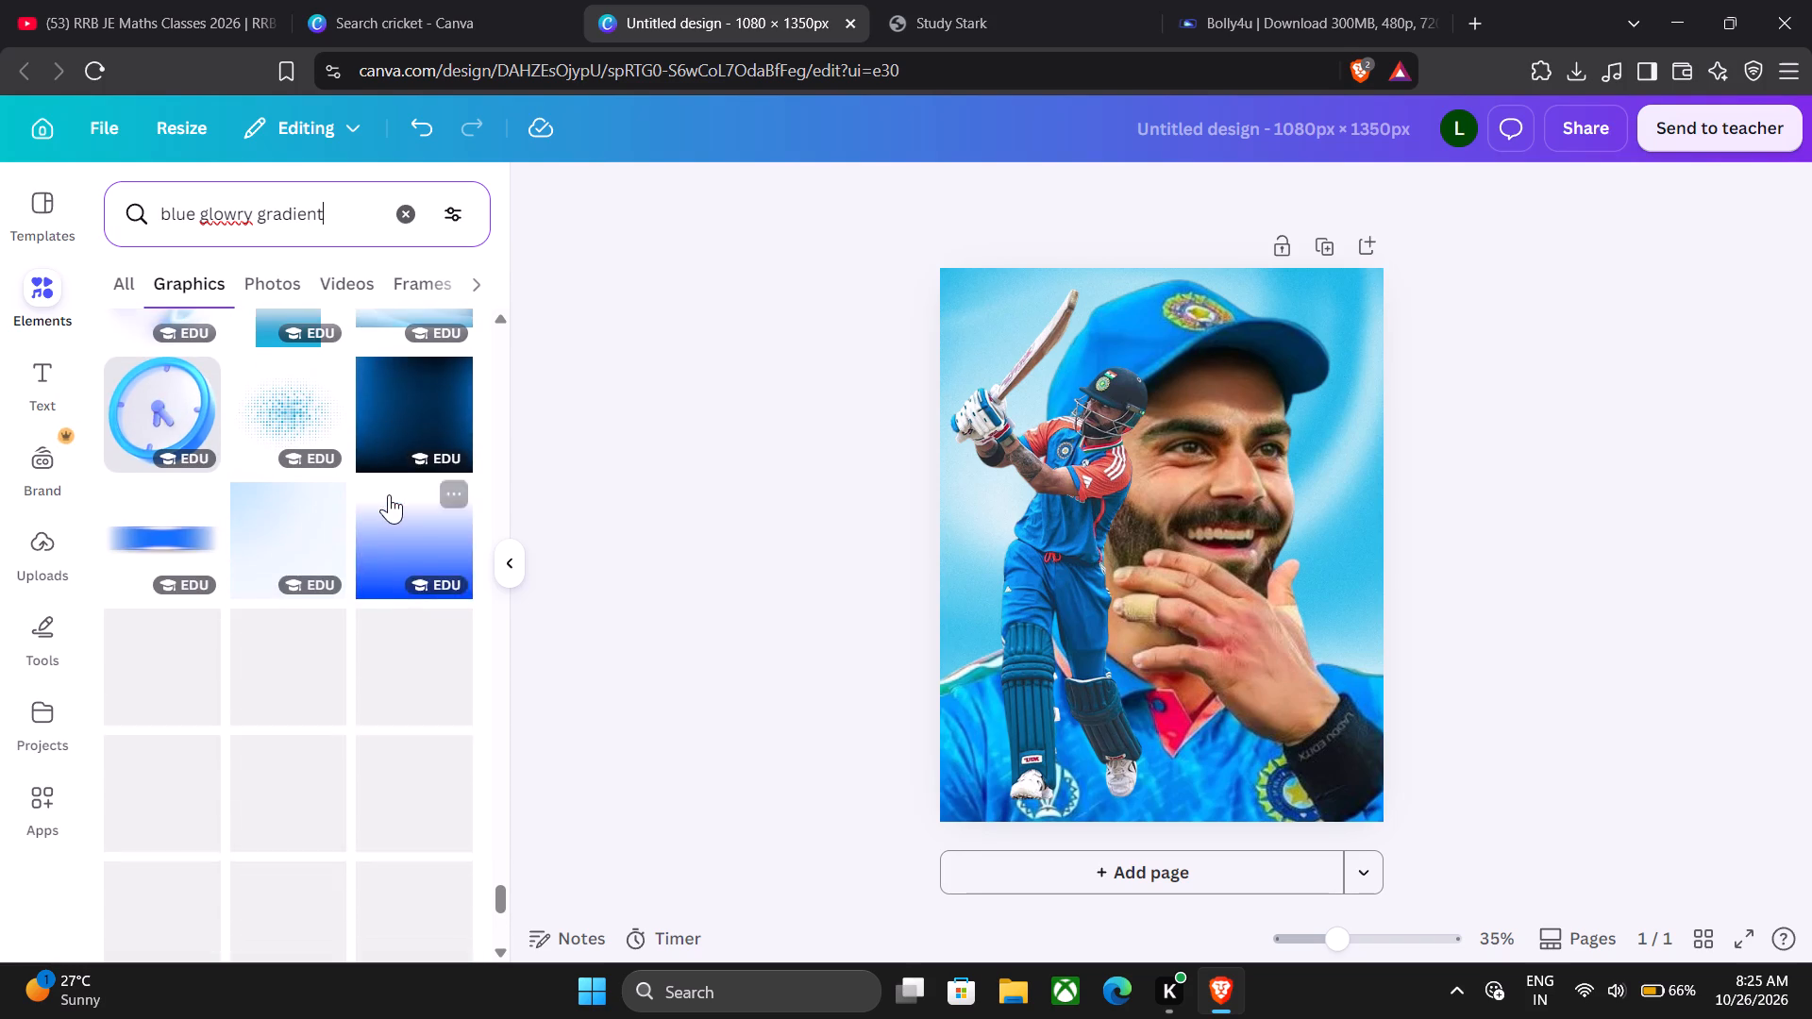
pyautogui.scroll(2, 391, 487)
pyautogui.scroll(-3, 393, 480)
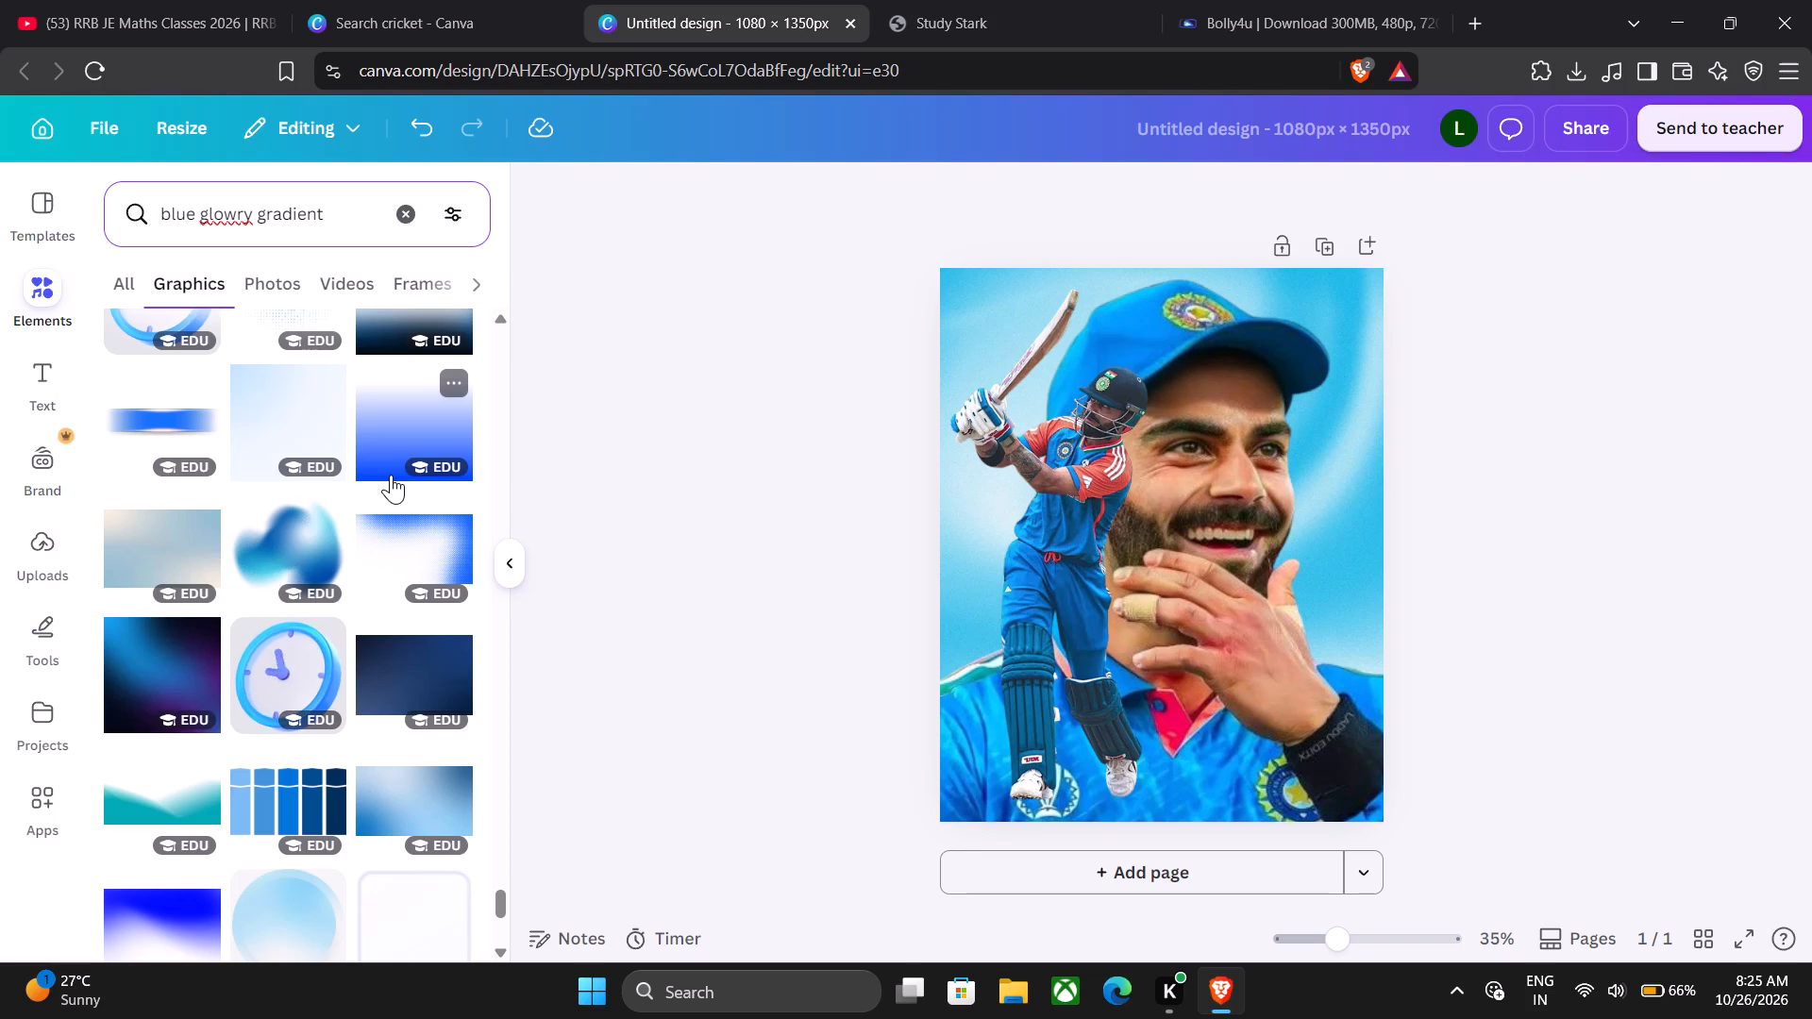
pyautogui.scroll(-5, 391, 475)
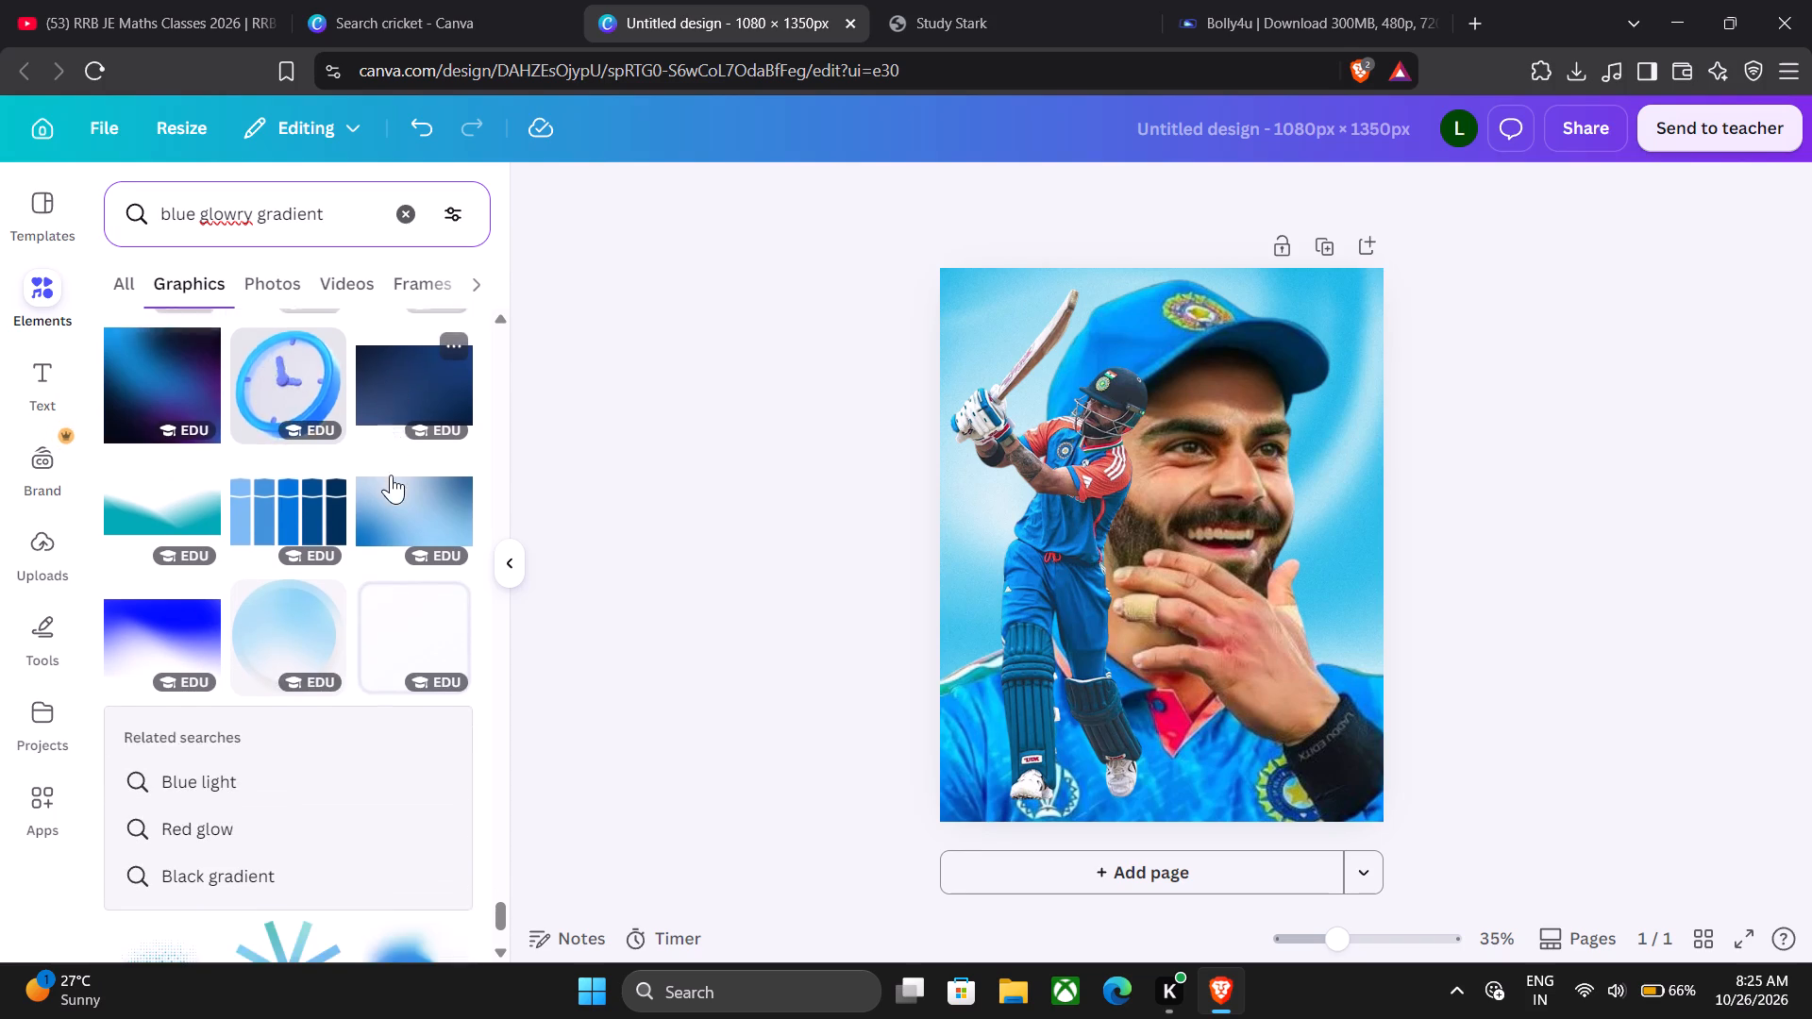
pyautogui.scroll(-5, 391, 475)
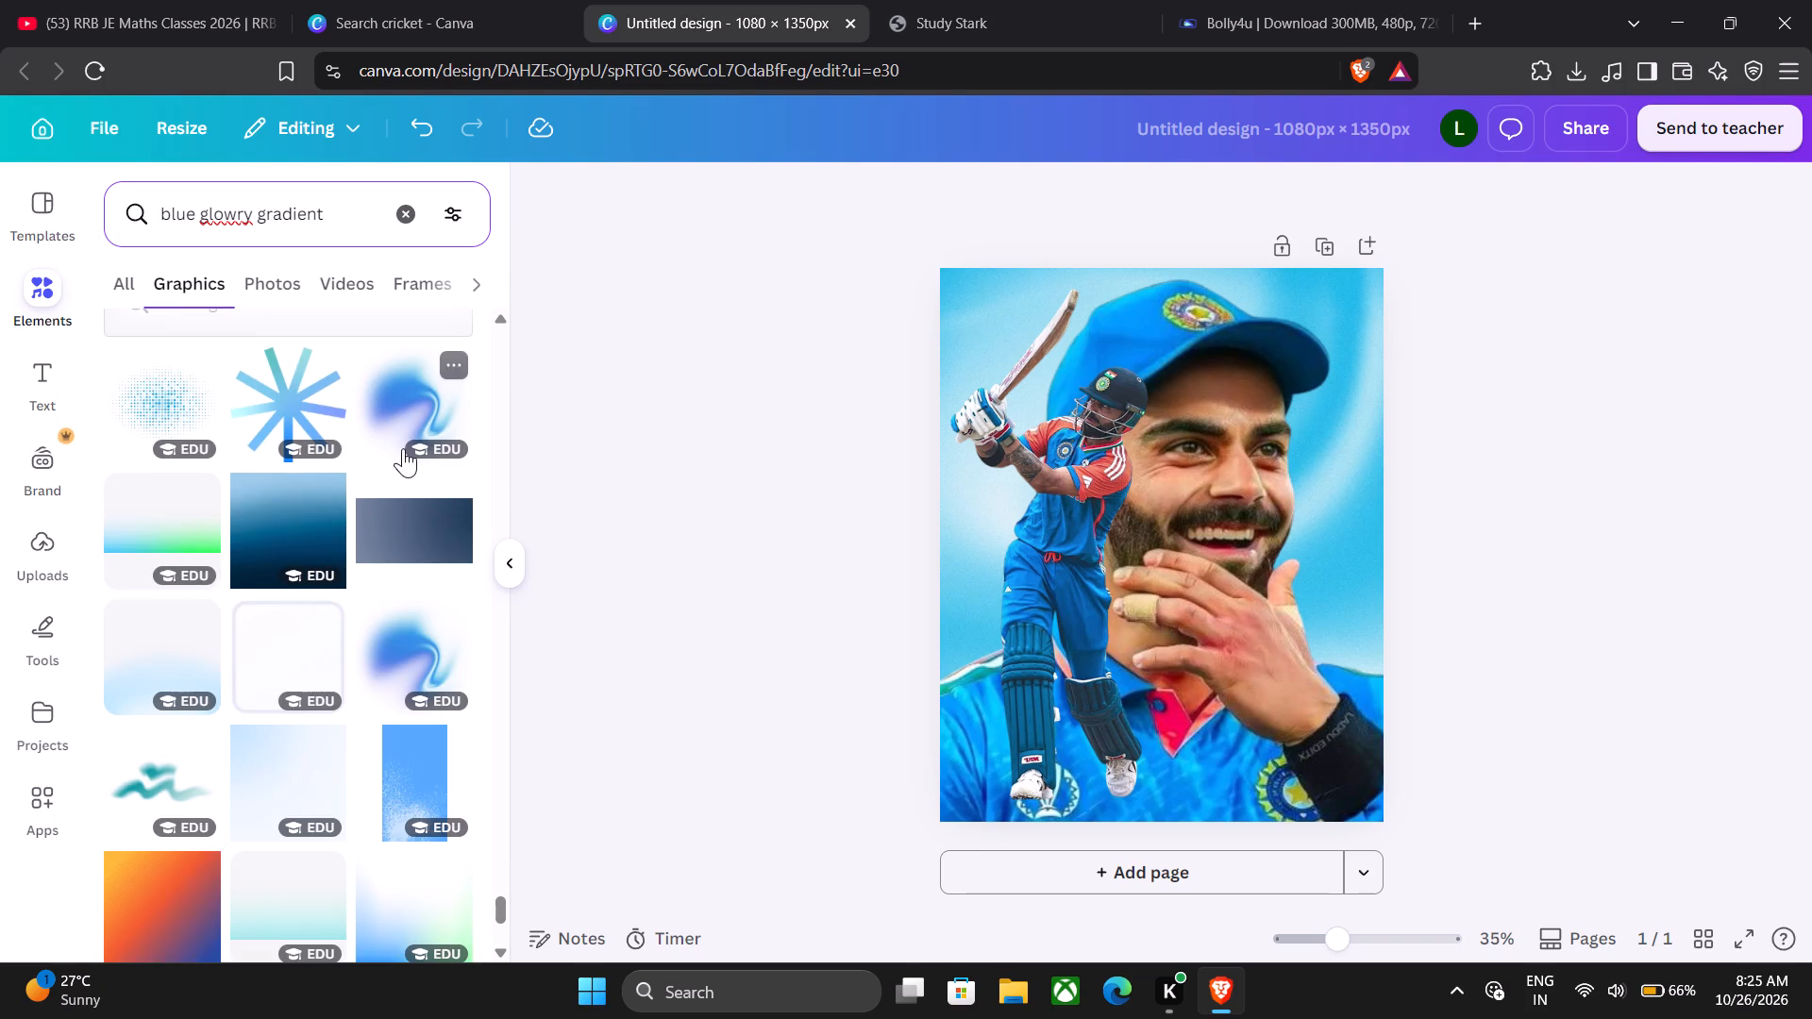
pyautogui.scroll(-4, 403, 448)
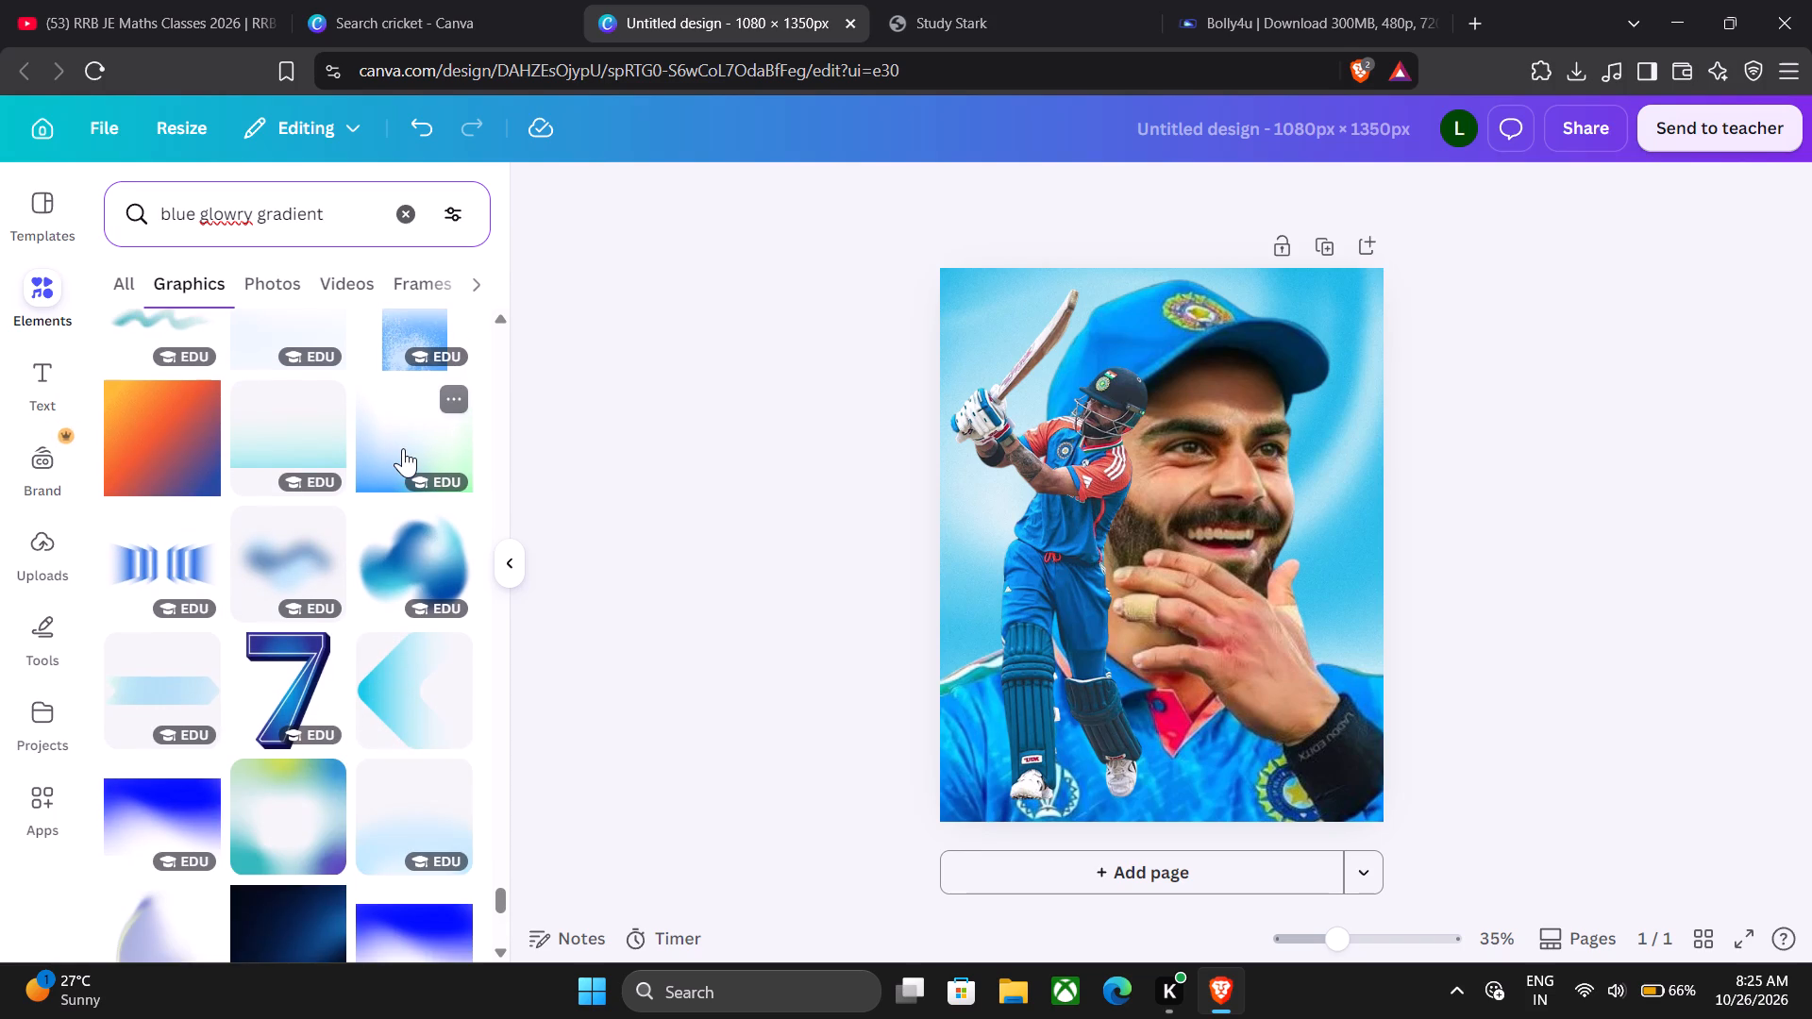
pyautogui.scroll(-1, 403, 448)
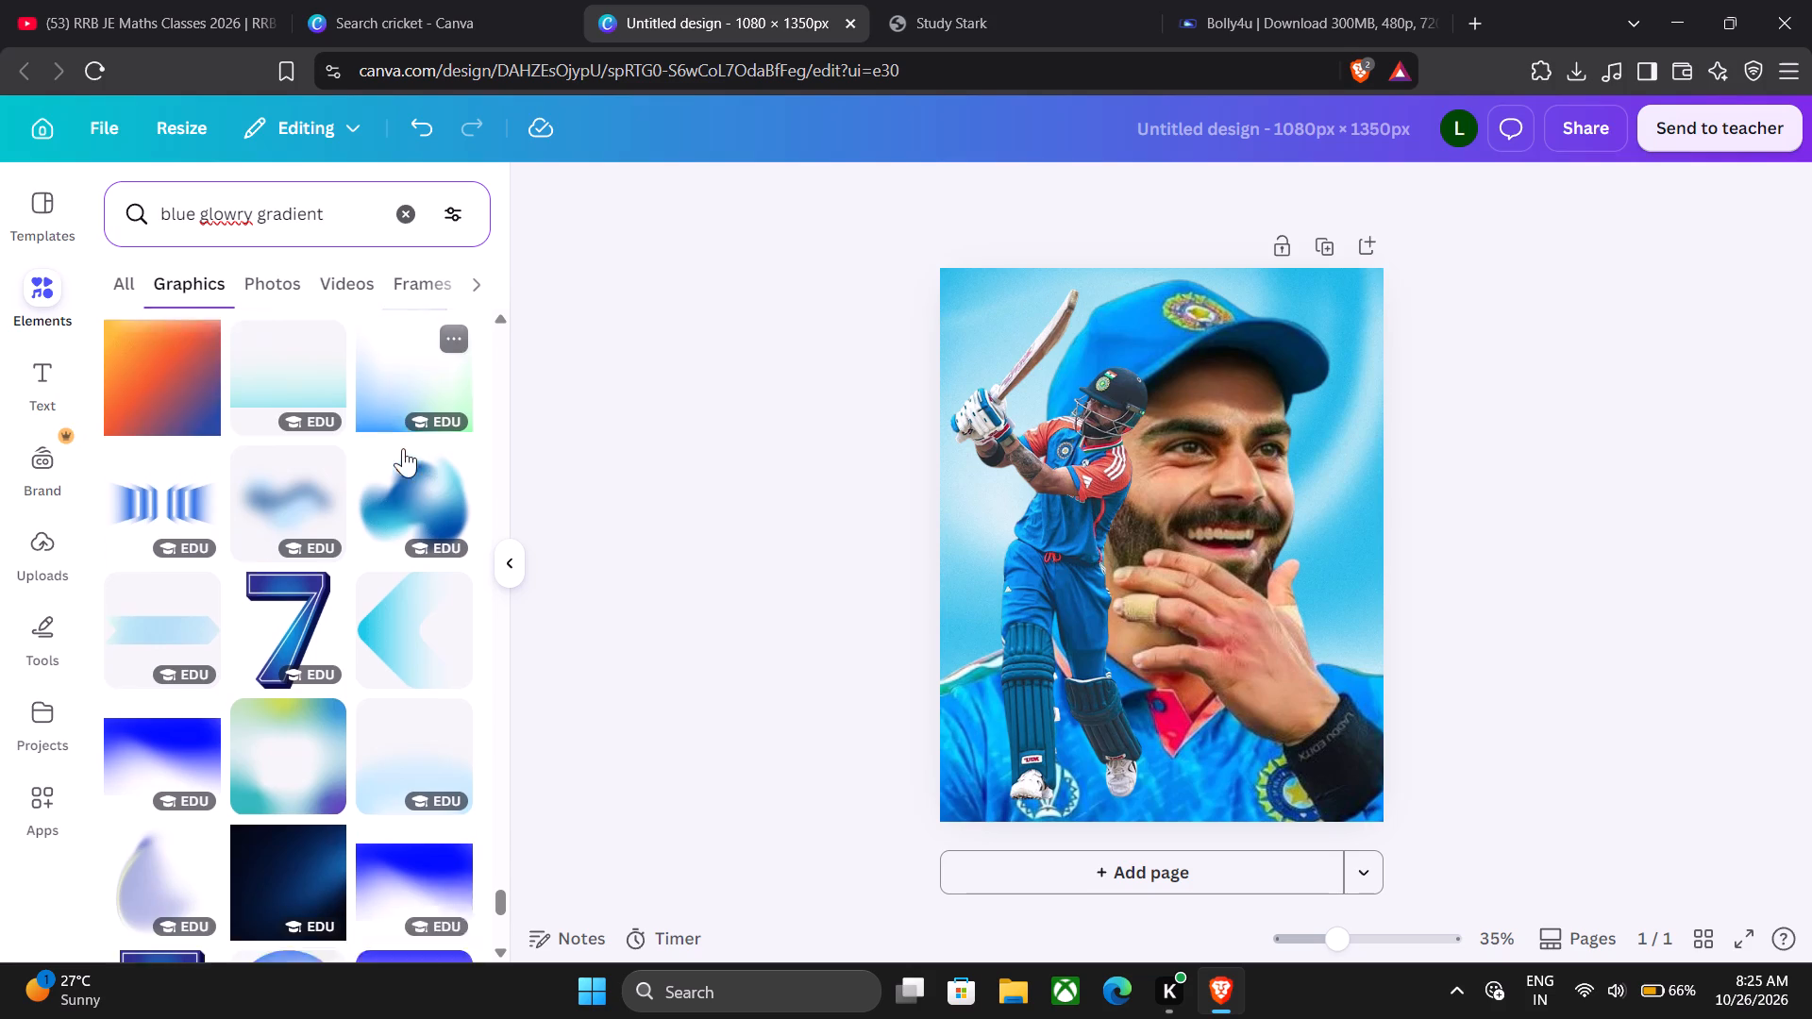
pyautogui.scroll(-6, 403, 448)
pyautogui.scroll(3, 403, 448)
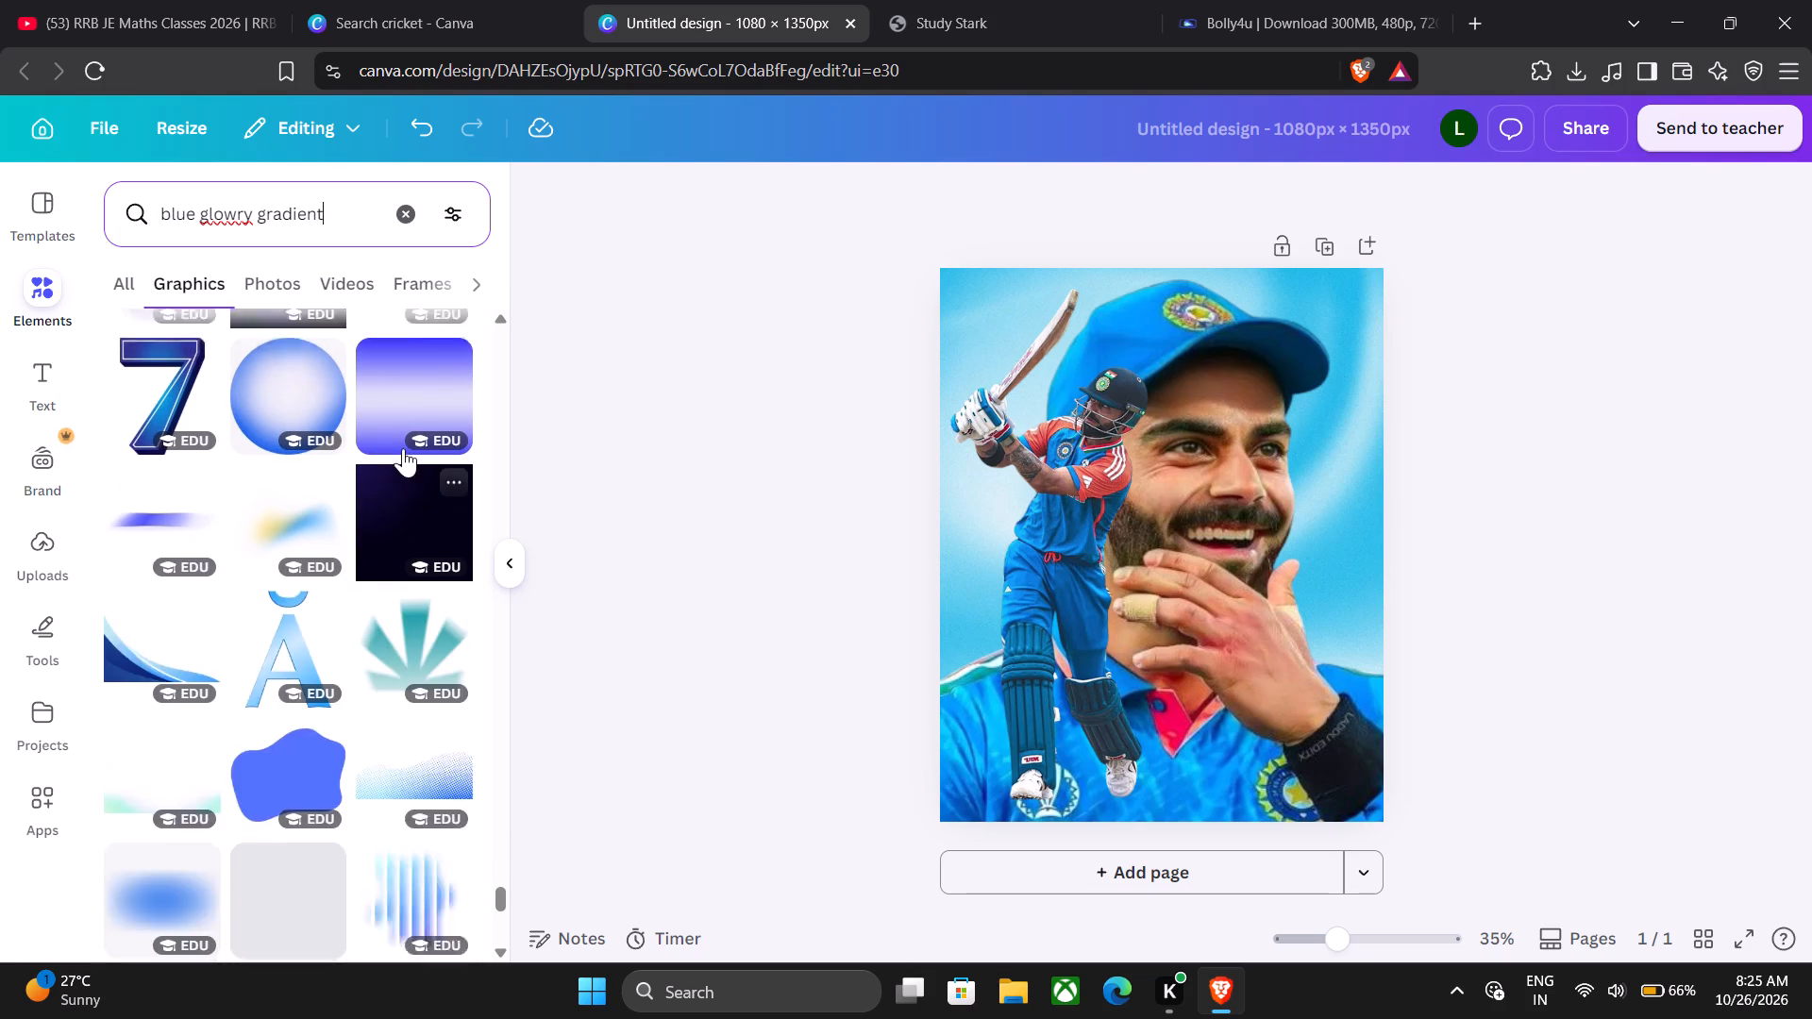
pyautogui.scroll(-9, 403, 448)
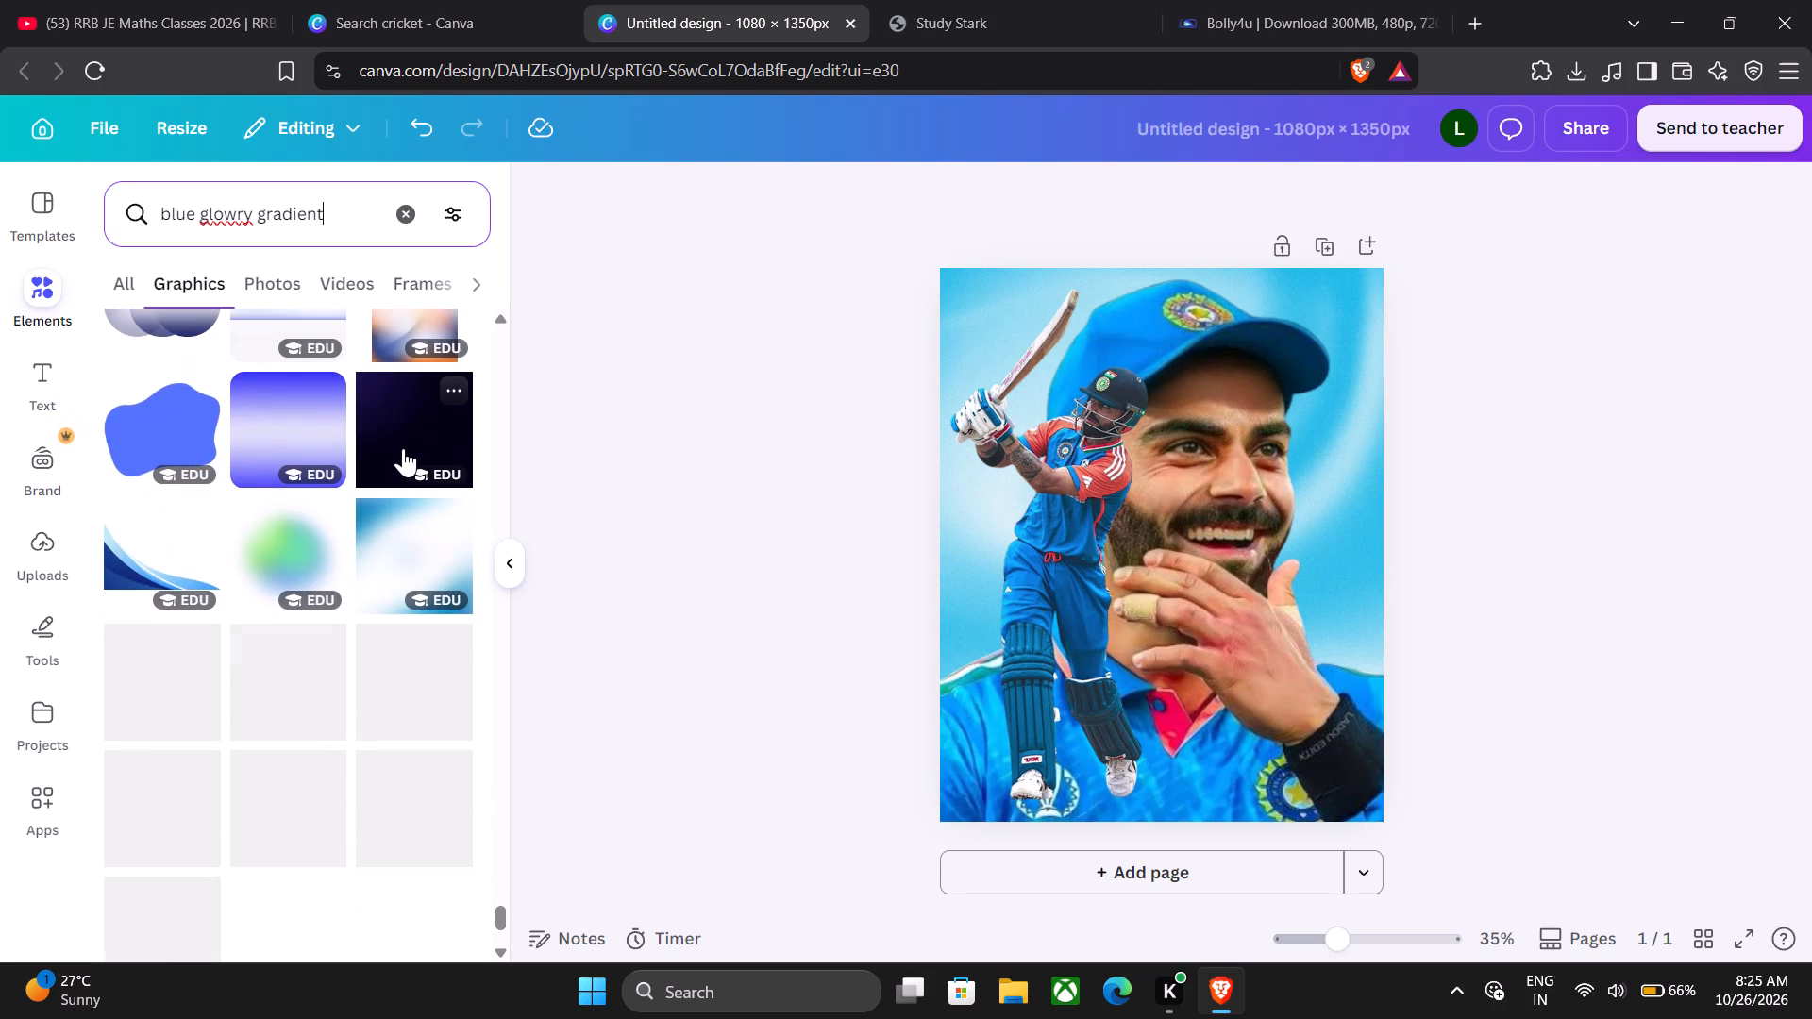
pyautogui.scroll(-9, 403, 448)
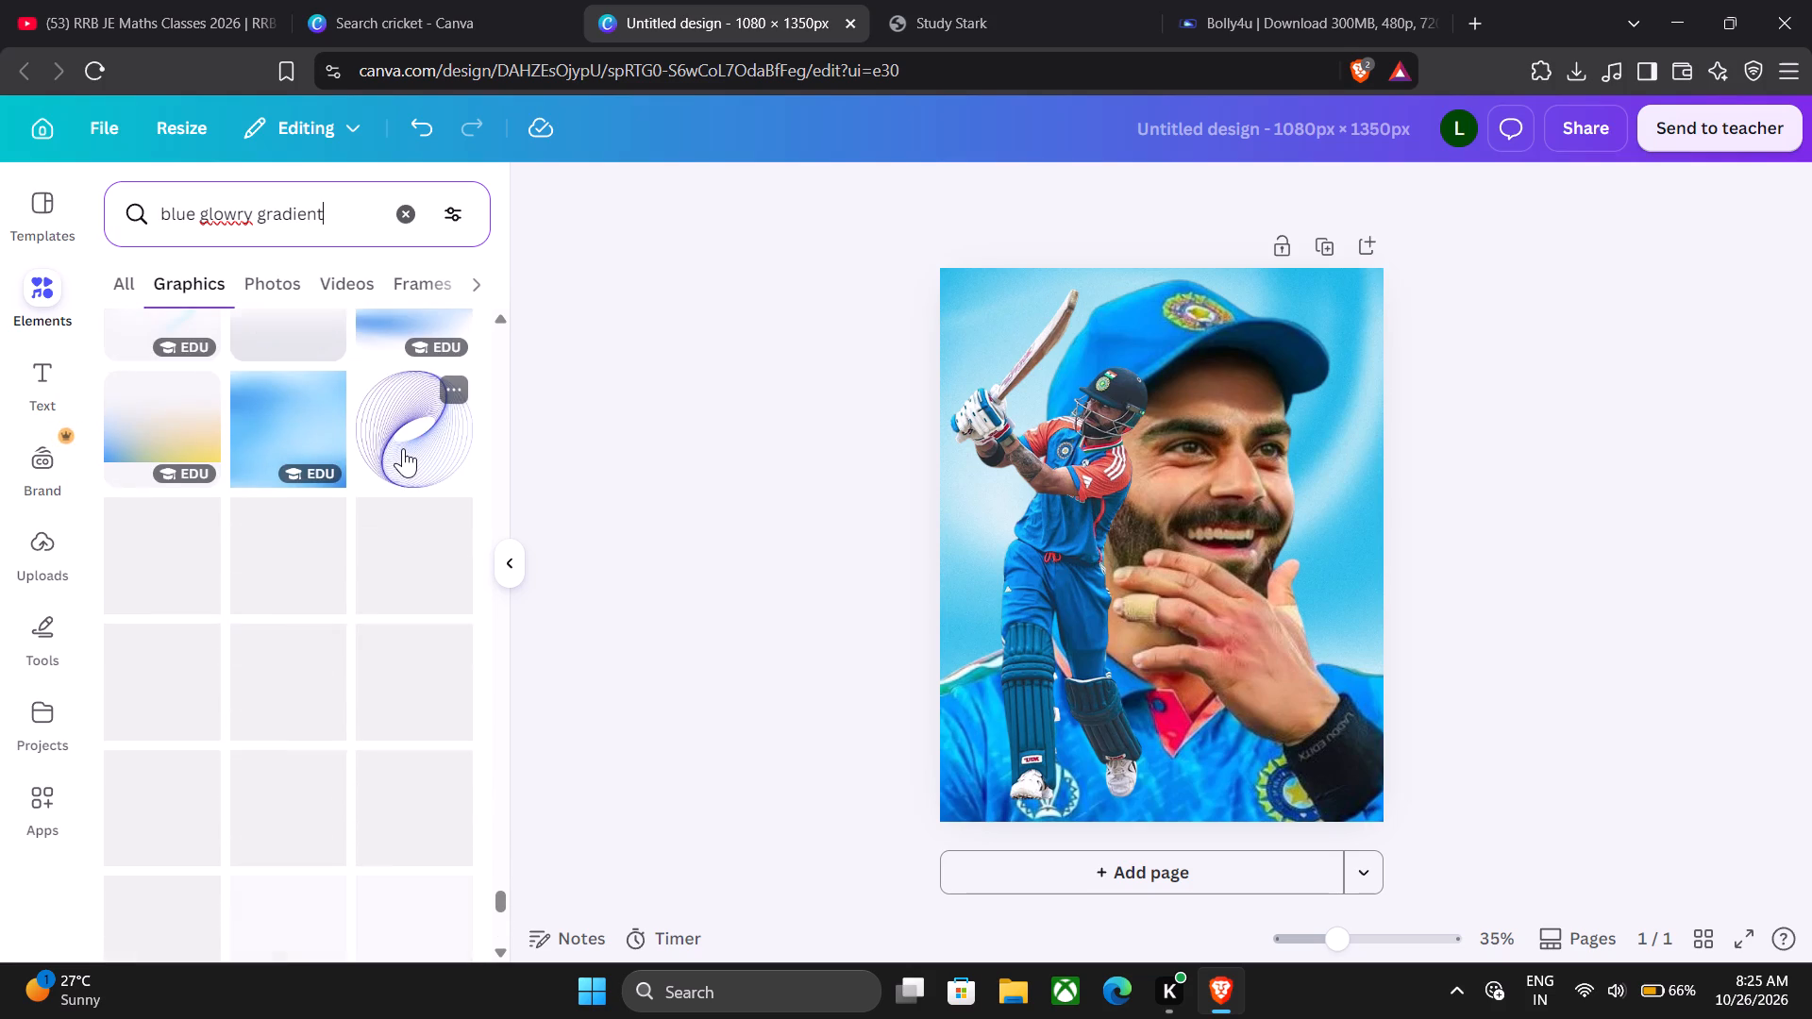
pyautogui.scroll(2, 403, 448)
pyautogui.scroll(-7, 403, 448)
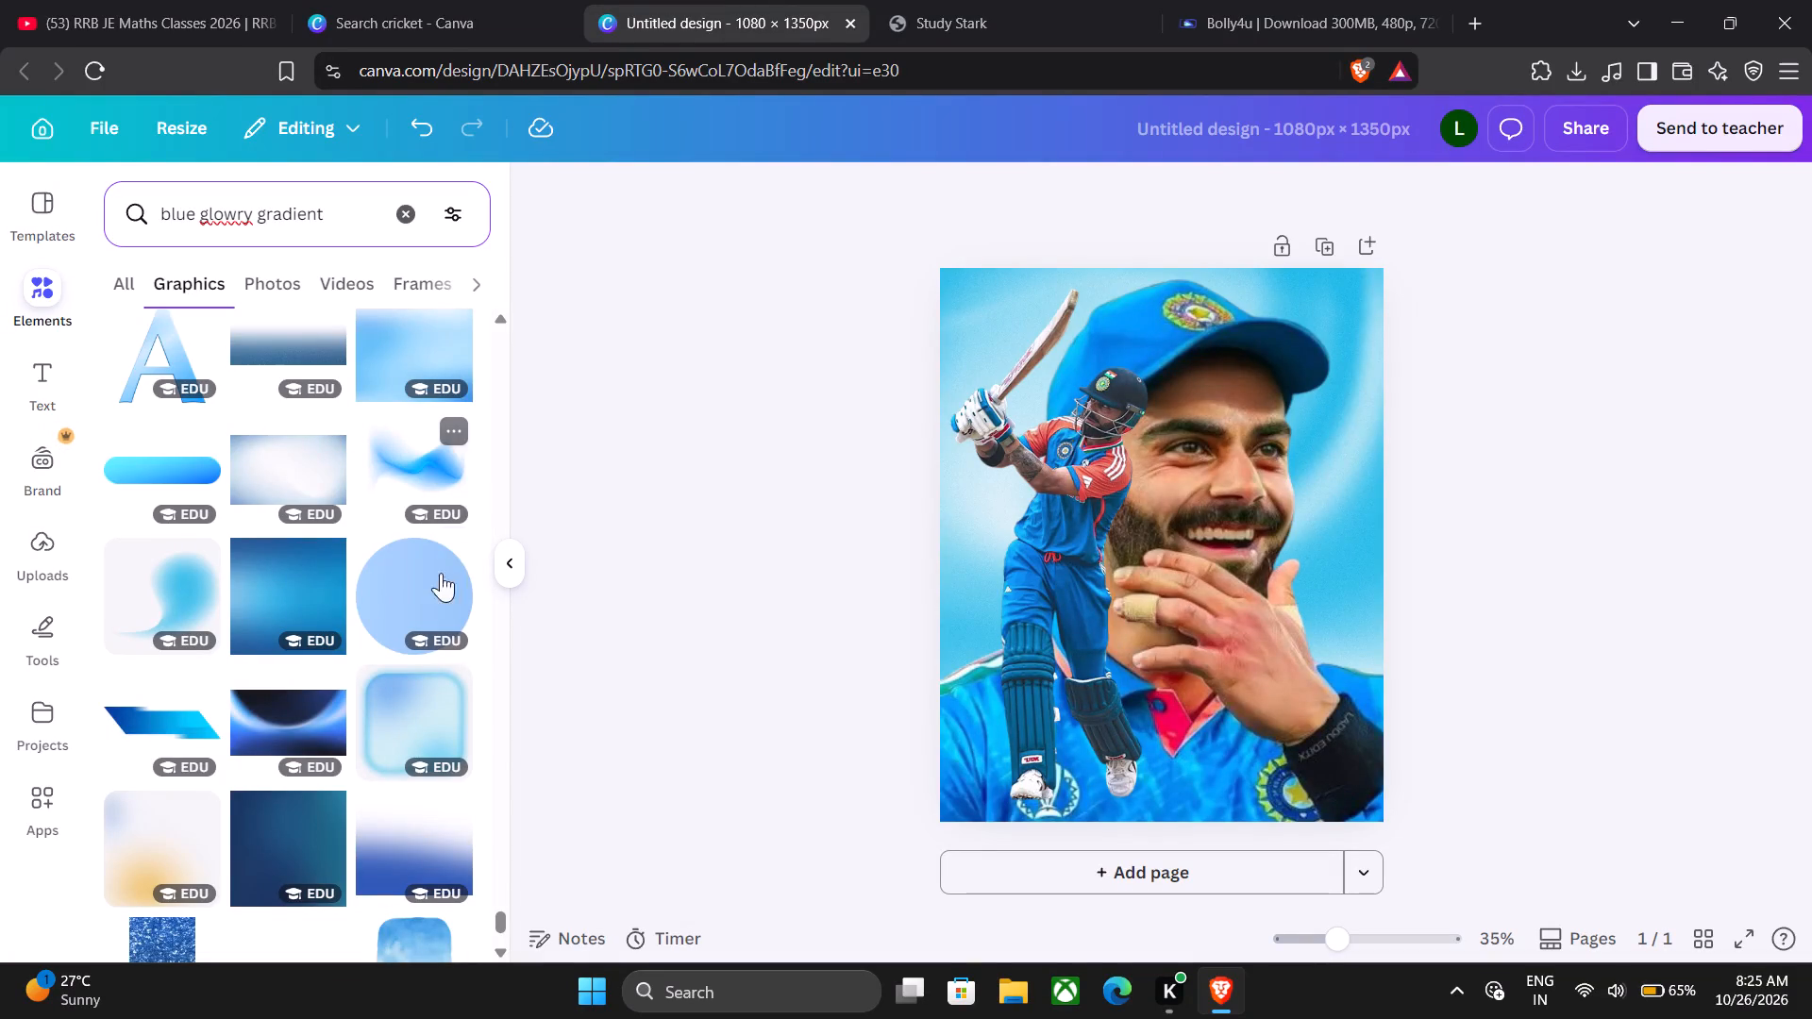
pyautogui.scroll(-7, 447, 579)
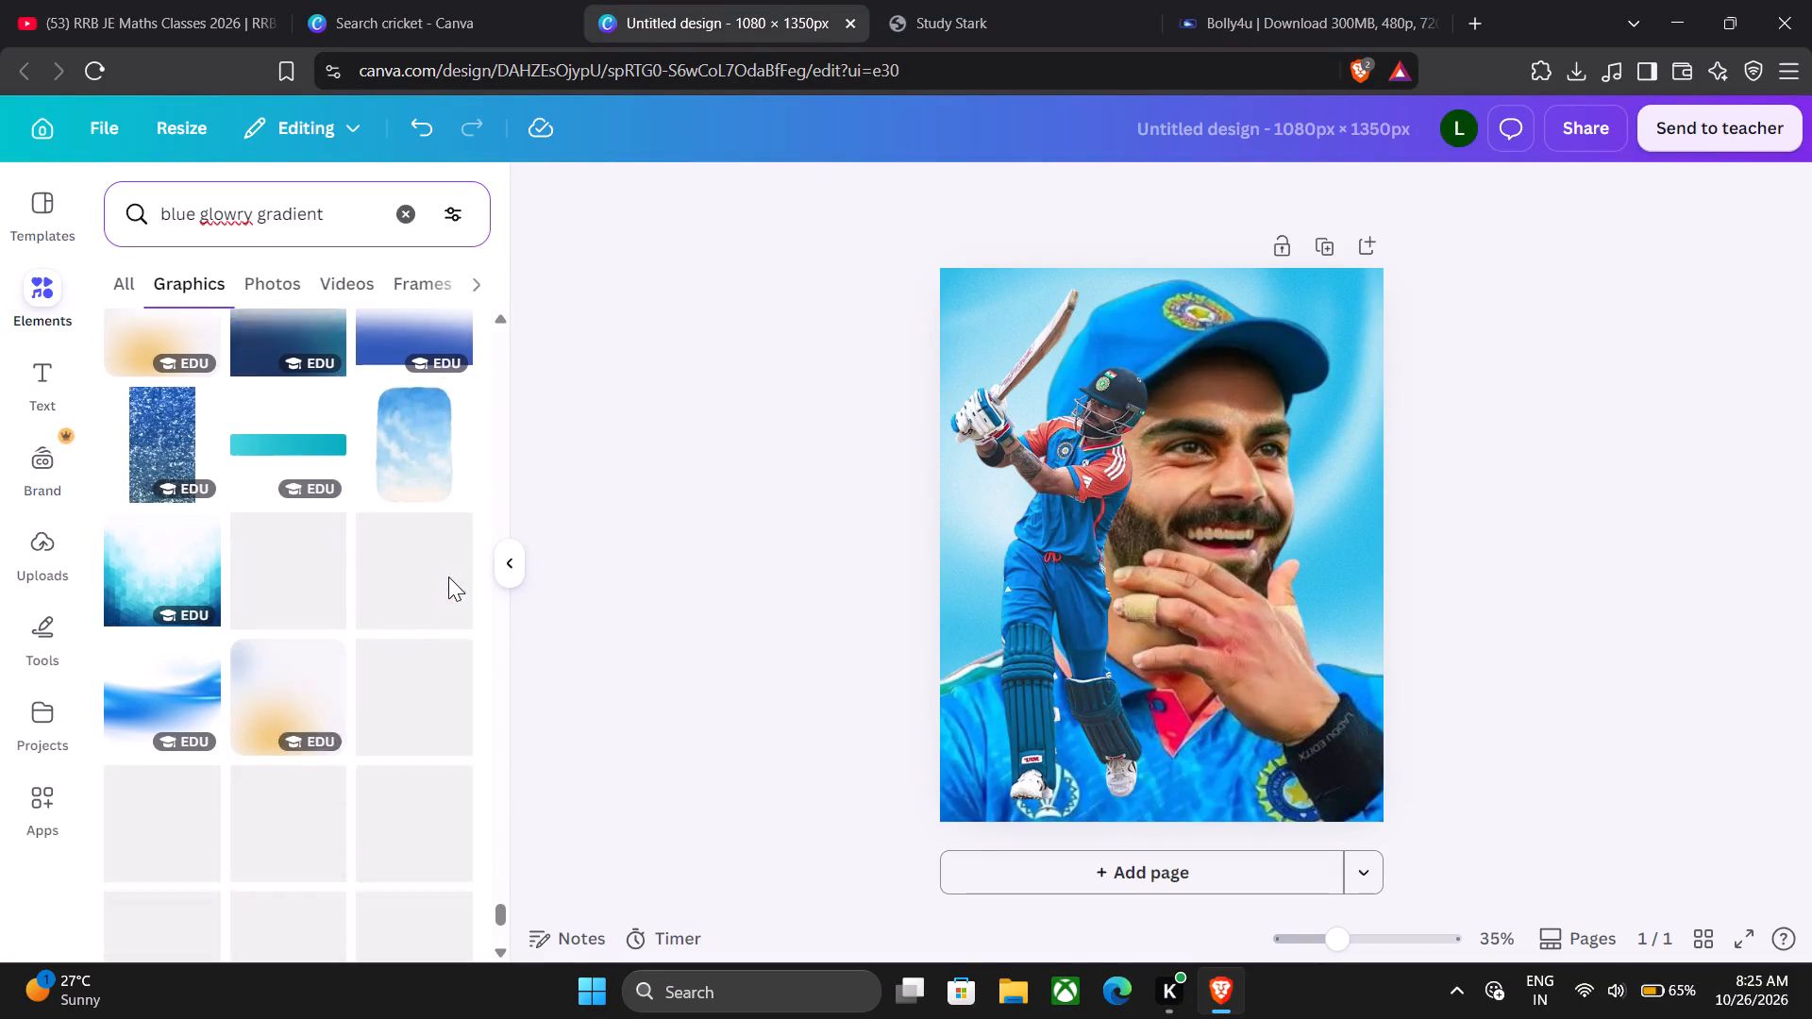
pyautogui.scroll(6, 447, 570)
pyautogui.scroll(-9, 447, 570)
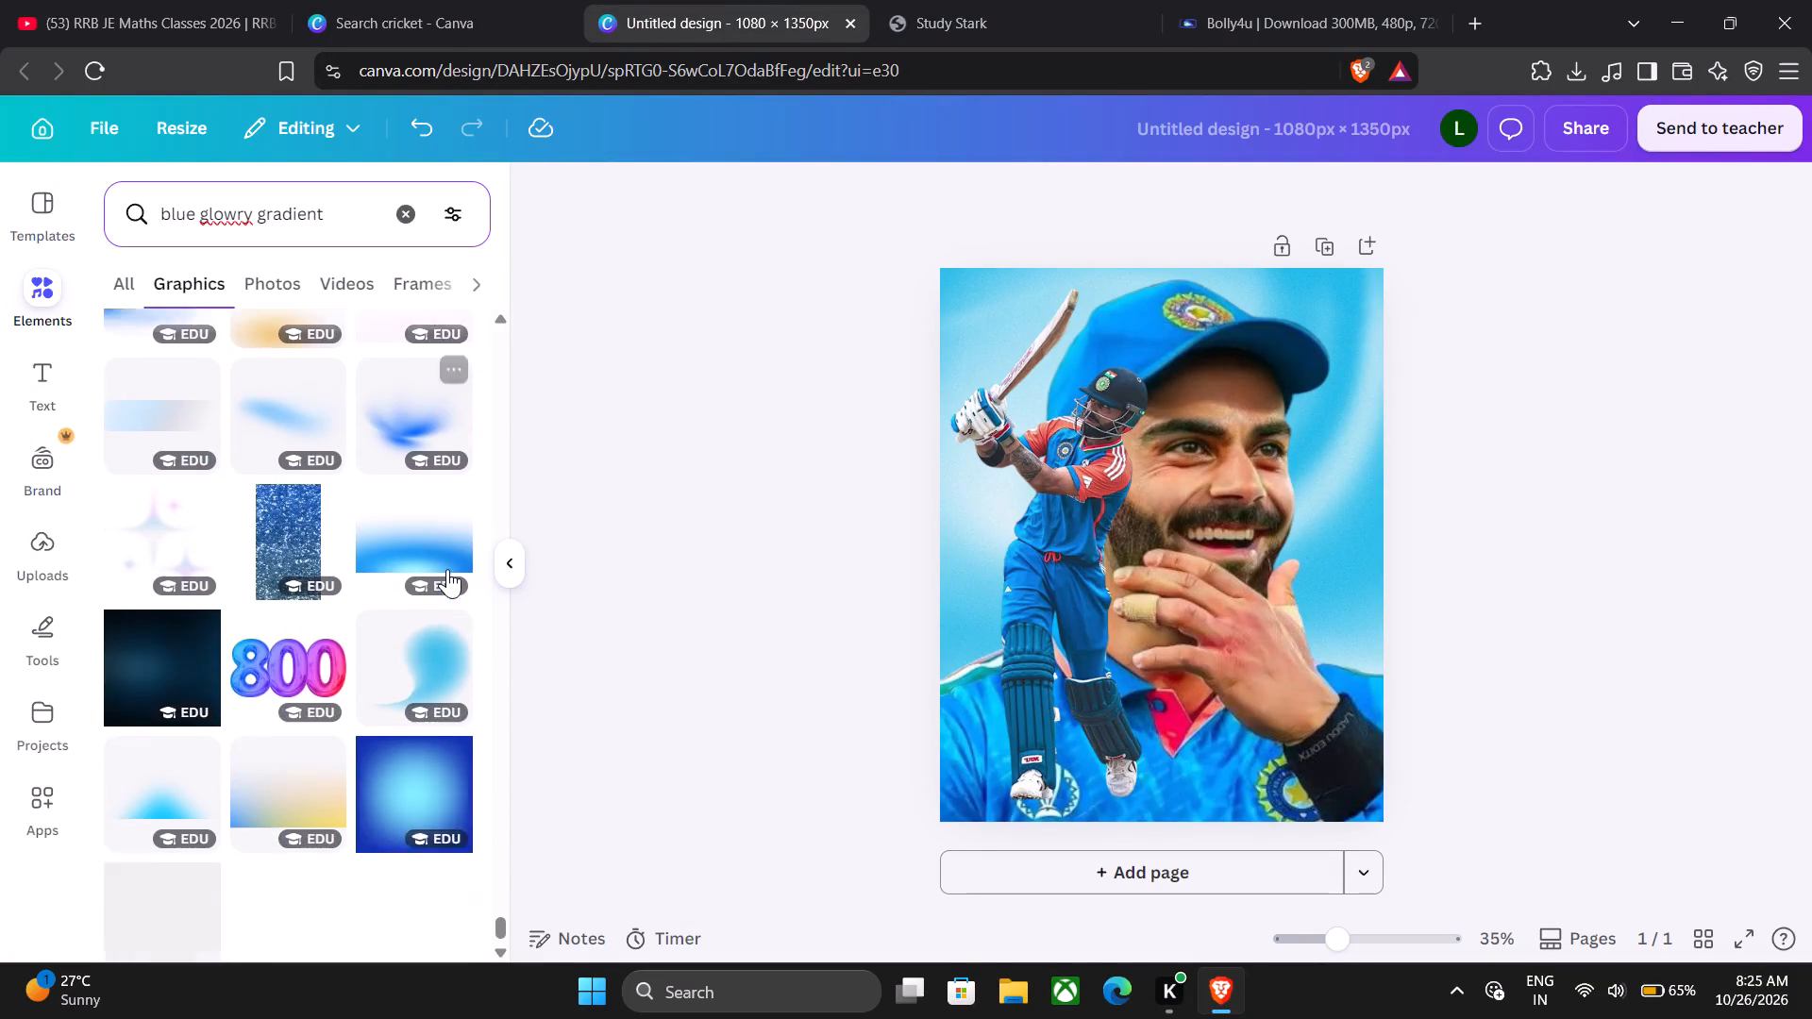
pyautogui.scroll(-7, 447, 569)
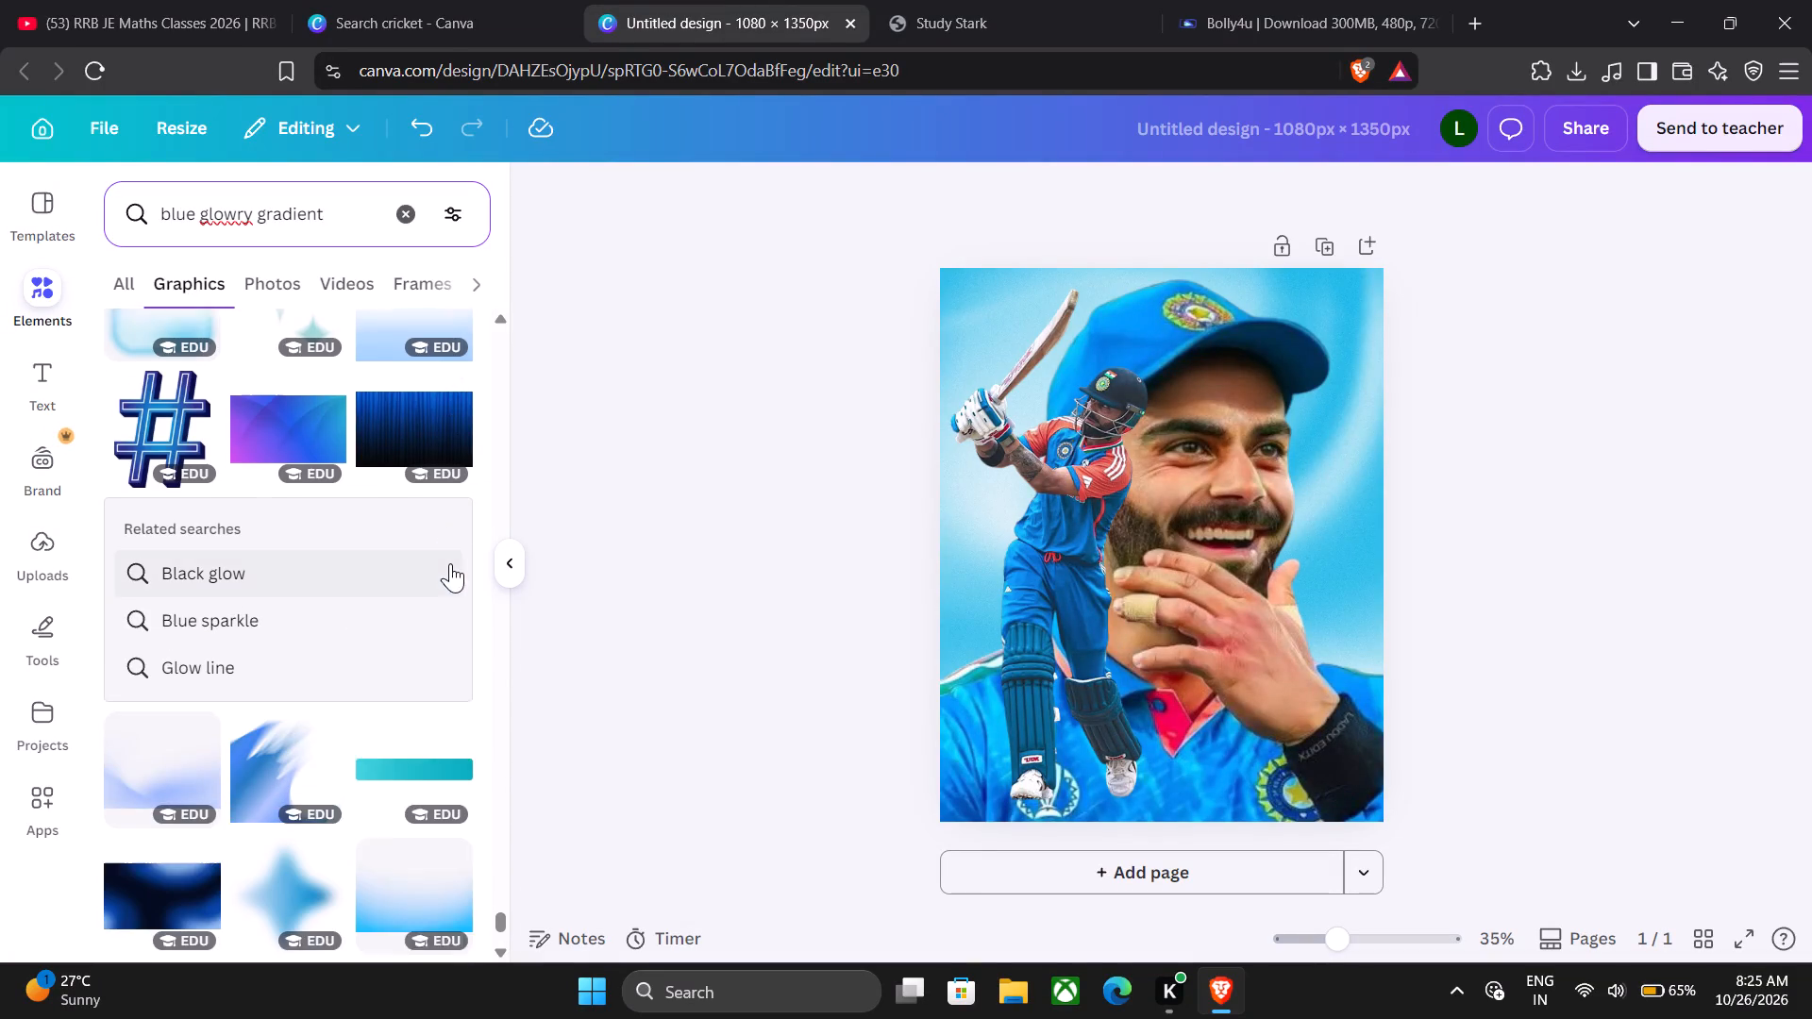
pyautogui.scroll(-6, 450, 563)
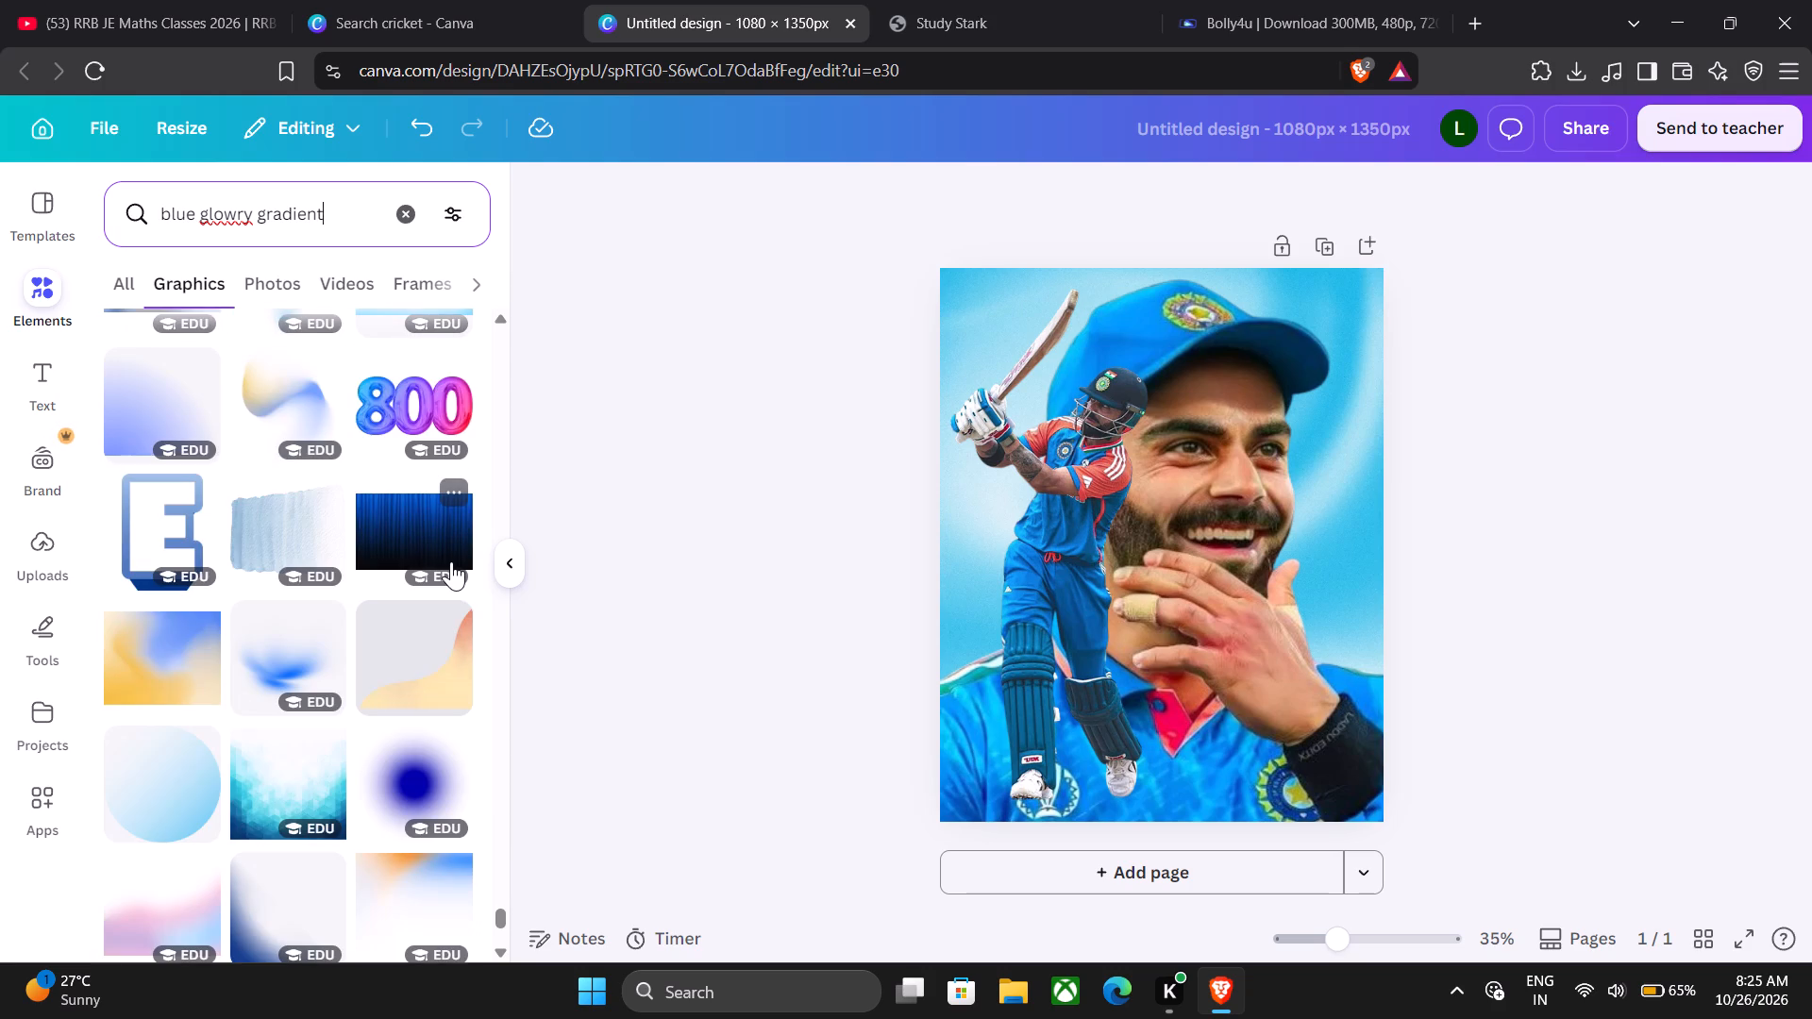
pyautogui.scroll(-5, 451, 560)
# Go back through the earlier "blue glowry gradient" results to re-examine the candidate blue glow graphics.
pyautogui.scroll(13, 451, 559)
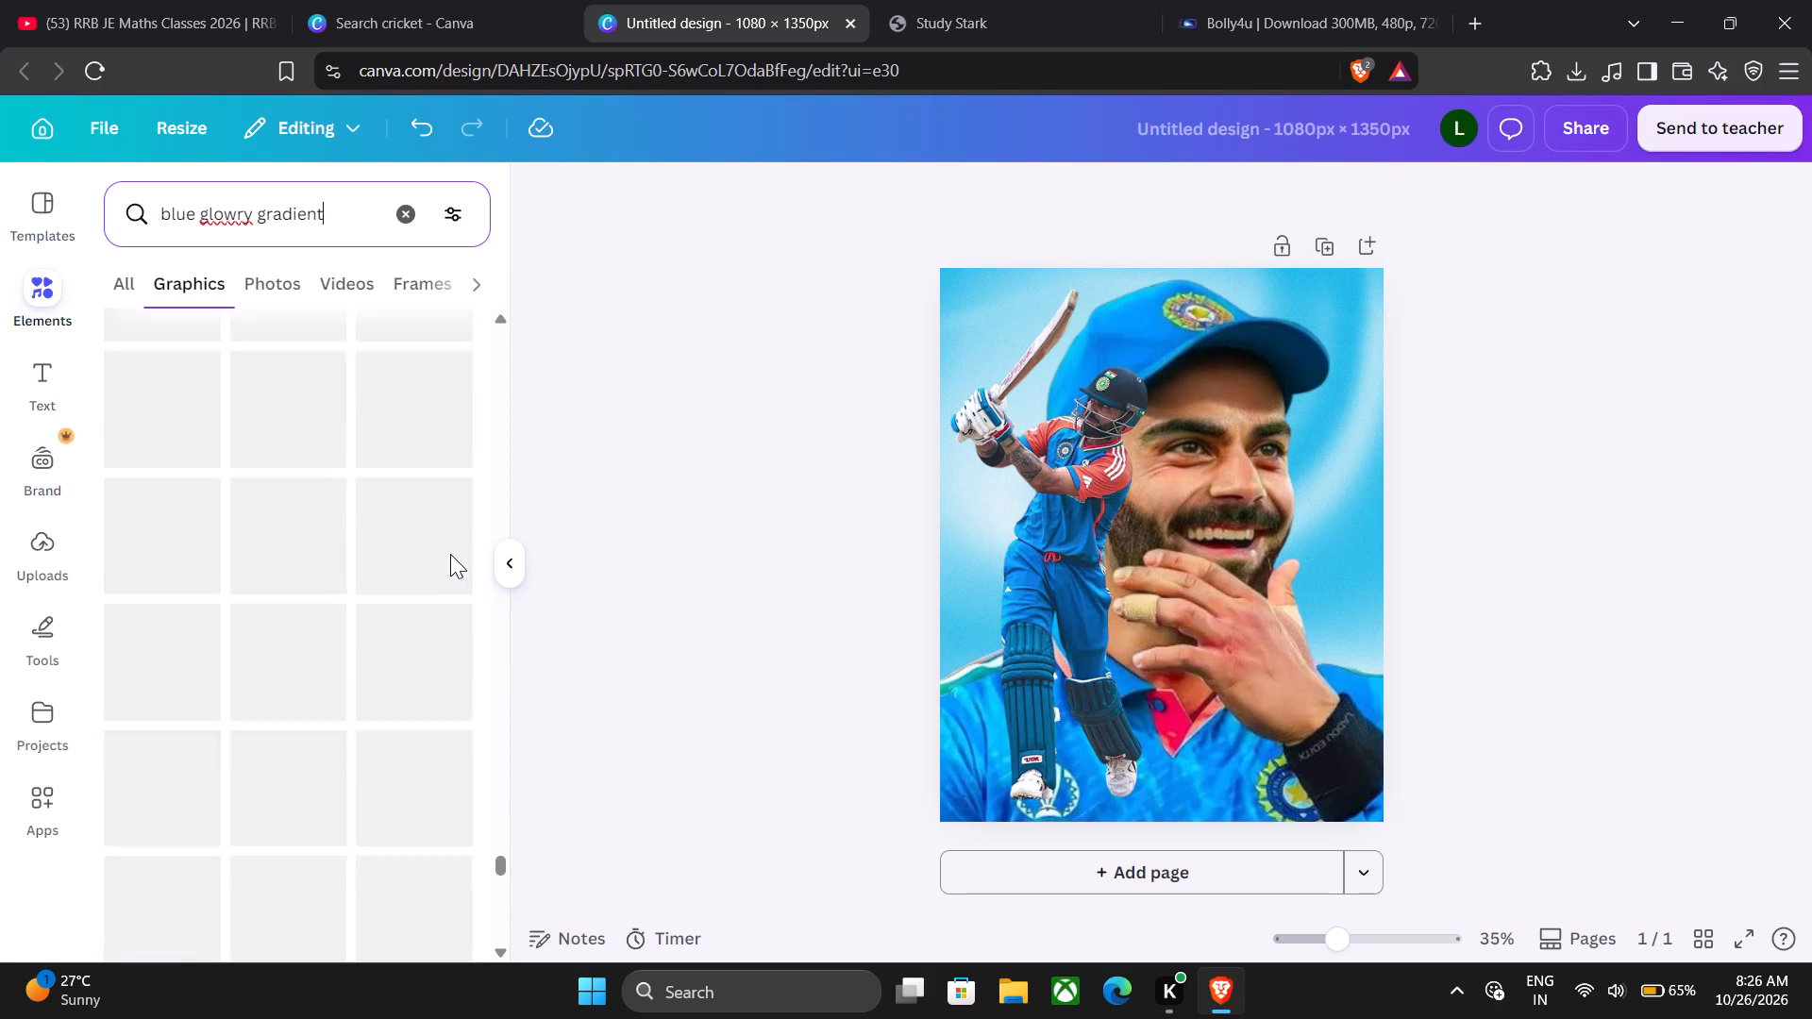
pyautogui.scroll(6, 450, 554)
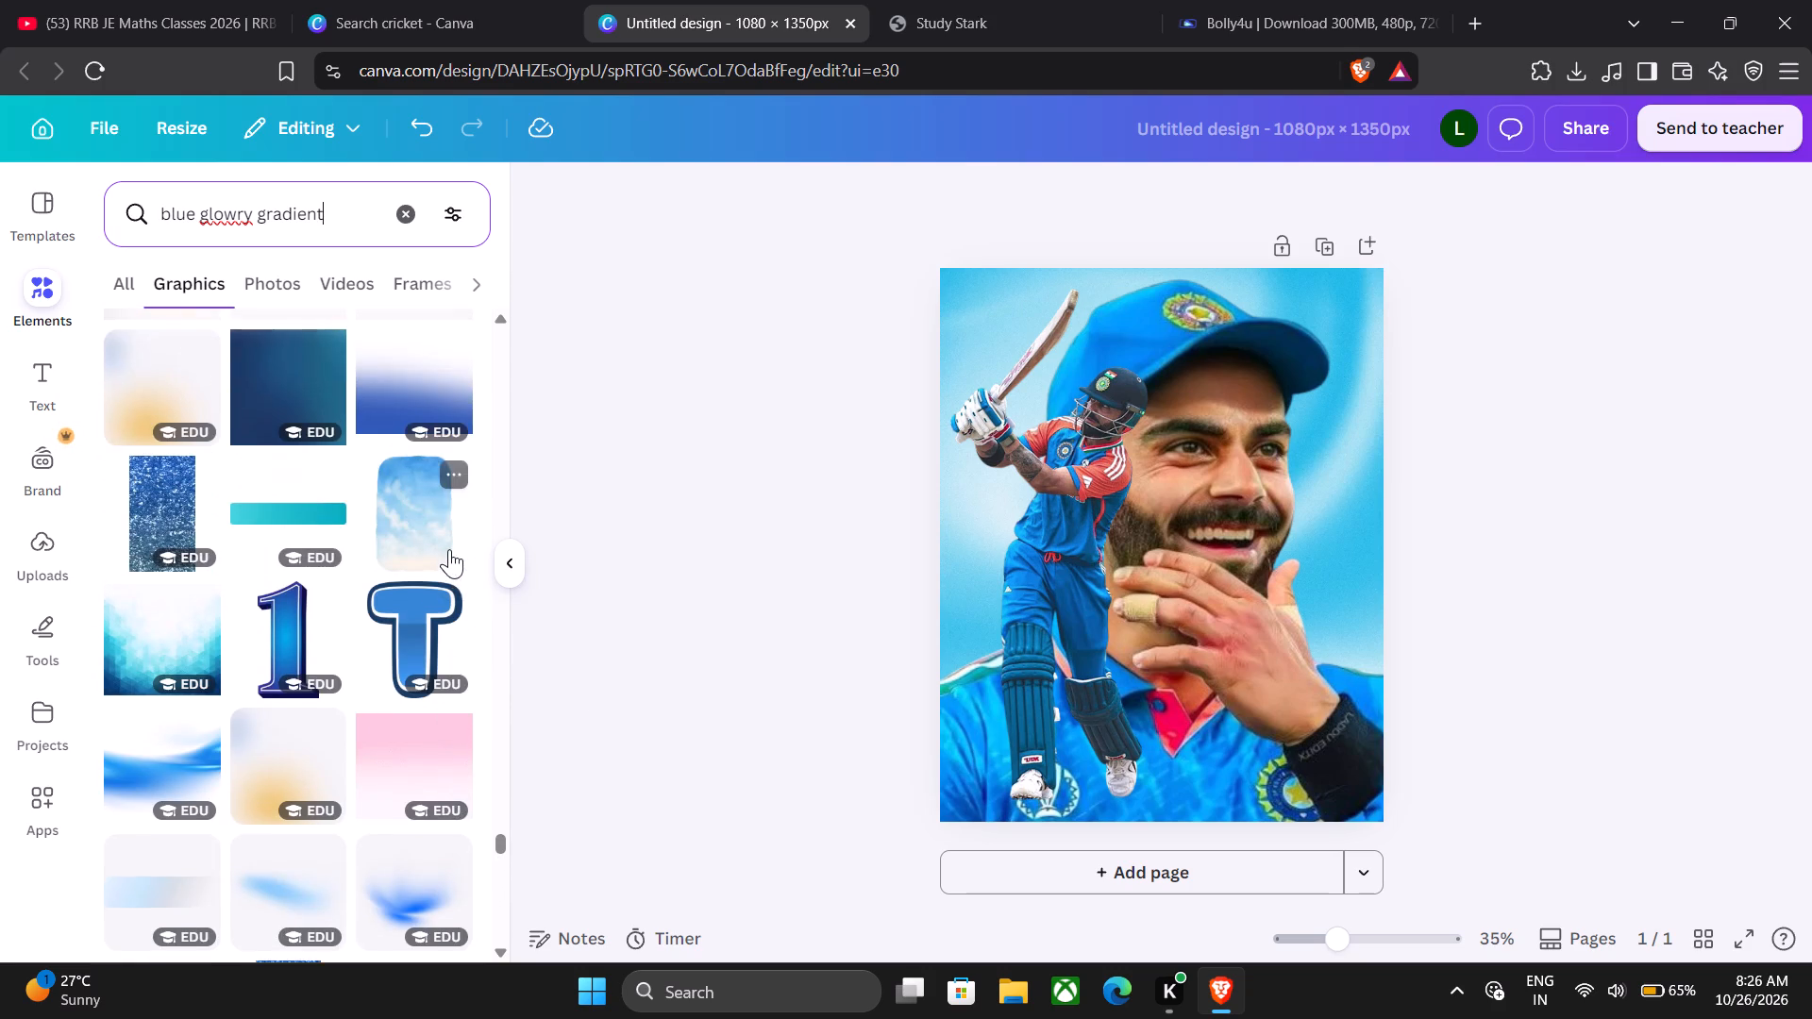
pyautogui.scroll(4, 449, 549)
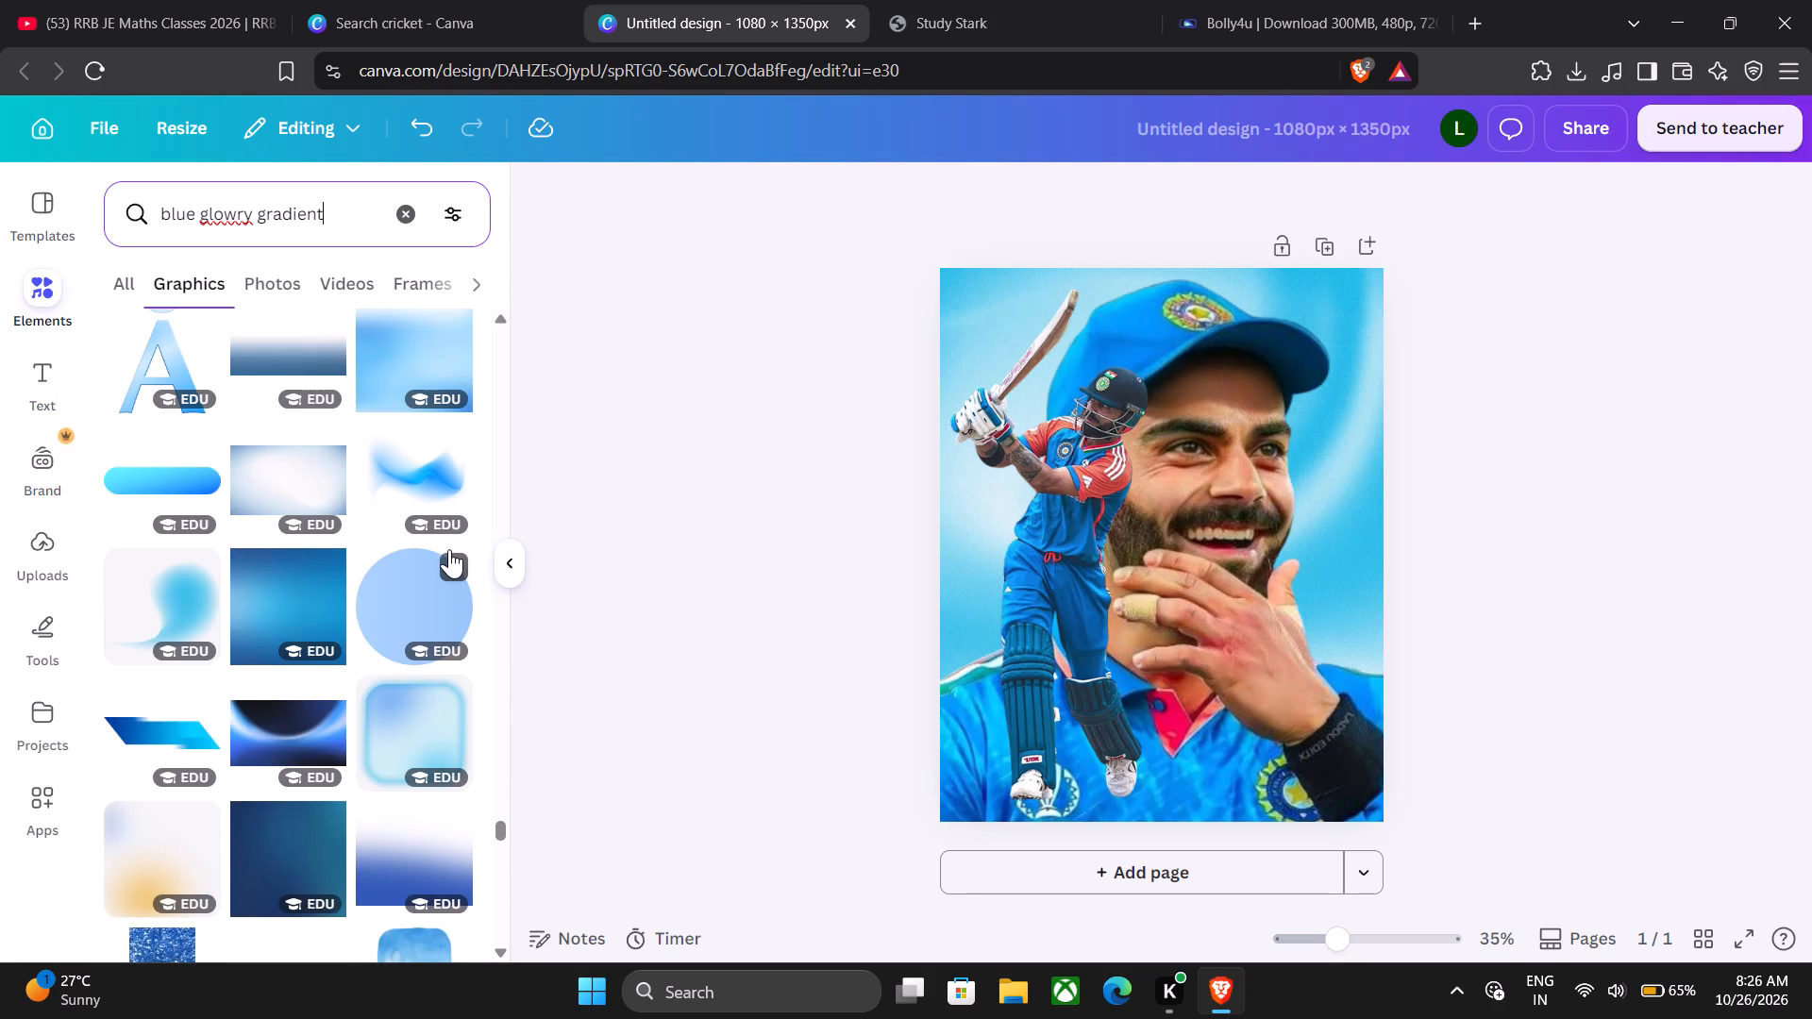
pyautogui.scroll(5, 450, 548)
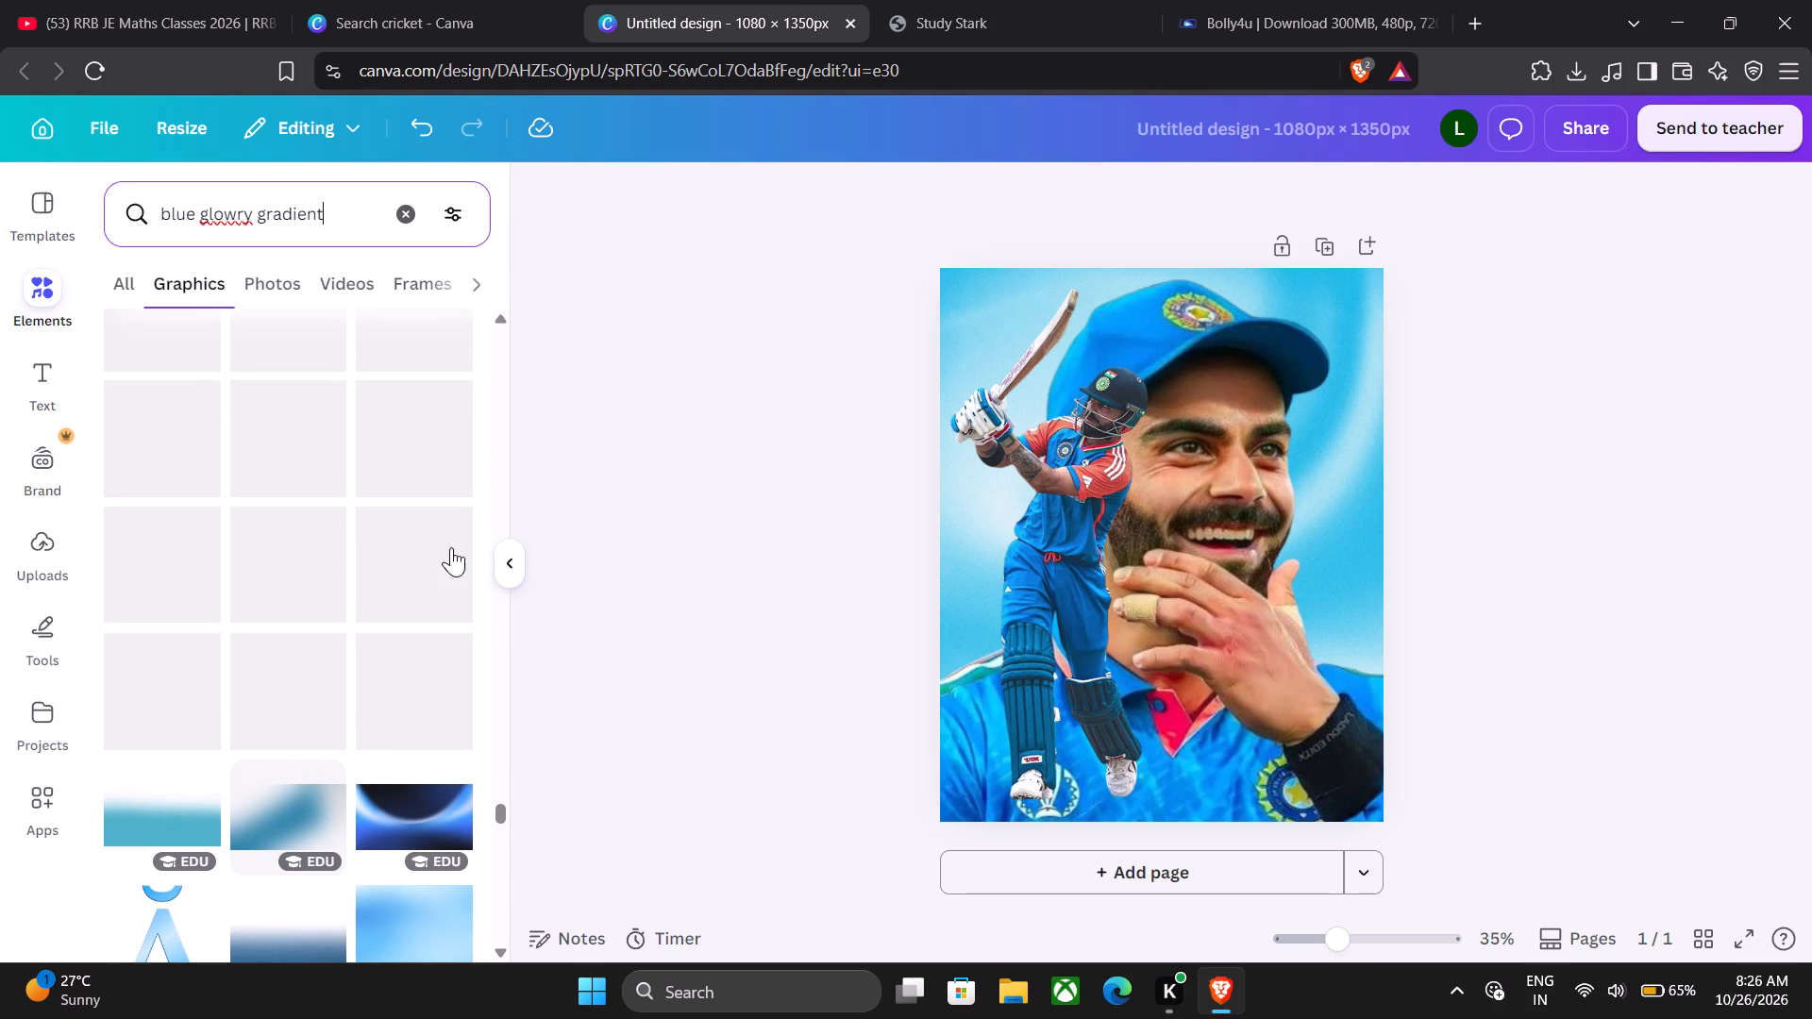
pyautogui.scroll(7, 451, 547)
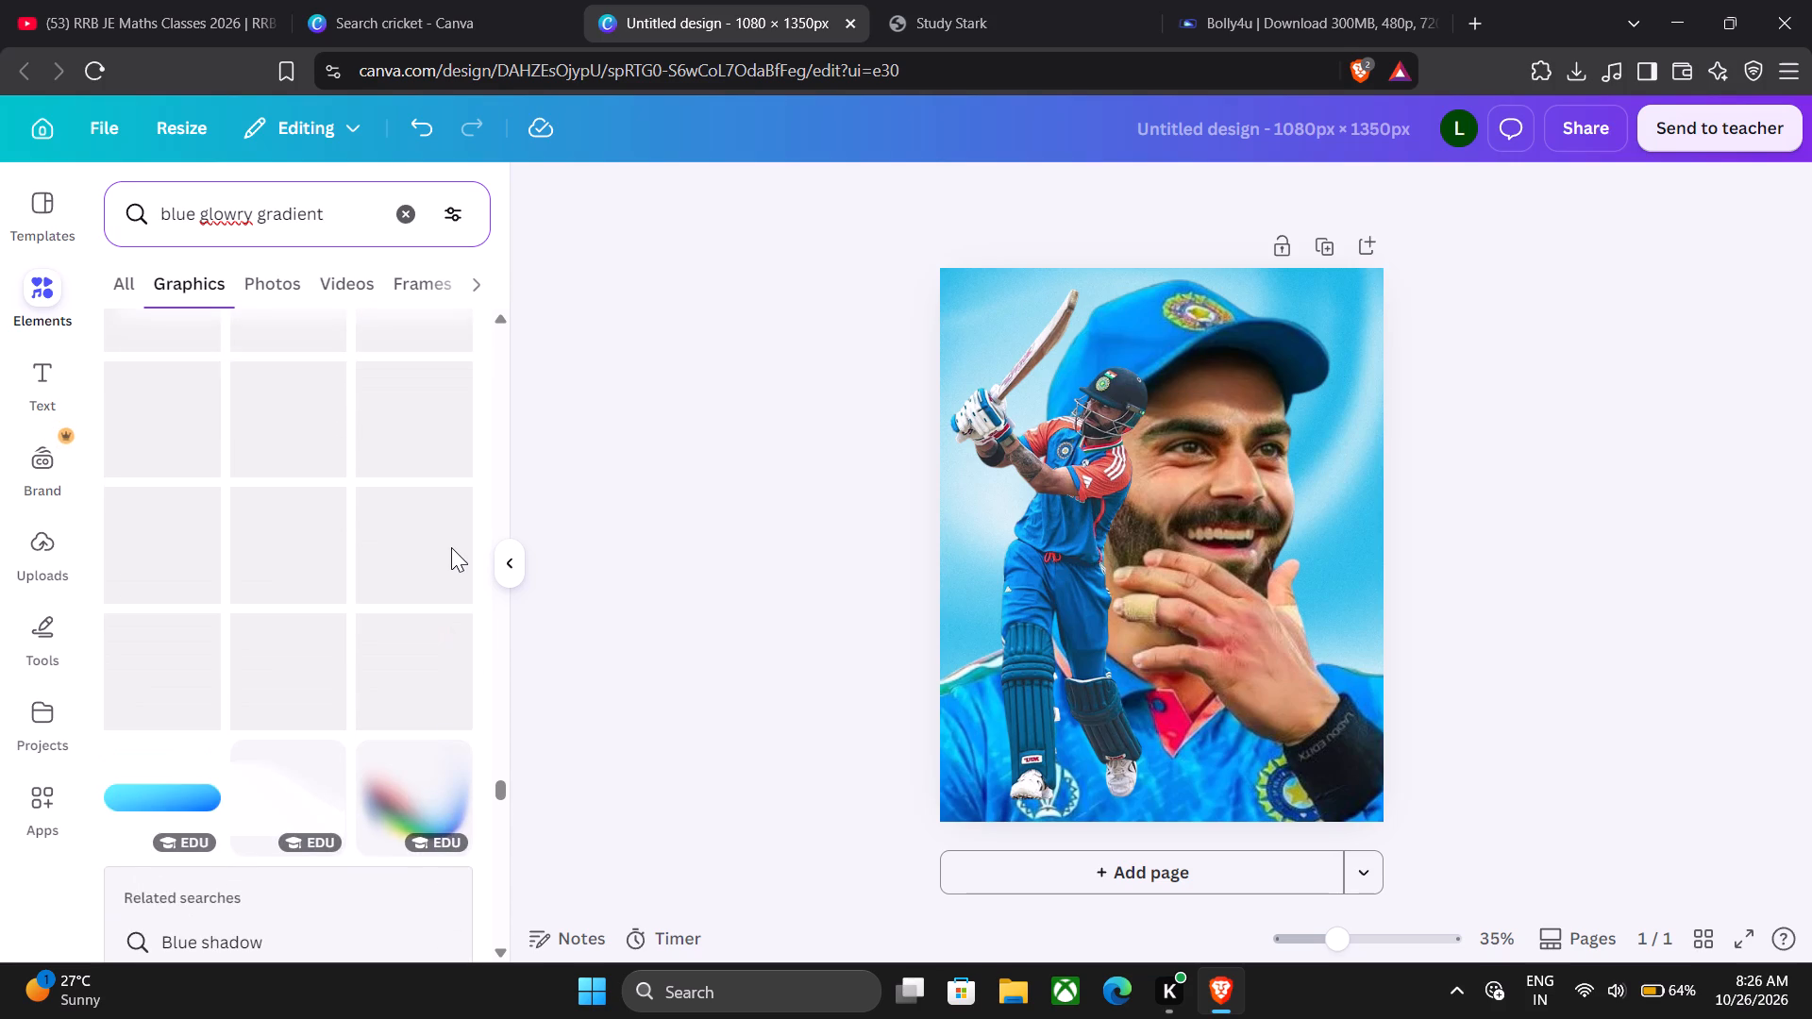
pyautogui.scroll(3, 451, 547)
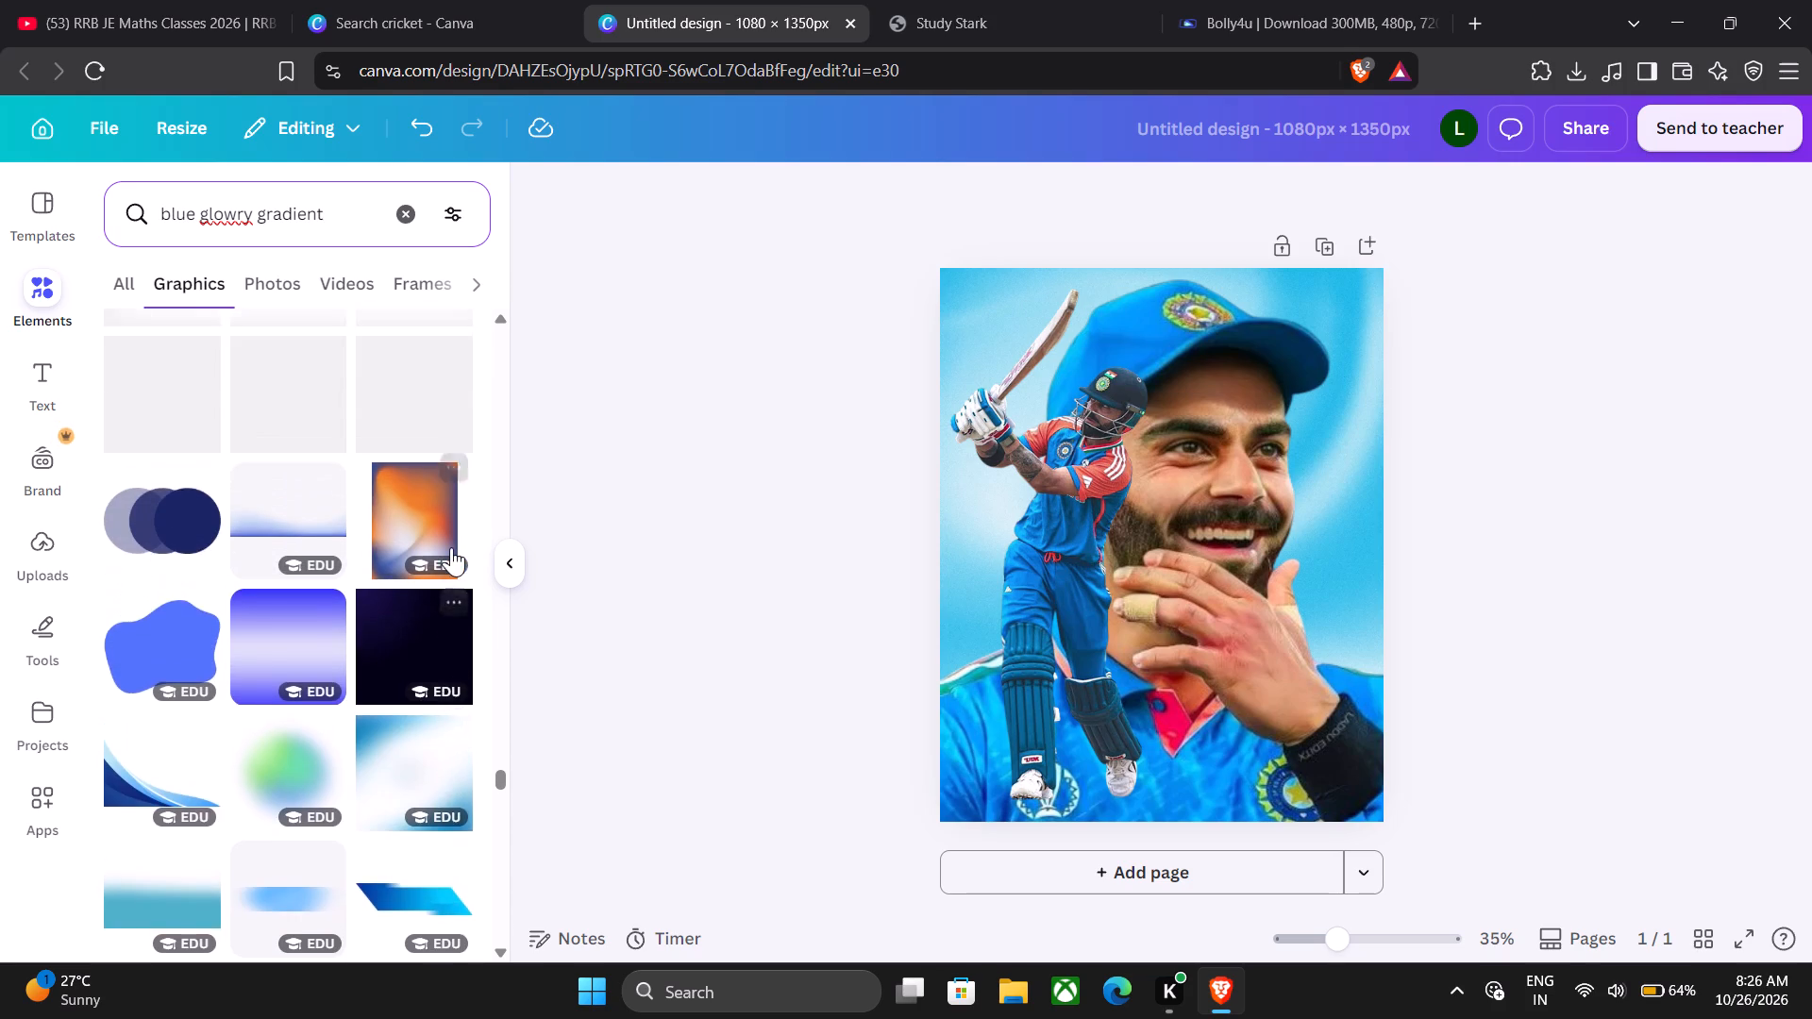
pyautogui.scroll(5, 451, 547)
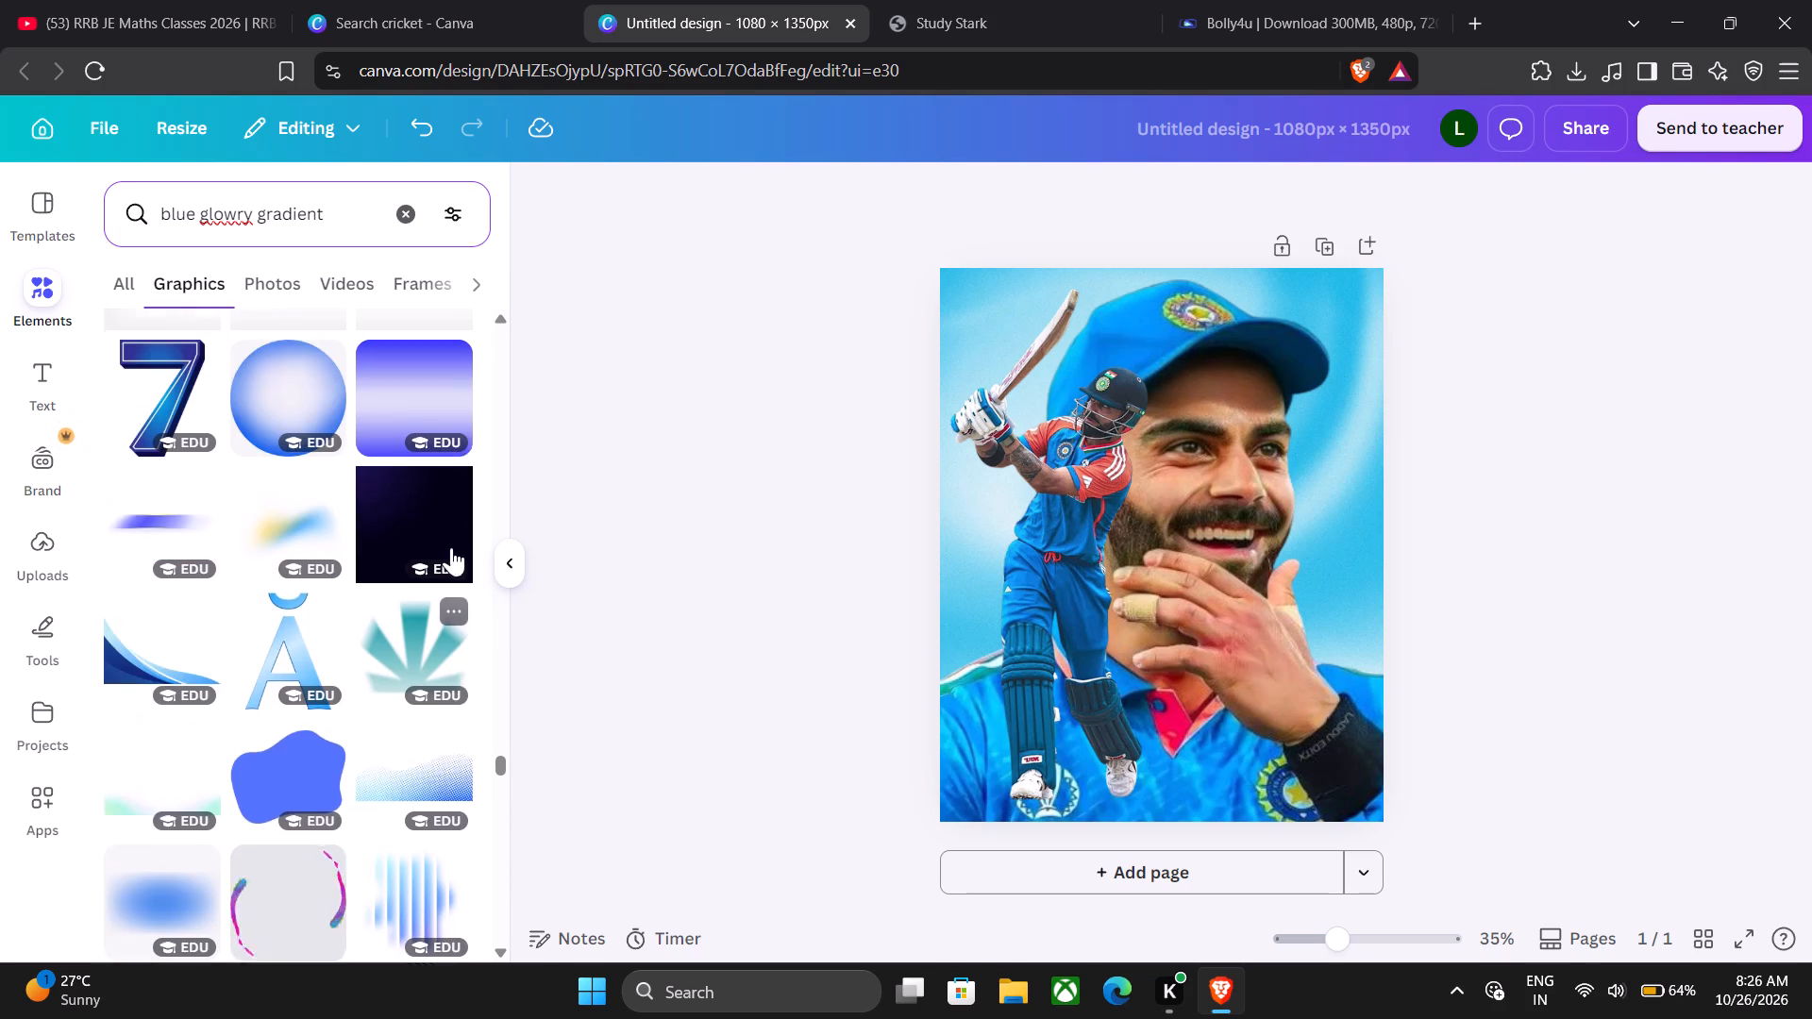
pyautogui.scroll(3, 451, 547)
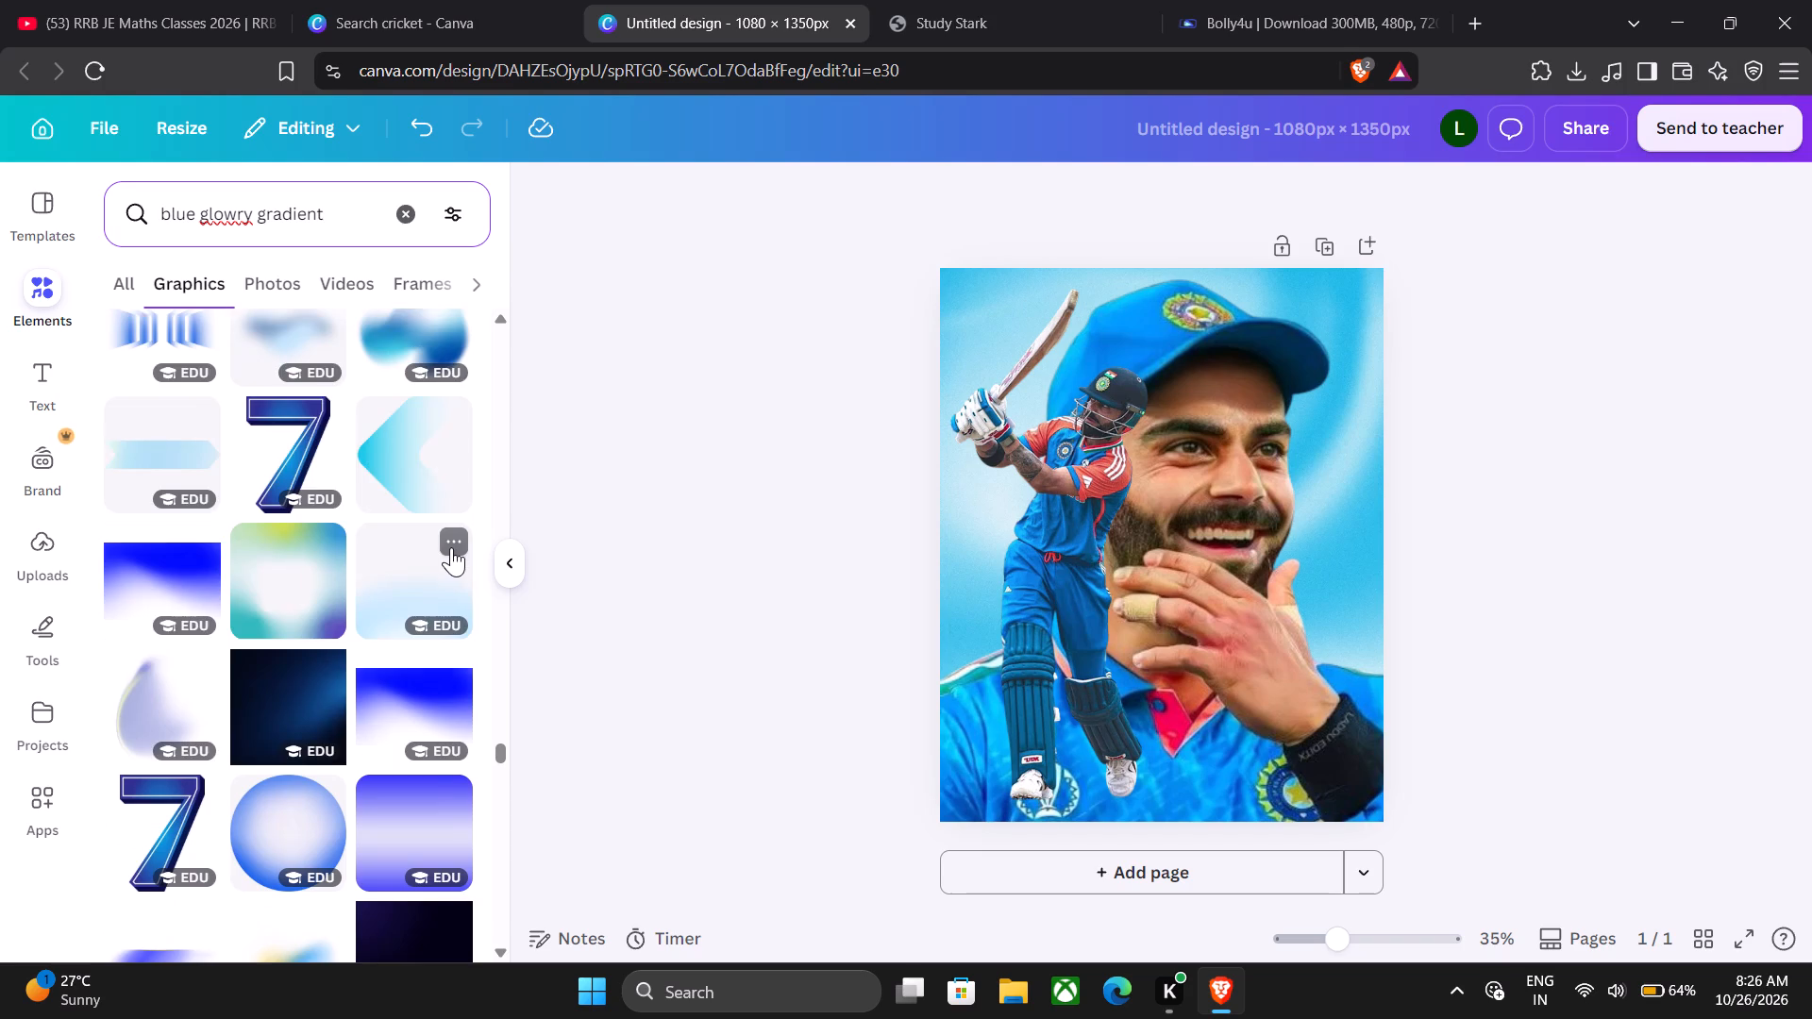
pyautogui.scroll(2, 451, 547)
# Add the blurred blue-and-white blob graphic, enlarge it to about 1213 × 1085 px, and place it over the poster's lower-left area.
pyautogui.click(388, 543)
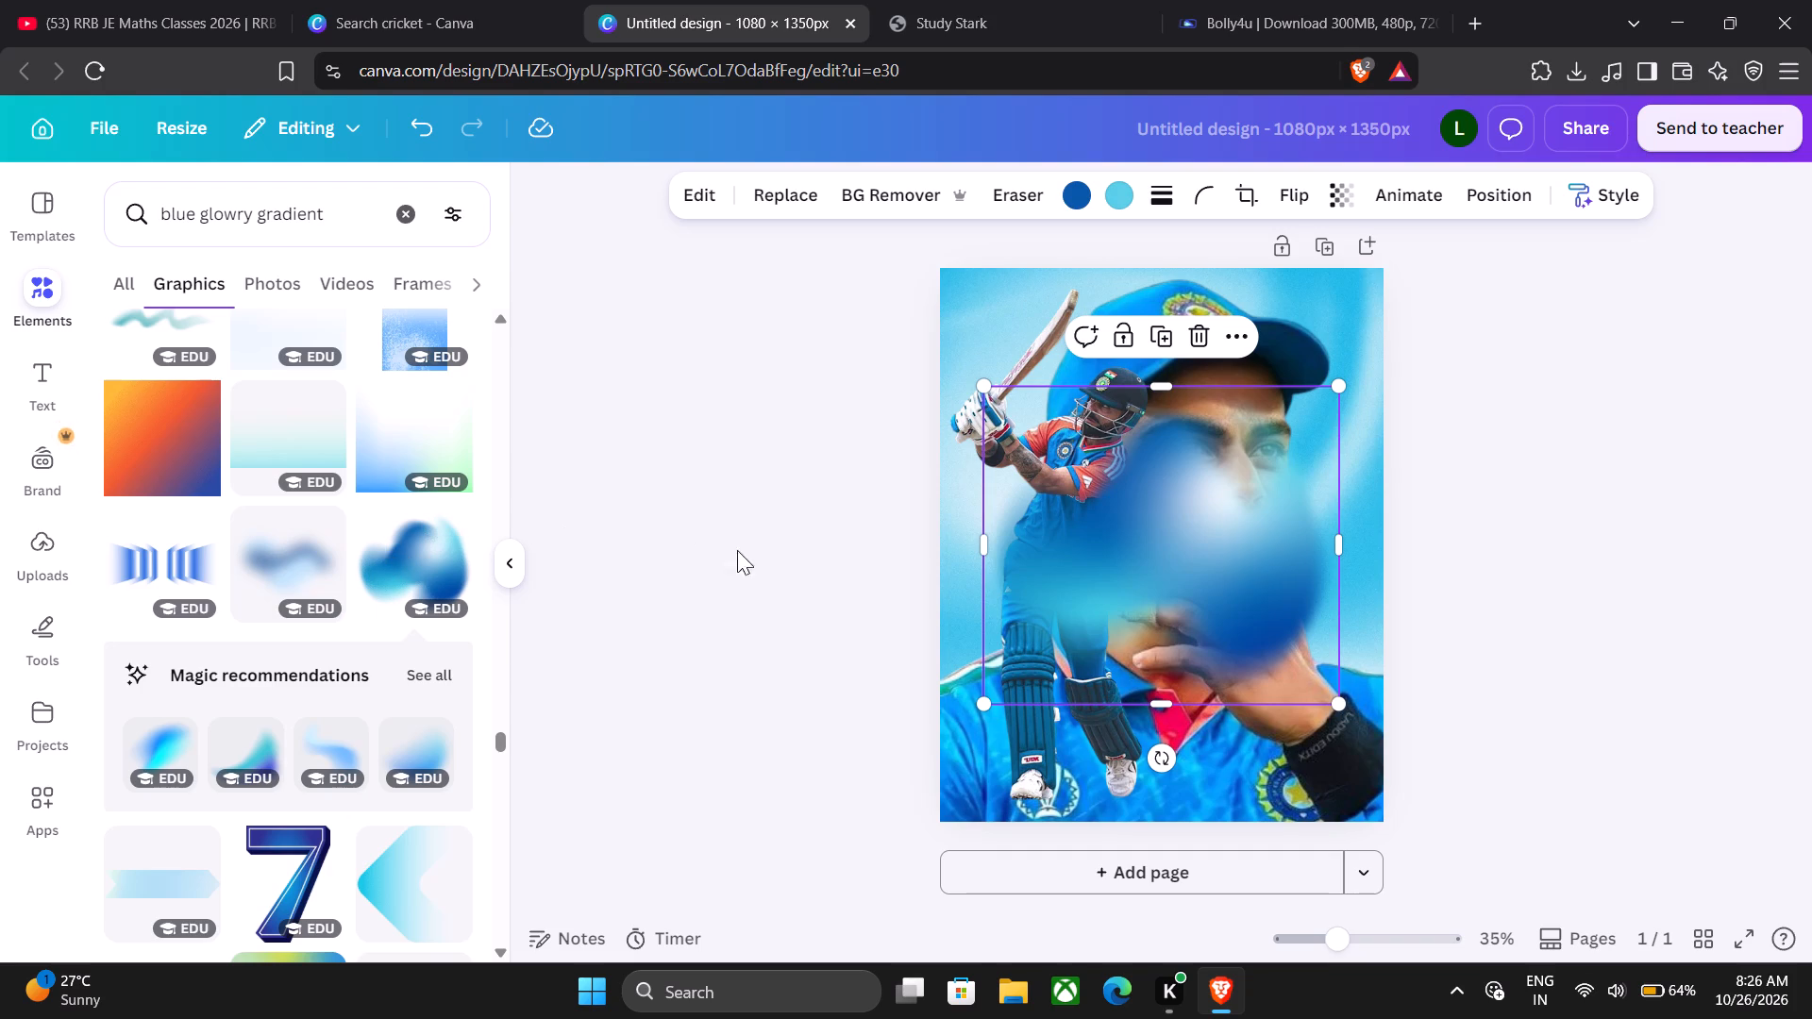
pyautogui.moveTo(981, 698); pyautogui.dragTo(789, 771)
pyautogui.moveTo(1170, 613); pyautogui.dragTo(1060, 741)
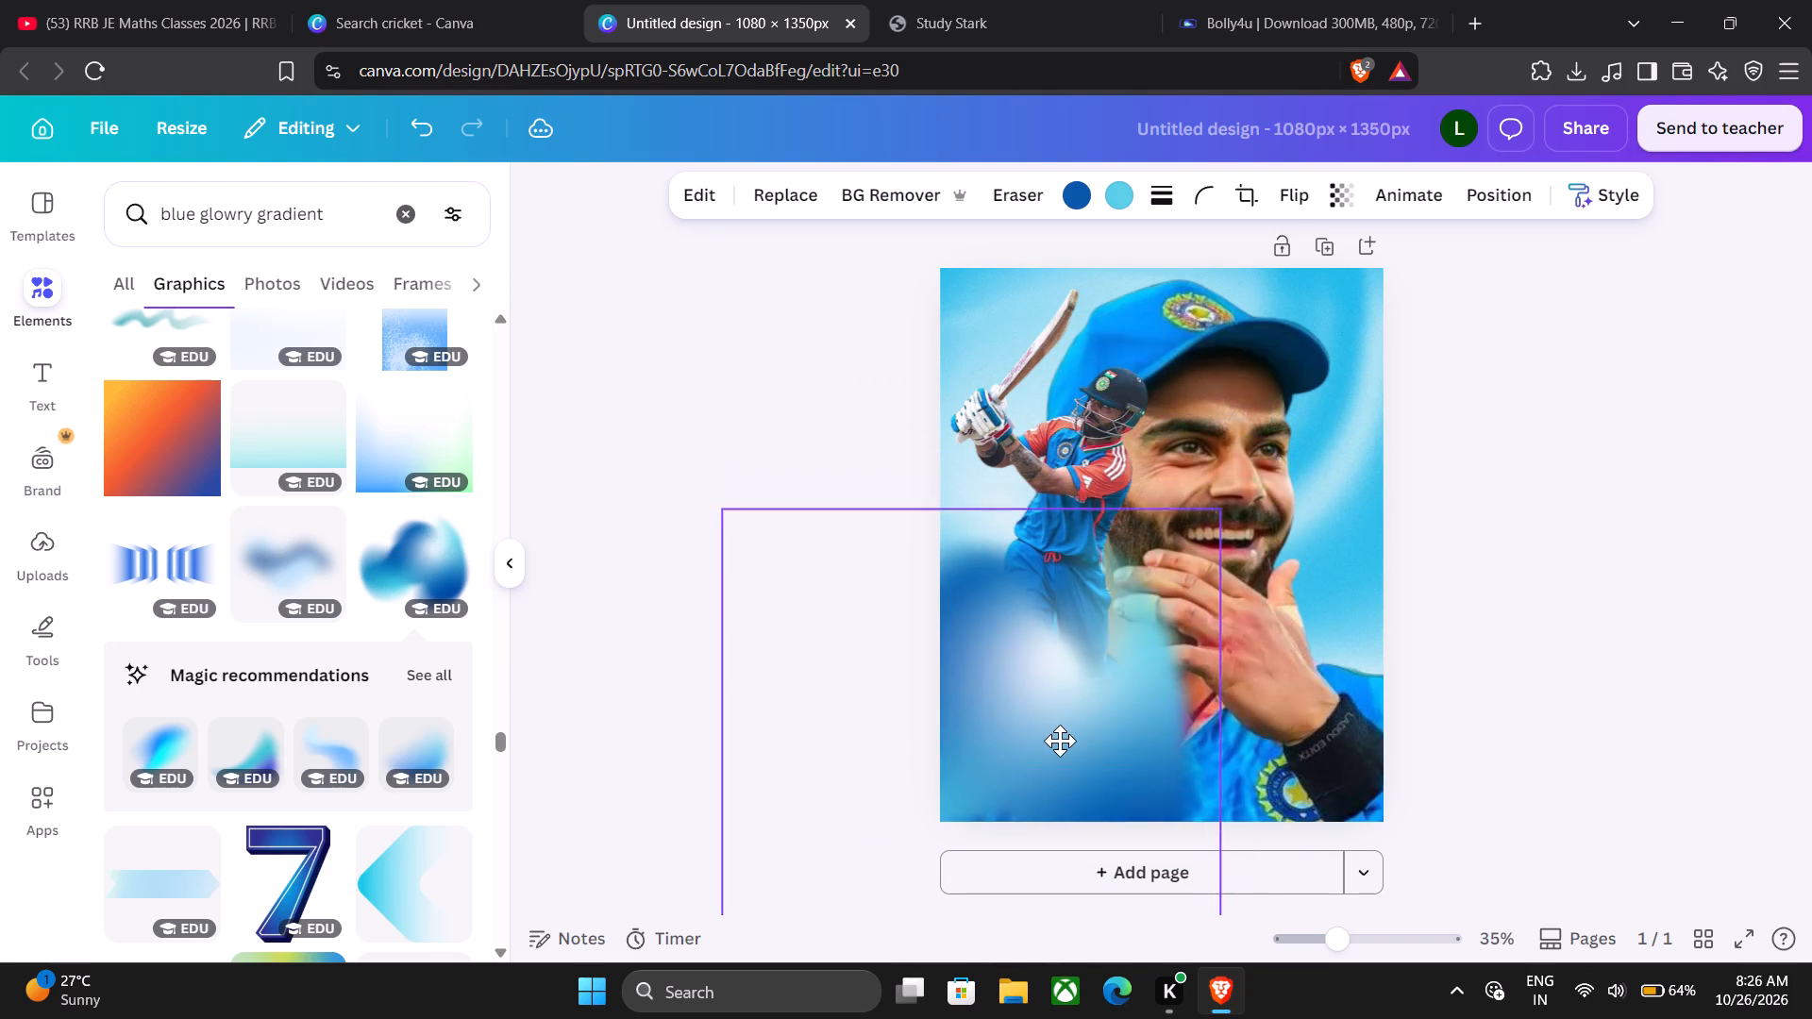
pyautogui.moveTo(1060, 741); pyautogui.dragTo(1065, 747)
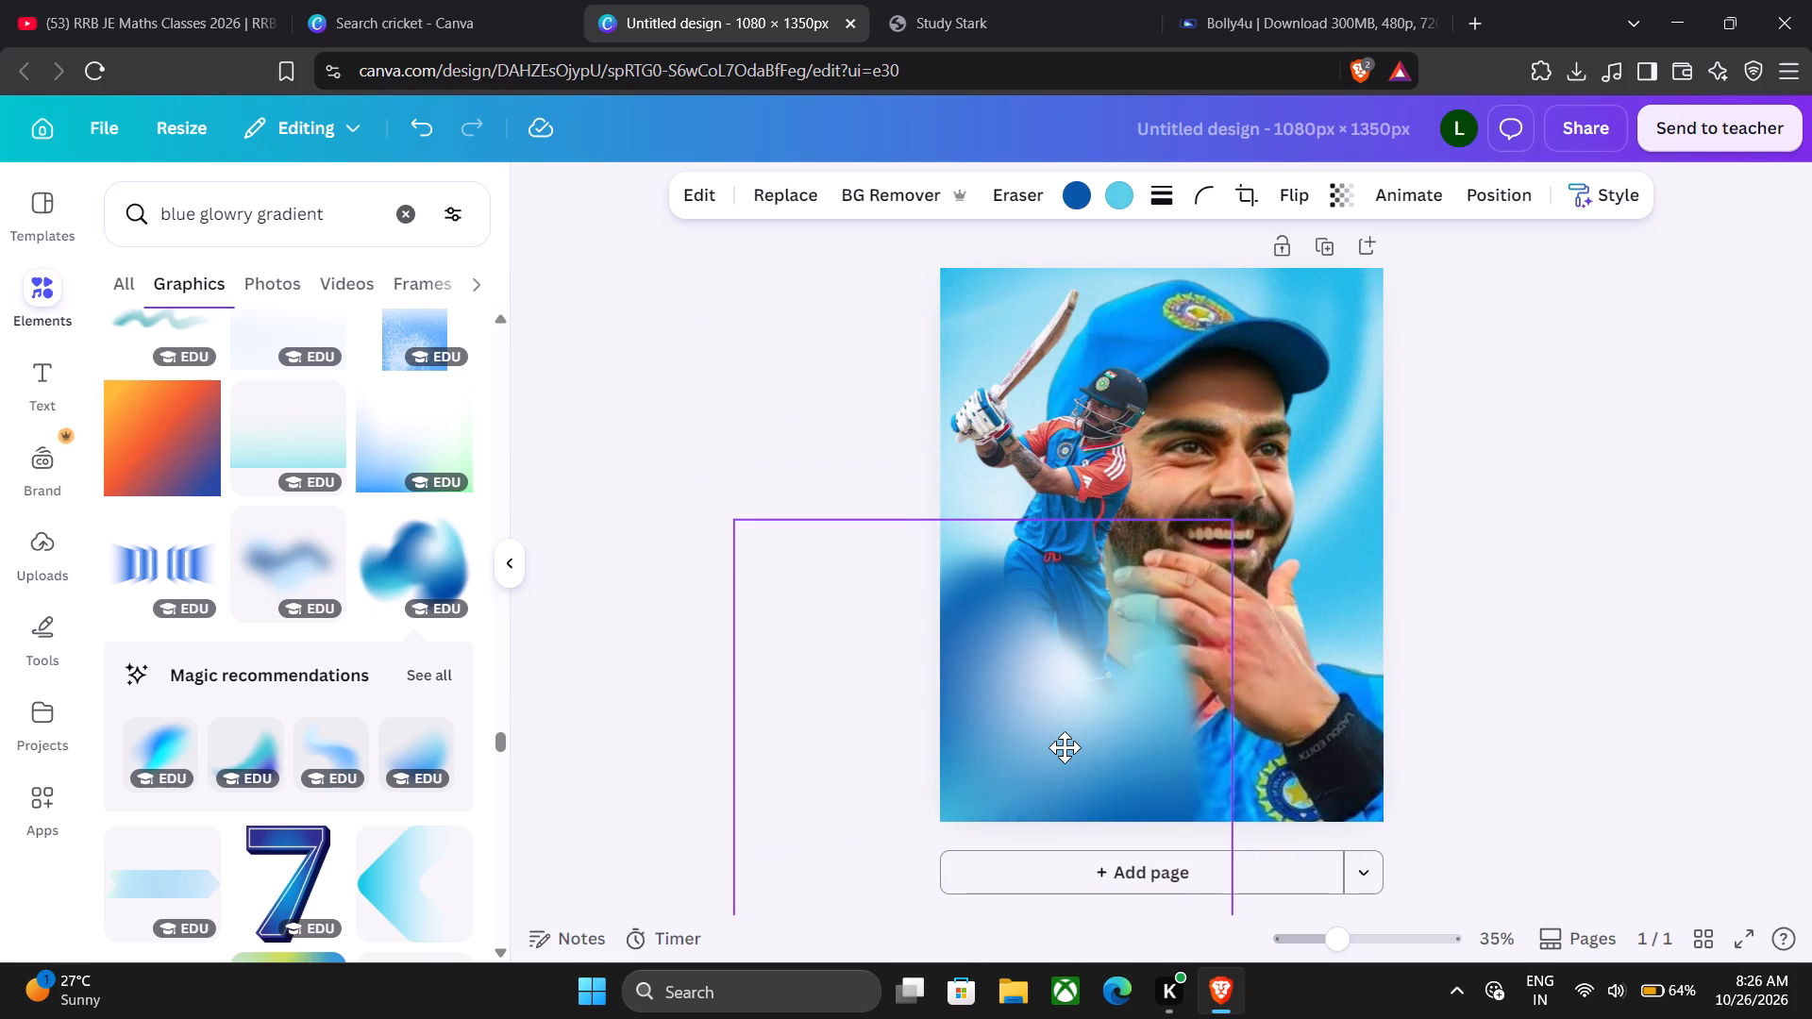
pyautogui.moveTo(1065, 747); pyautogui.dragTo(1044, 747)
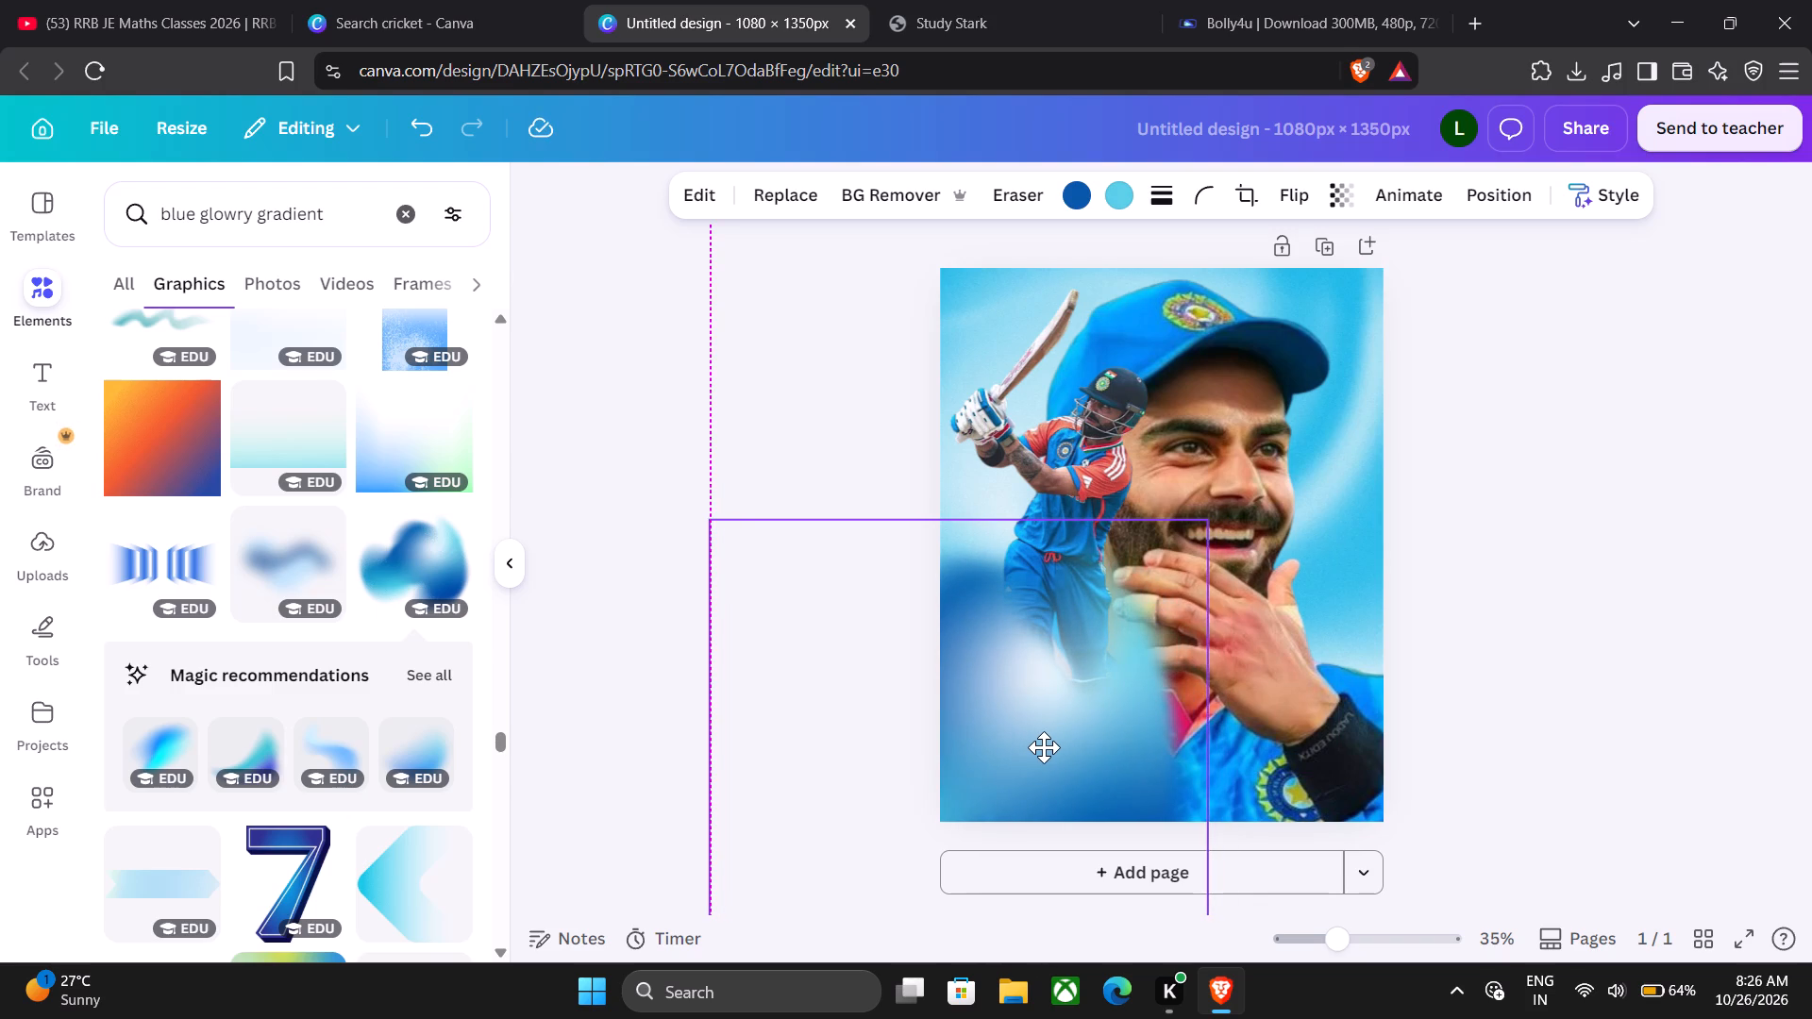
pyautogui.moveTo(1044, 747); pyautogui.dragTo(1042, 741)
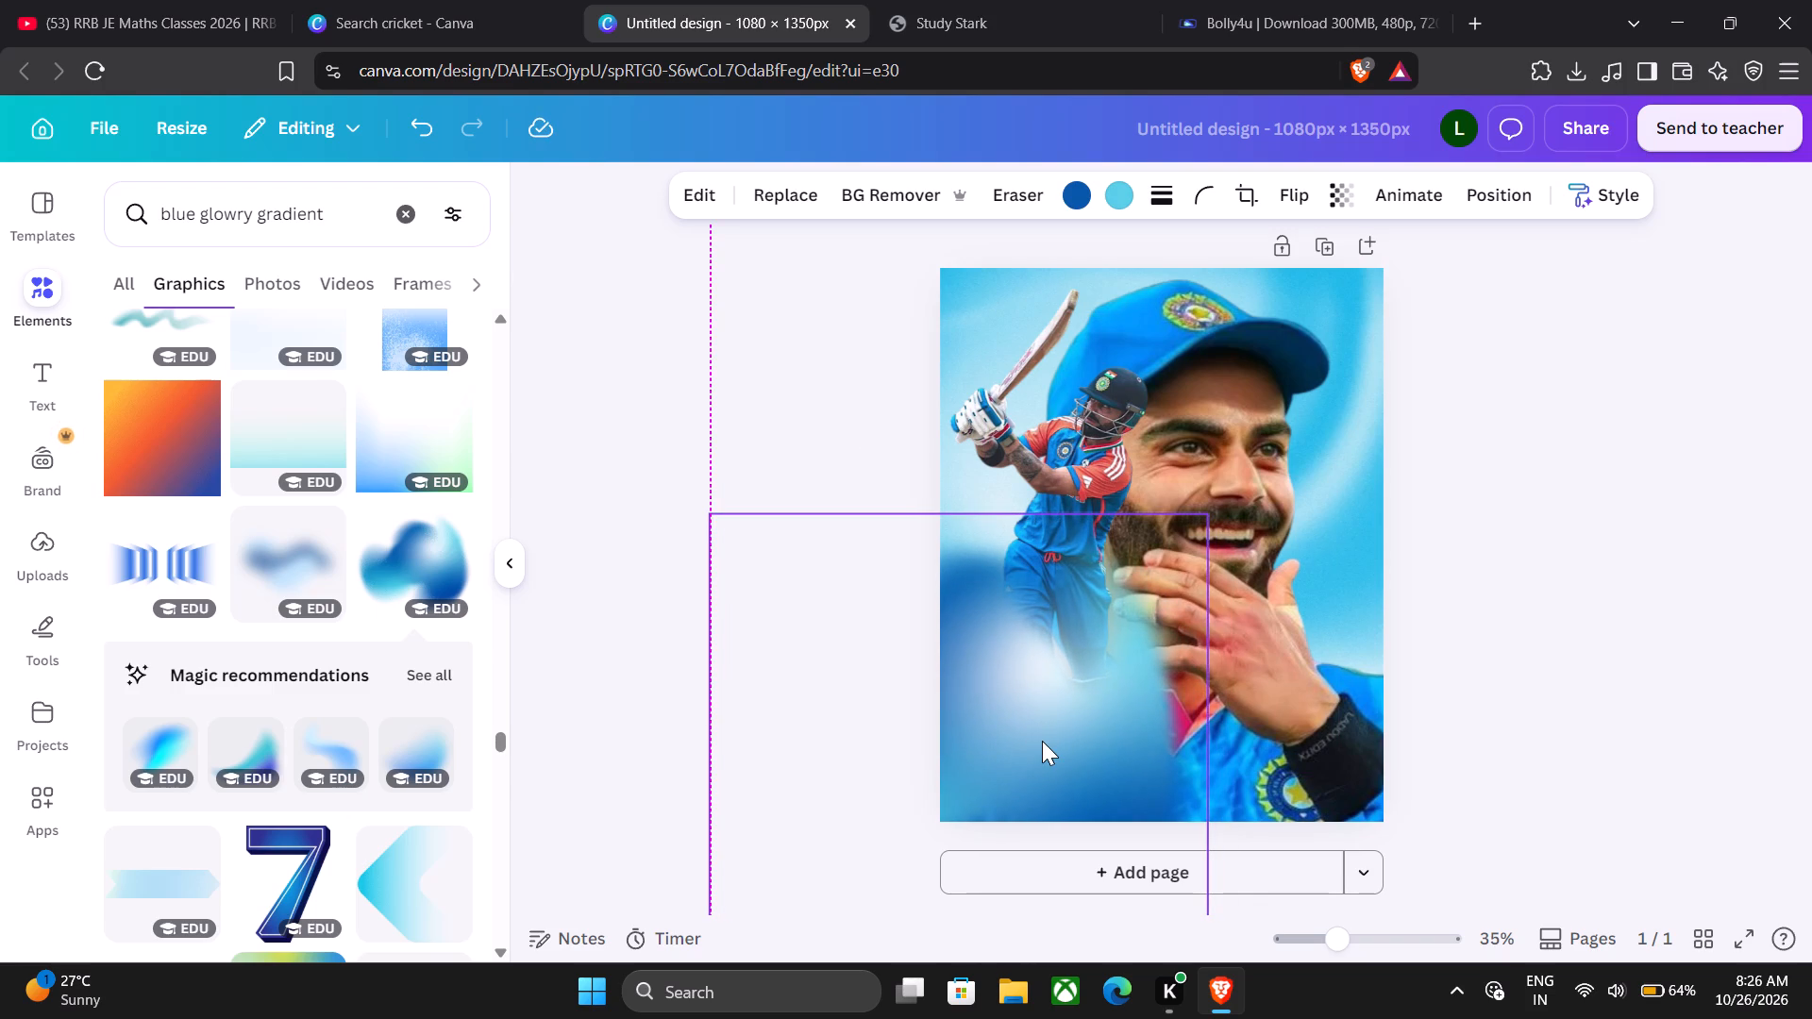
pyautogui.click(1042, 741)
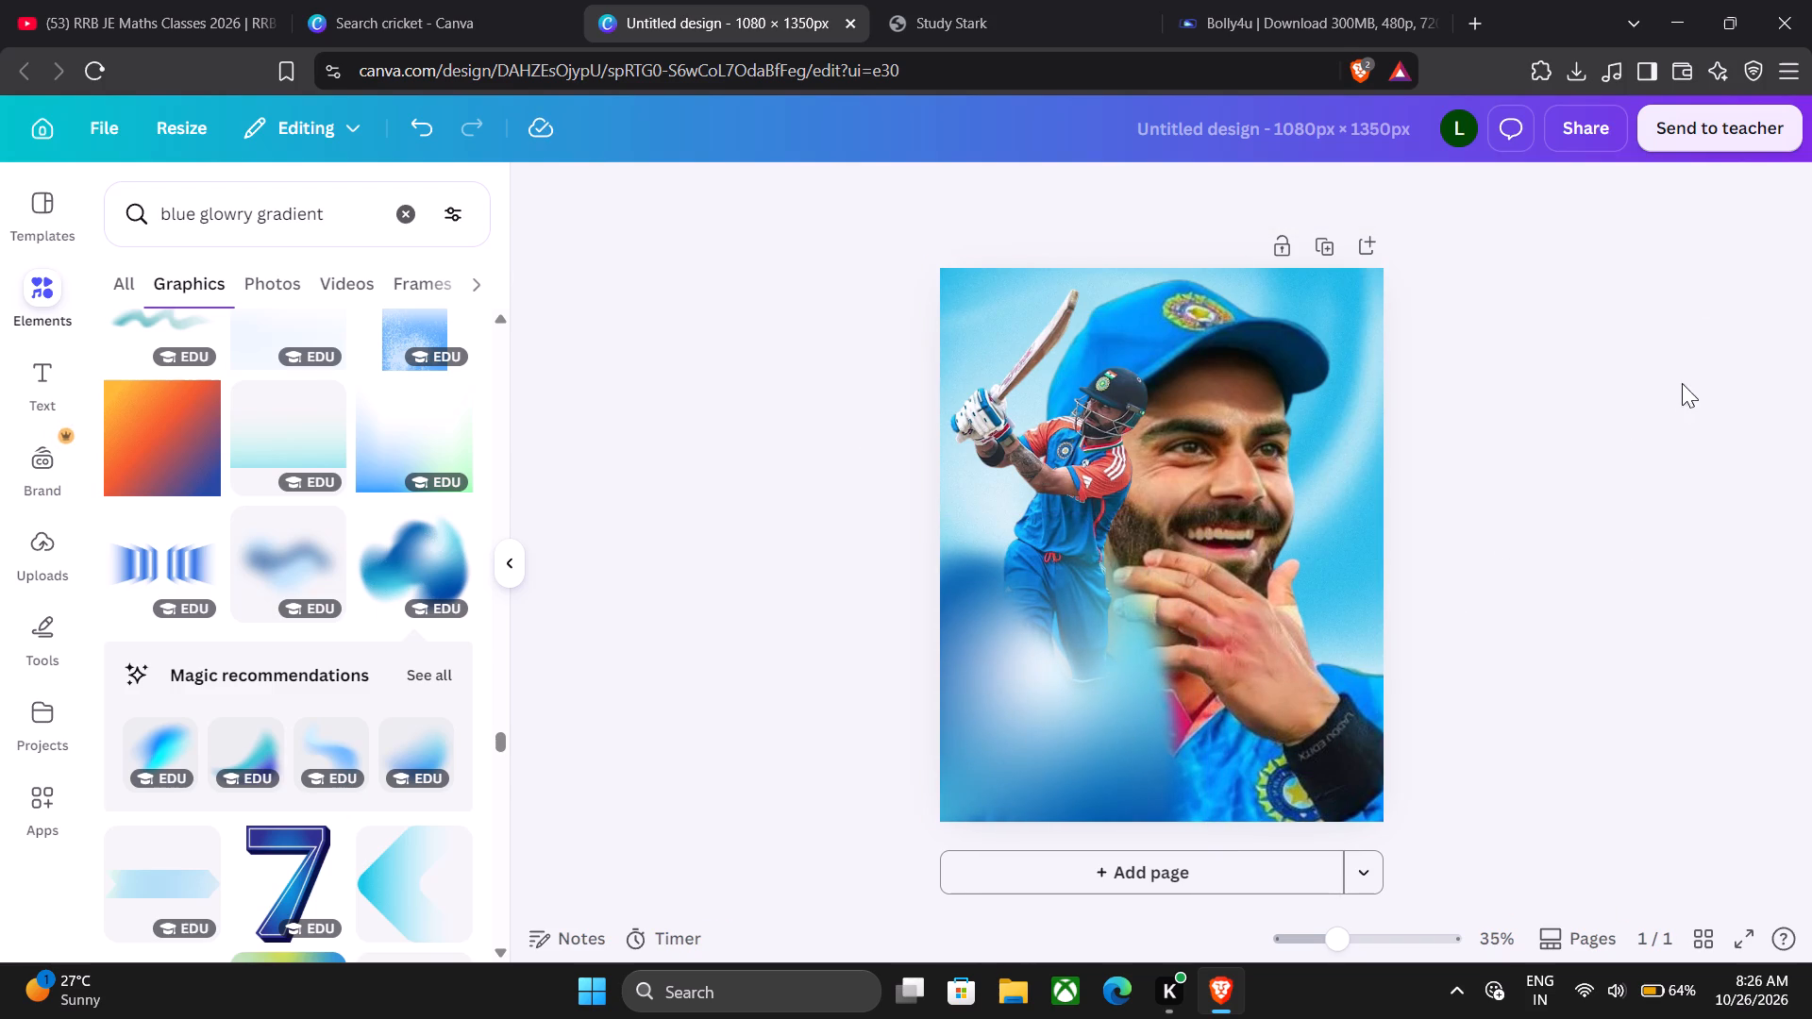
# Send the blue blob graphic one layer backward, behind the batsman cutout, and nudge it down to Y about 619 px.
pyautogui.click(1060, 697)
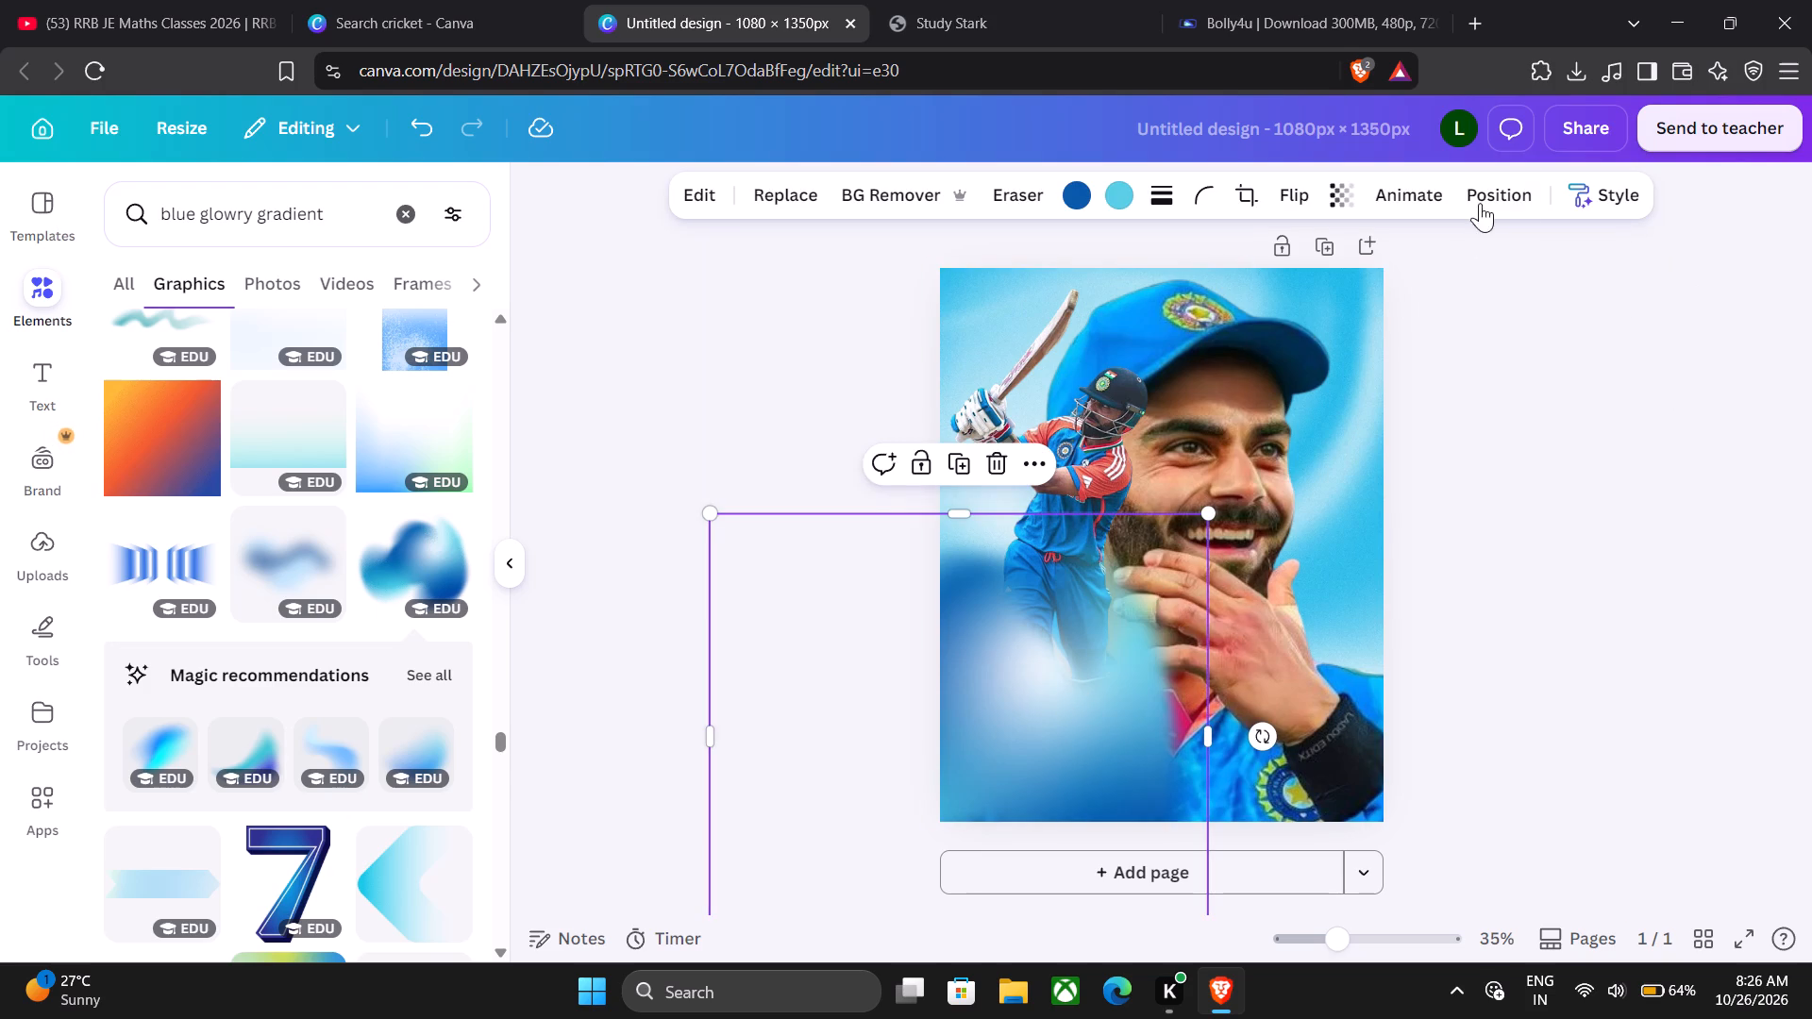
pyautogui.click(1485, 192)
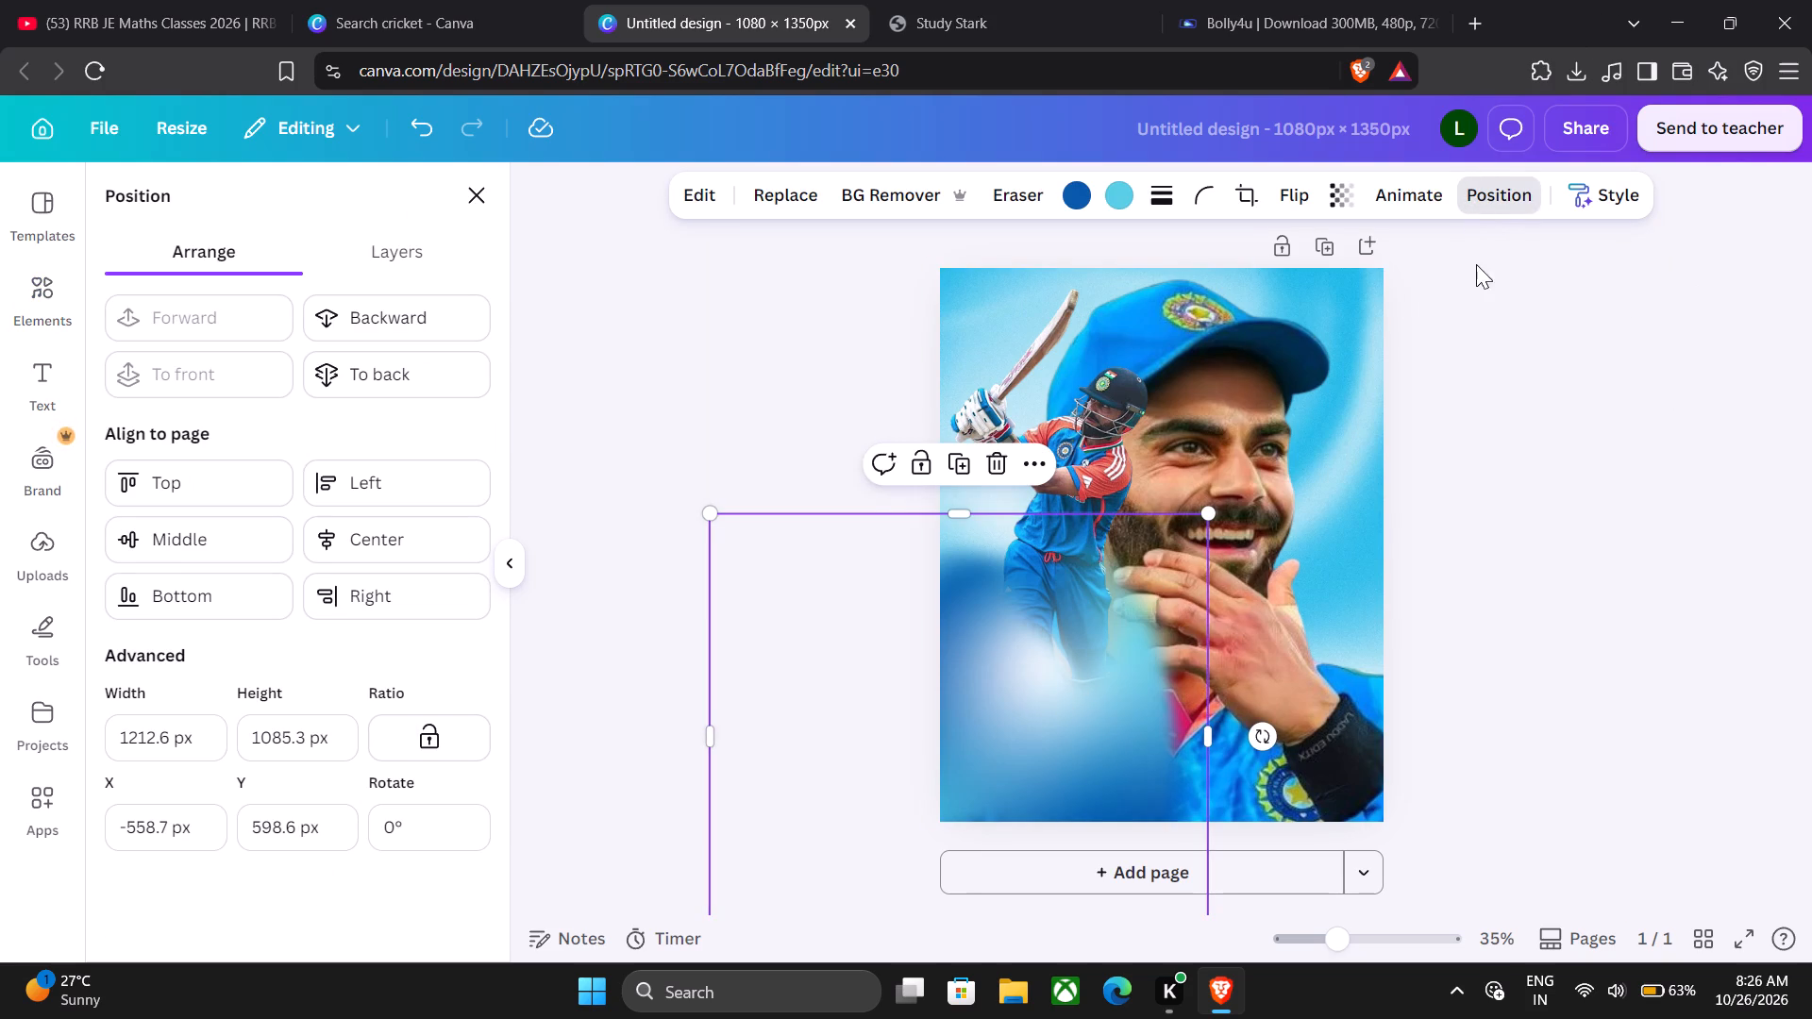
pyautogui.click(434, 329)
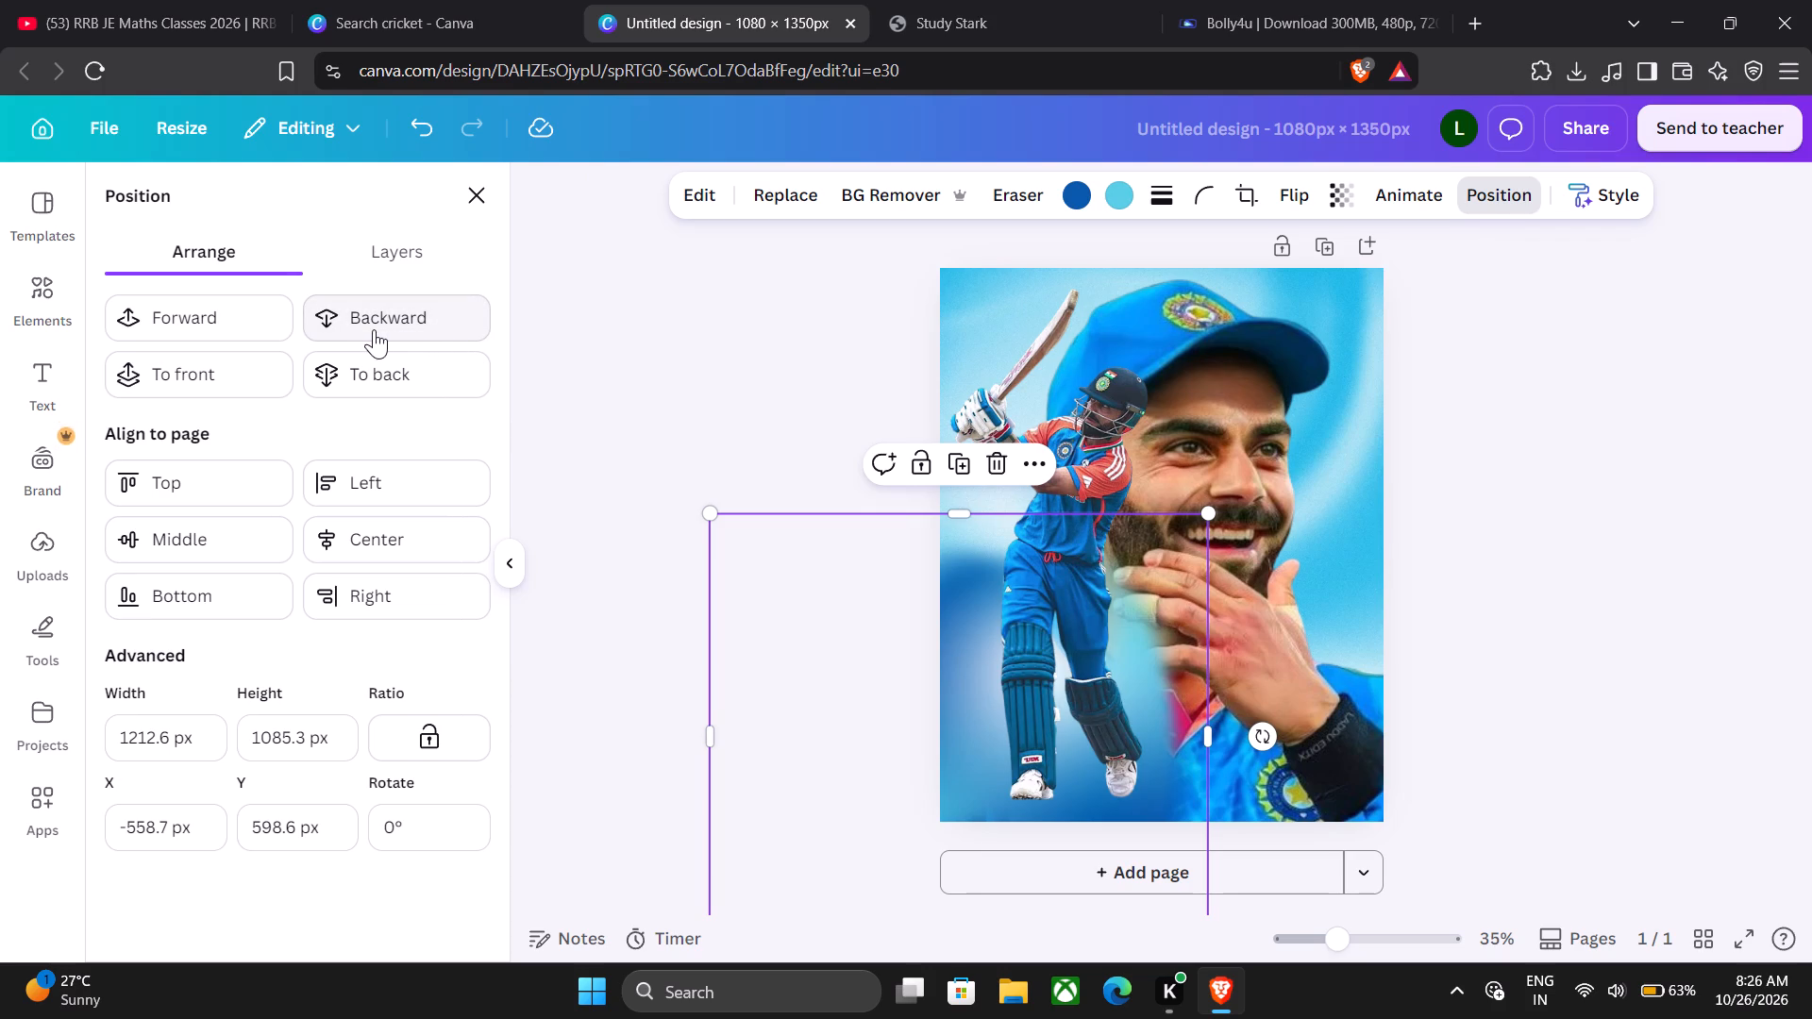
pyautogui.moveTo(1102, 684); pyautogui.dragTo(1107, 696)
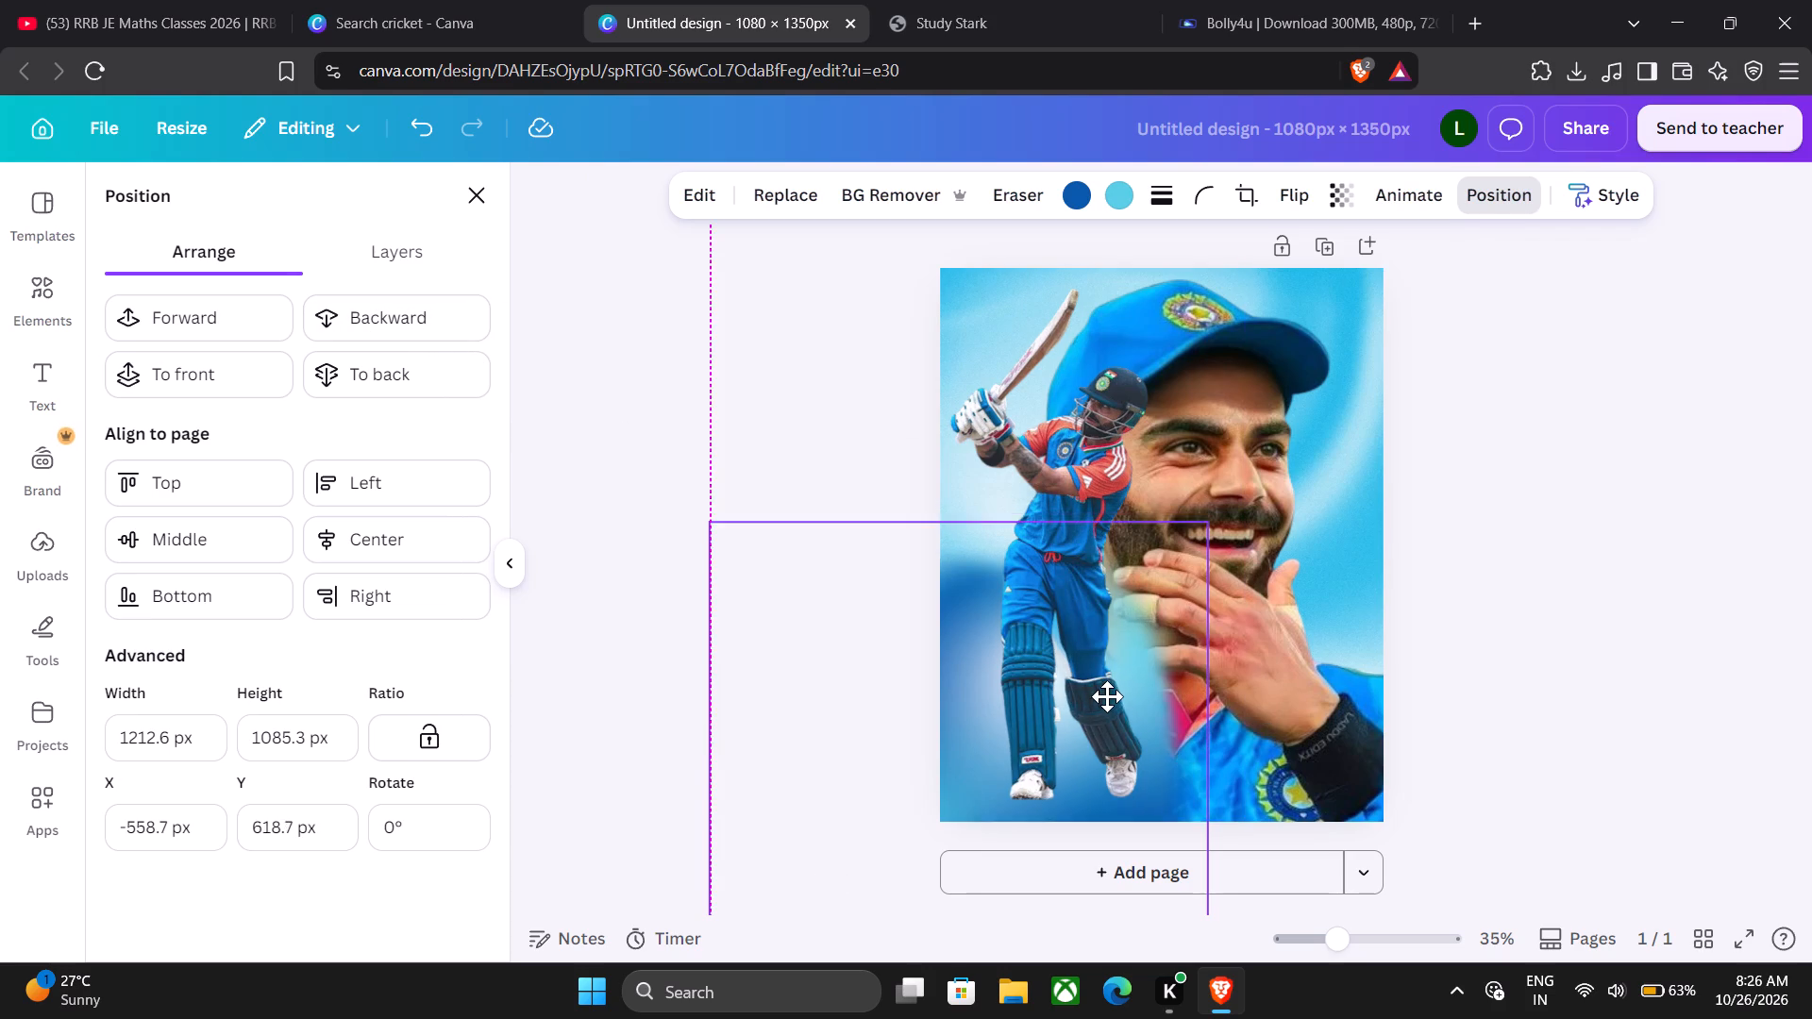
# Move the blurred blue blob graphic further down behind the batsman's legs, to about X -559 px, Y 807 px.
pyautogui.moveTo(1107, 696); pyautogui.dragTo(1109, 743)
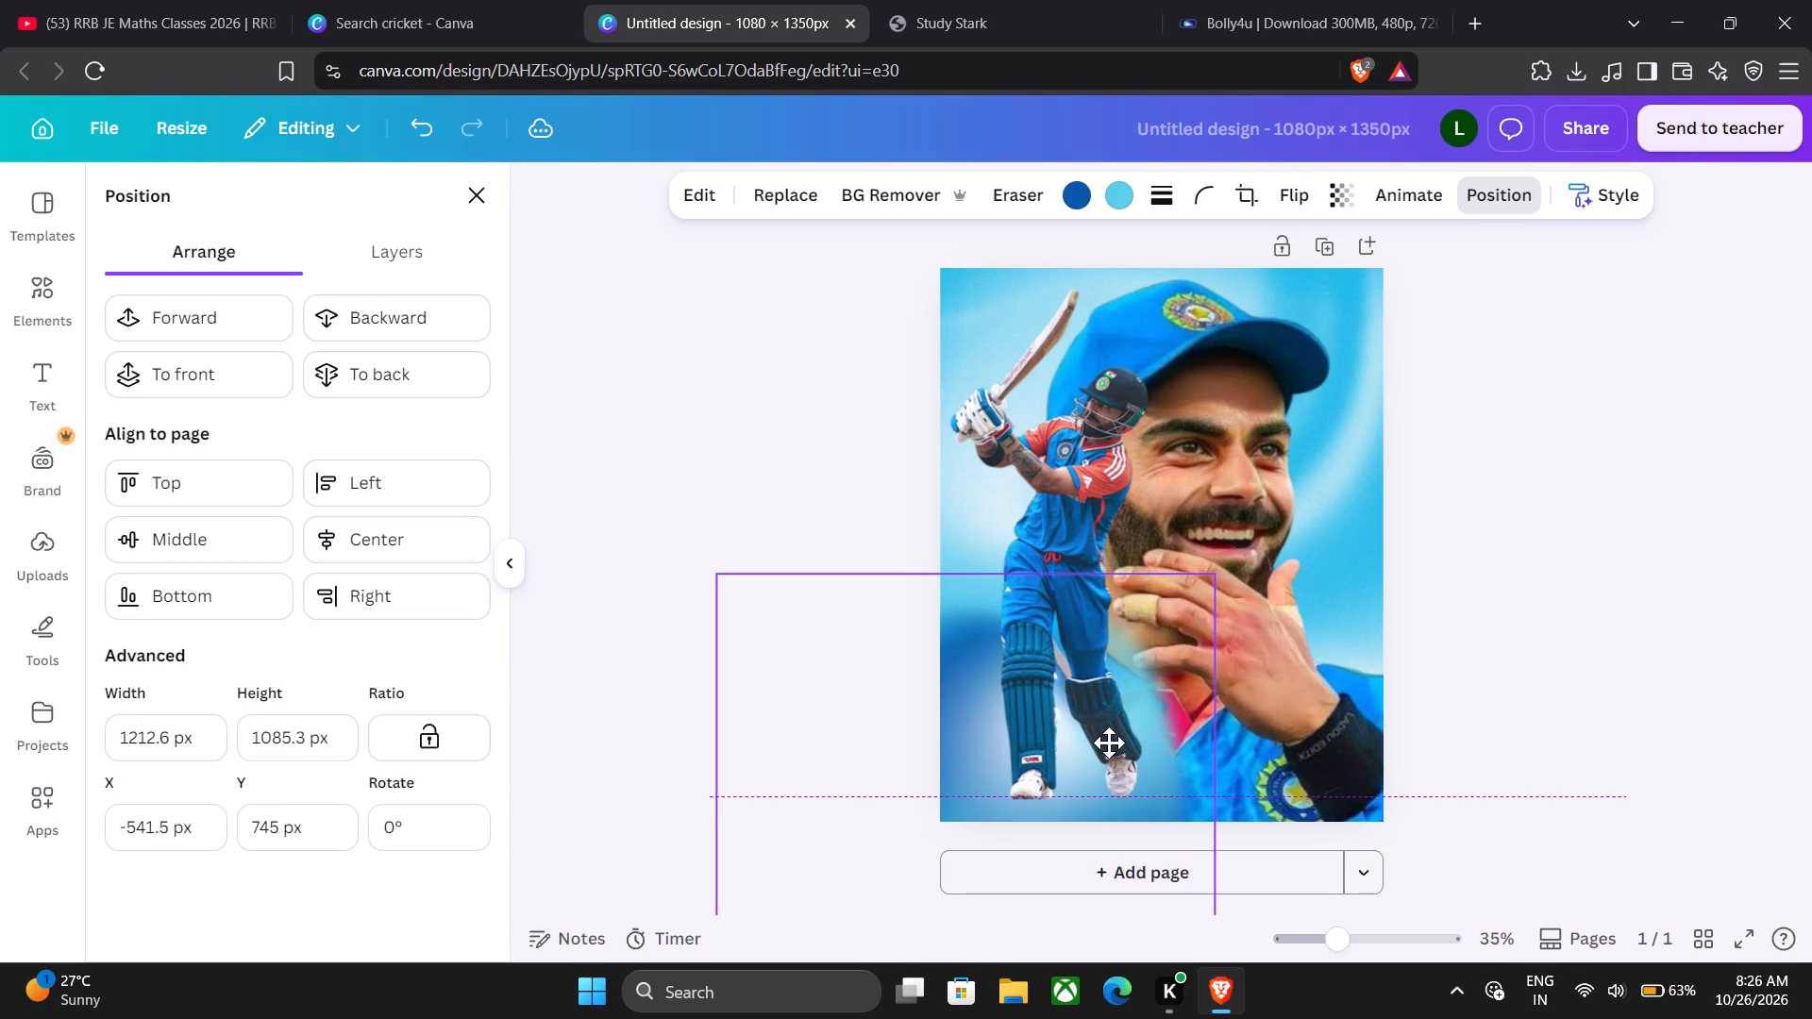
pyautogui.moveTo(1109, 743); pyautogui.dragTo(1110, 757)
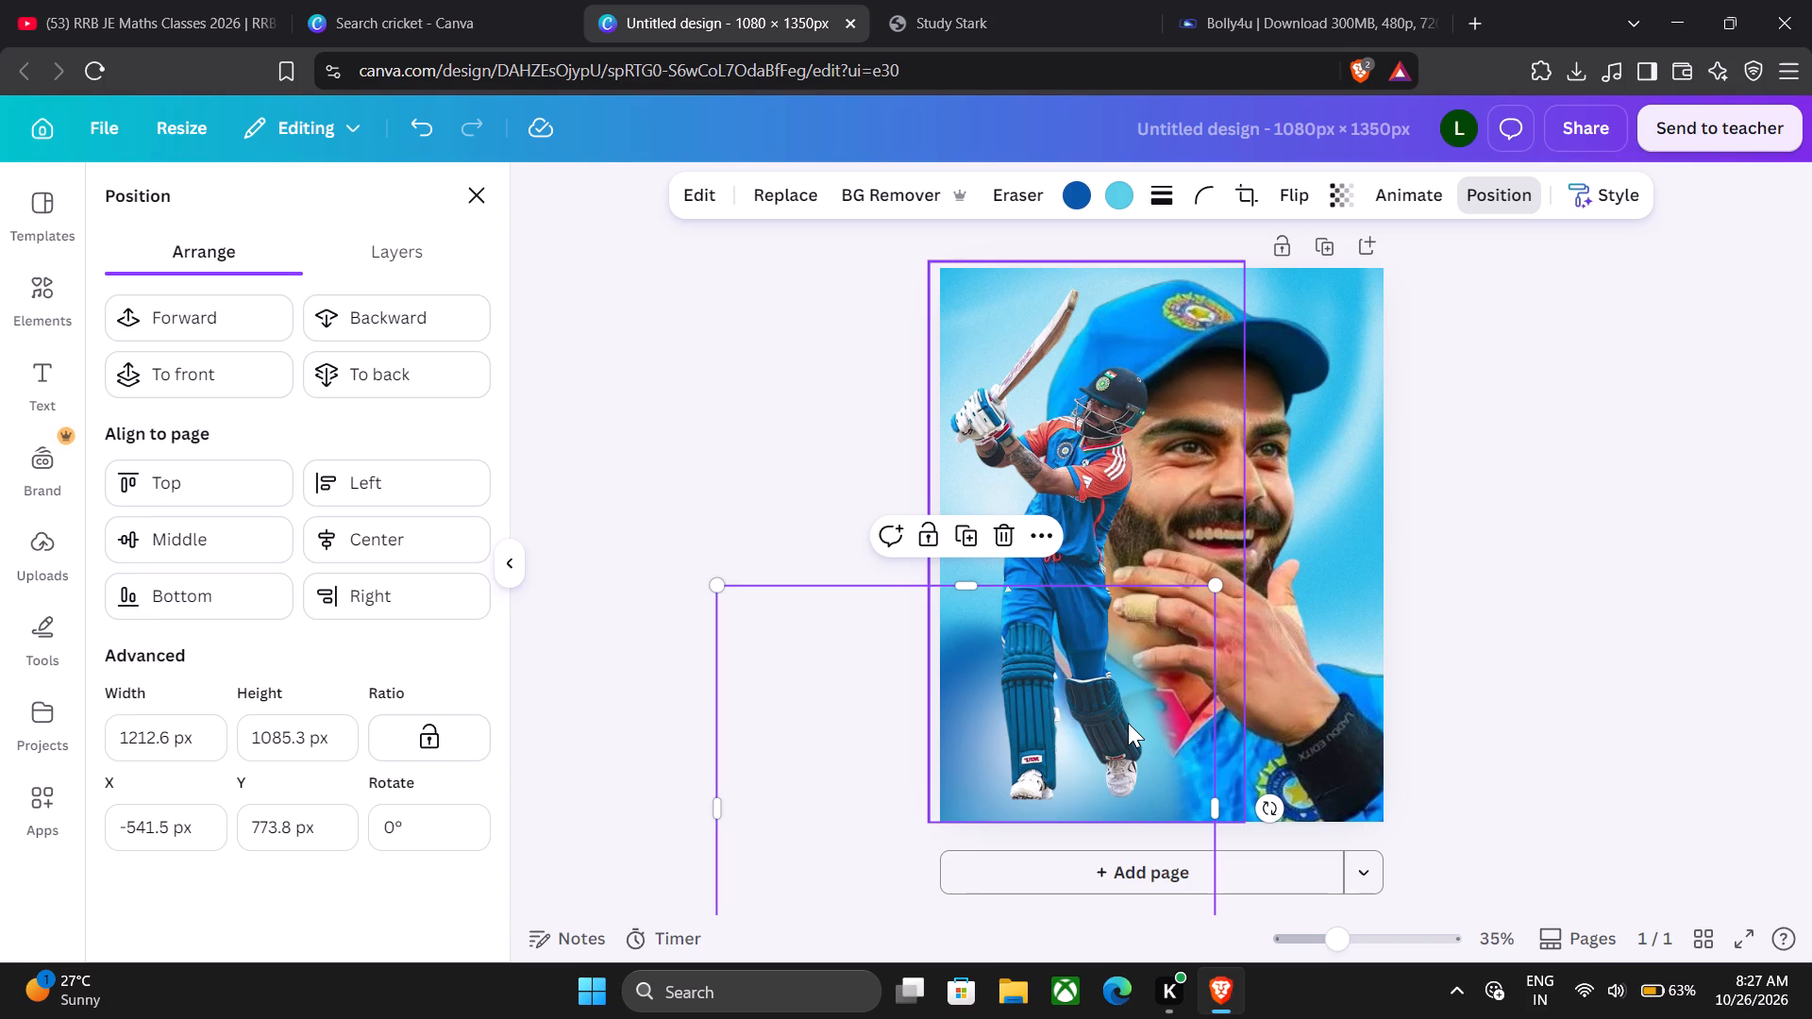
pyautogui.moveTo(1101, 714); pyautogui.dragTo(1102, 714)
pyautogui.moveTo(1102, 714); pyautogui.dragTo(1100, 726)
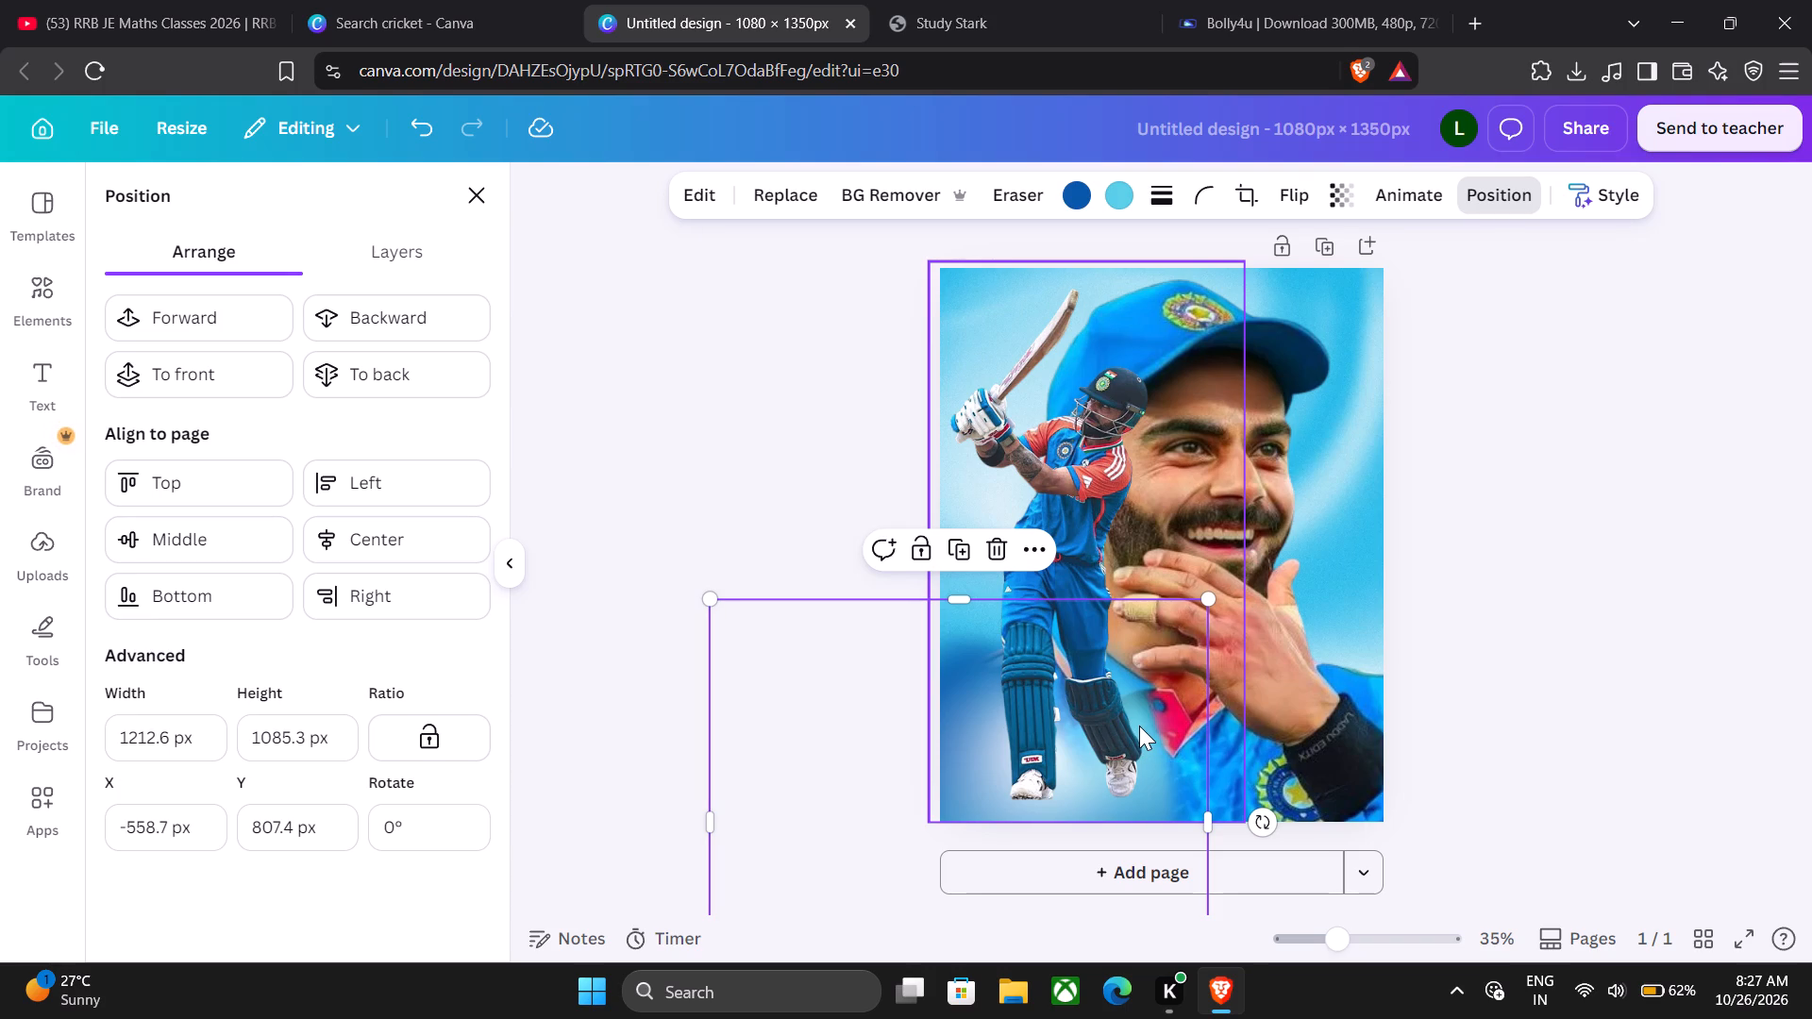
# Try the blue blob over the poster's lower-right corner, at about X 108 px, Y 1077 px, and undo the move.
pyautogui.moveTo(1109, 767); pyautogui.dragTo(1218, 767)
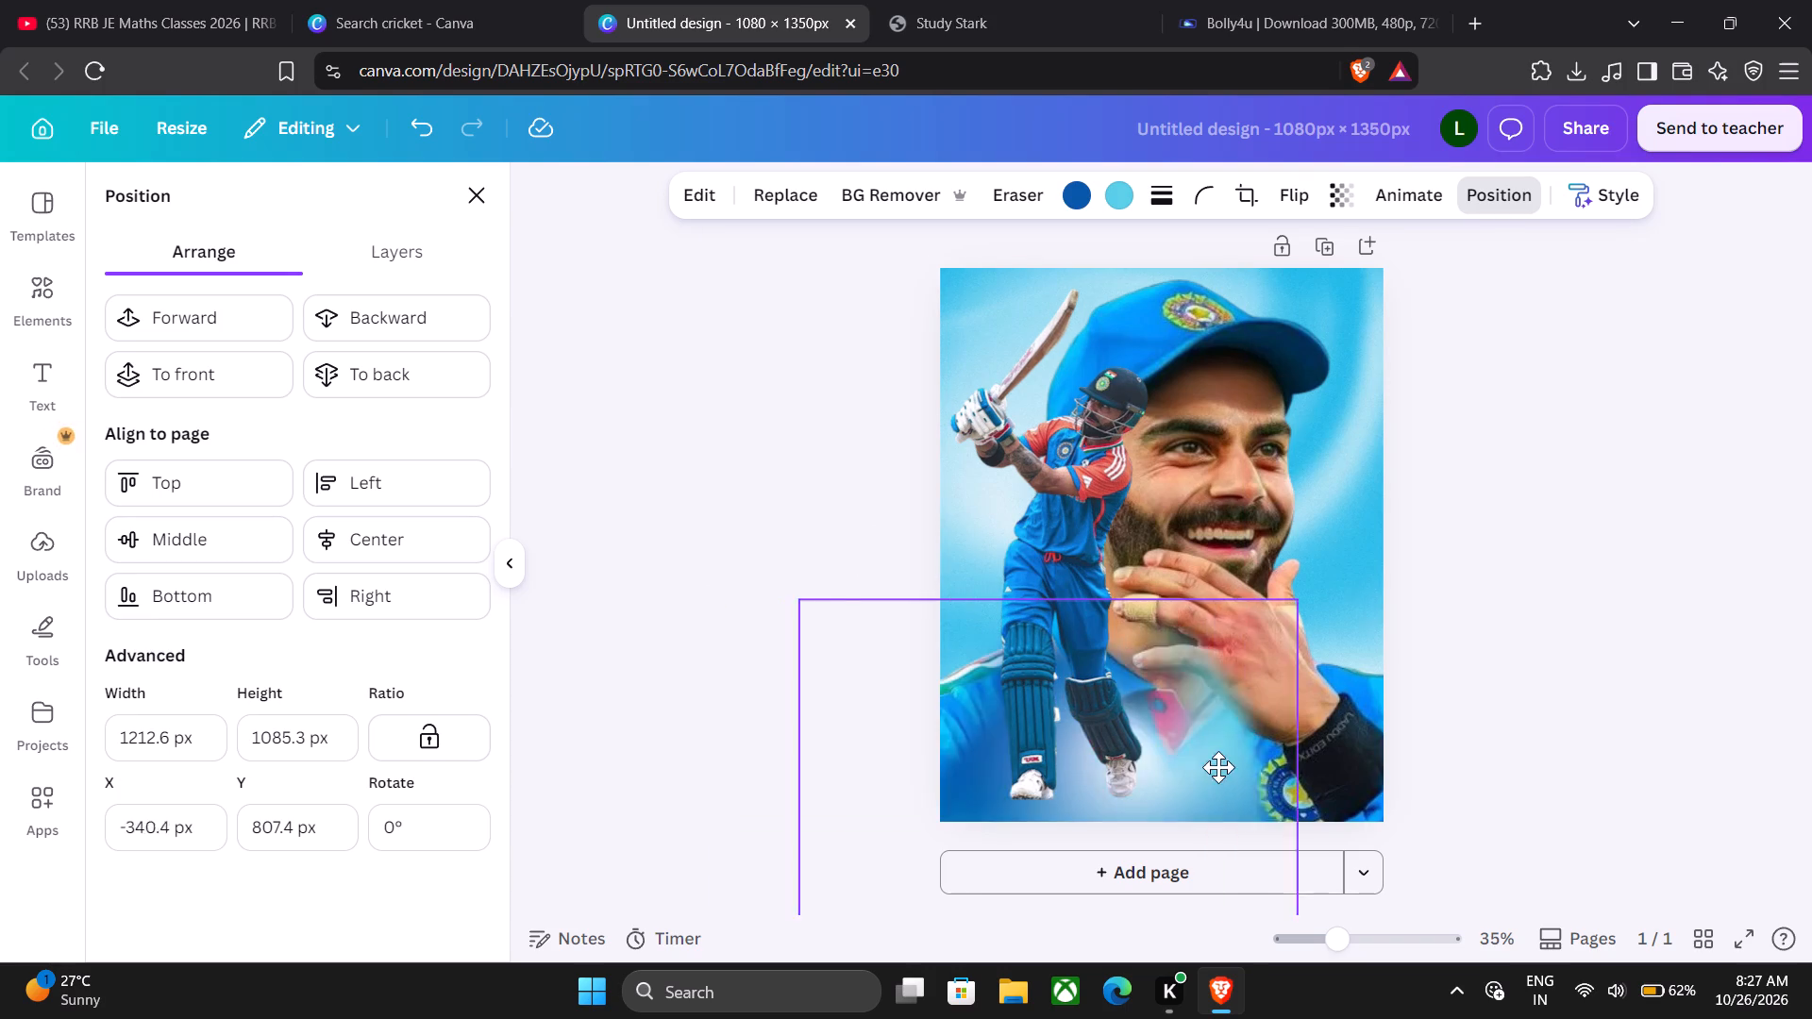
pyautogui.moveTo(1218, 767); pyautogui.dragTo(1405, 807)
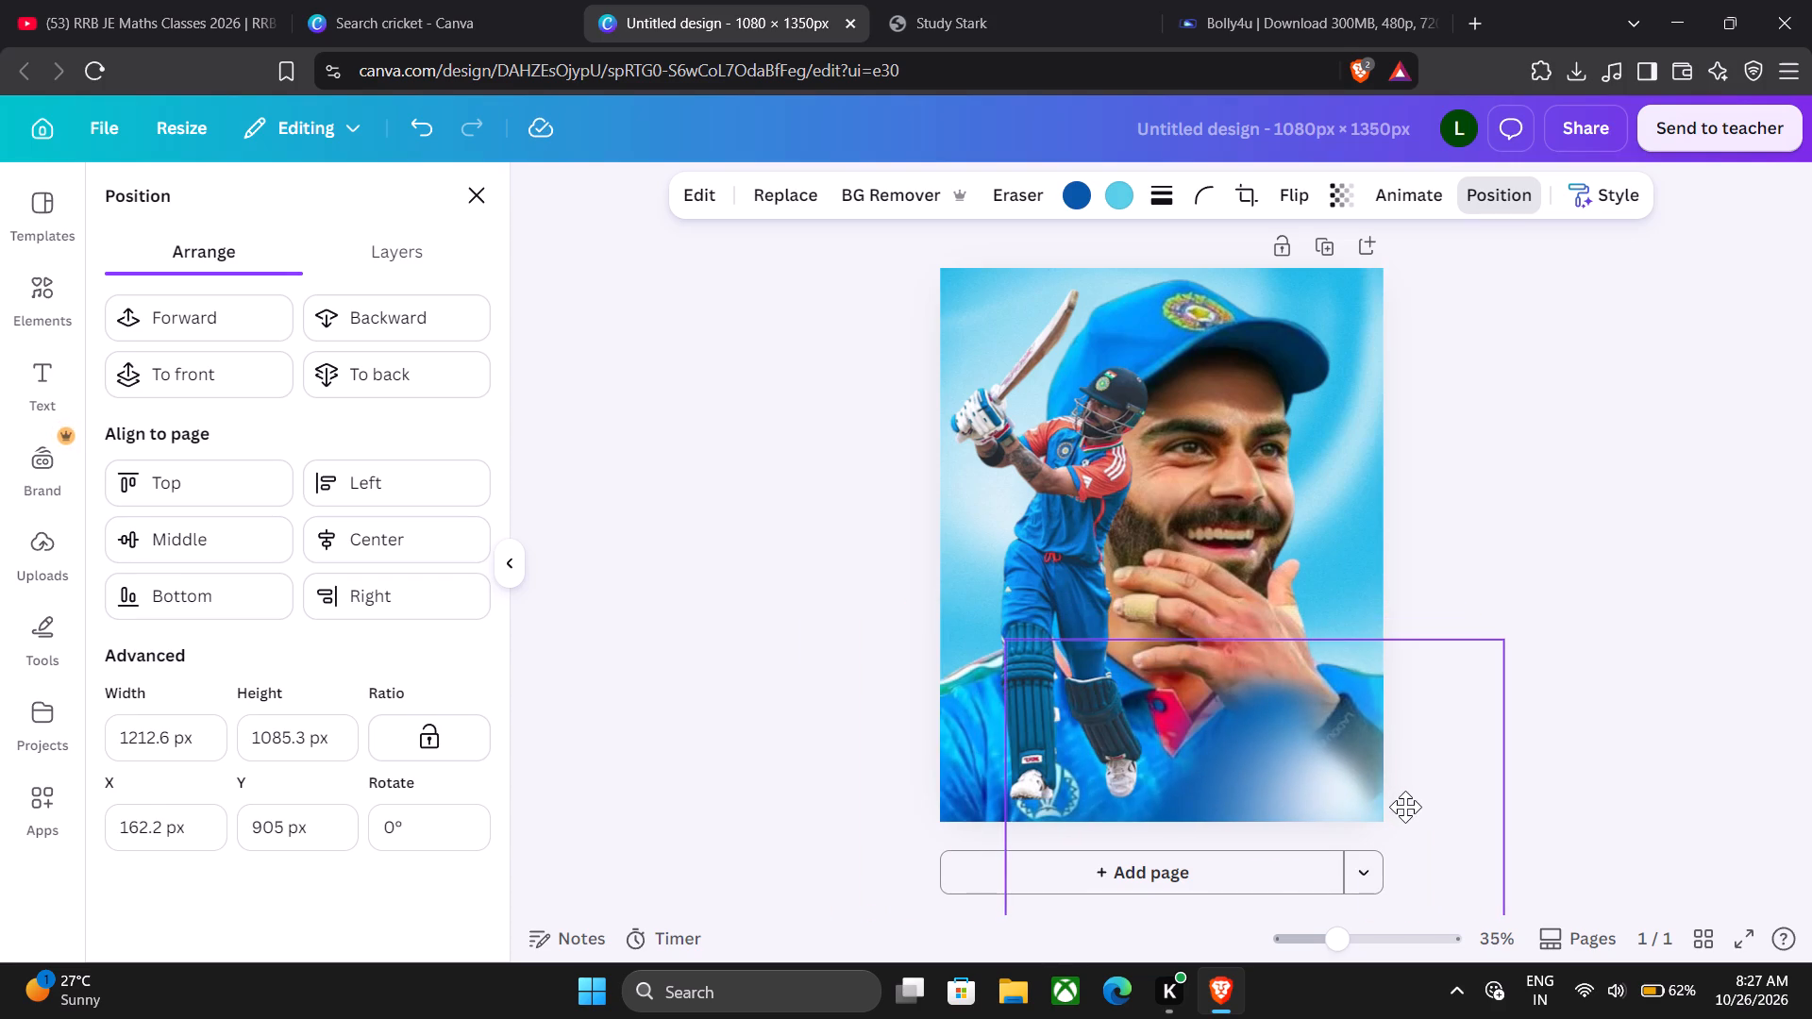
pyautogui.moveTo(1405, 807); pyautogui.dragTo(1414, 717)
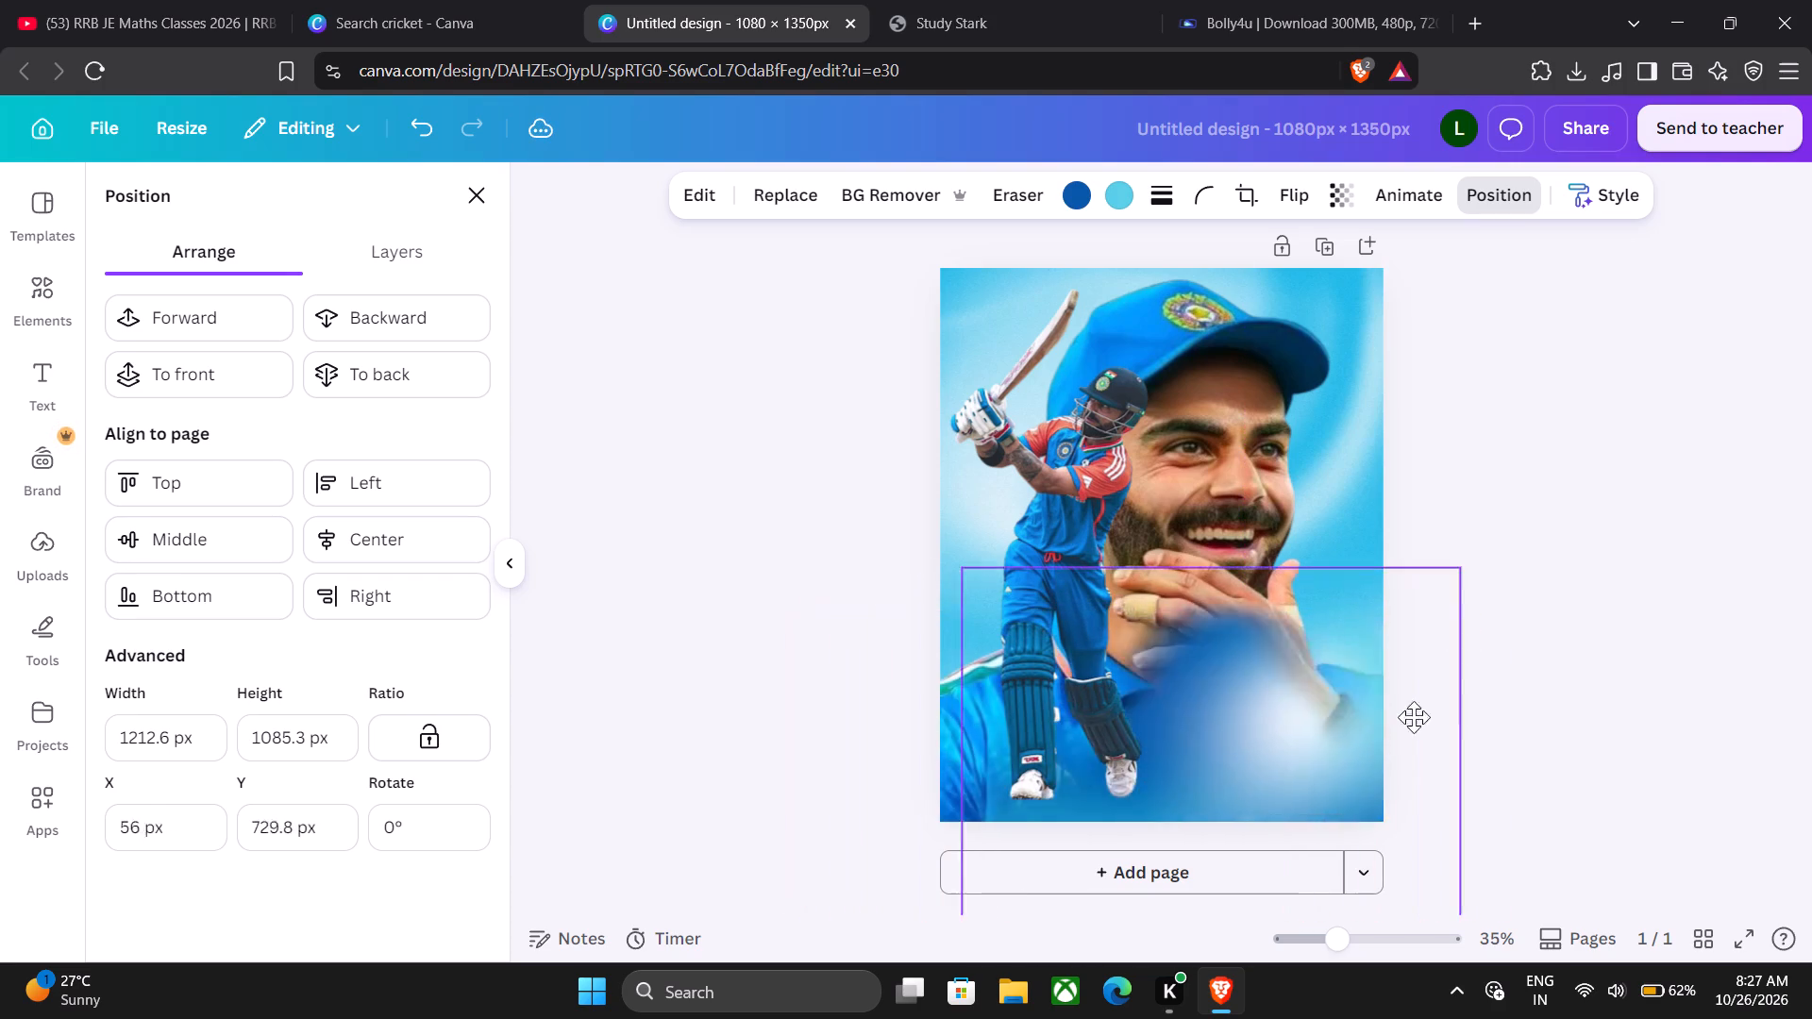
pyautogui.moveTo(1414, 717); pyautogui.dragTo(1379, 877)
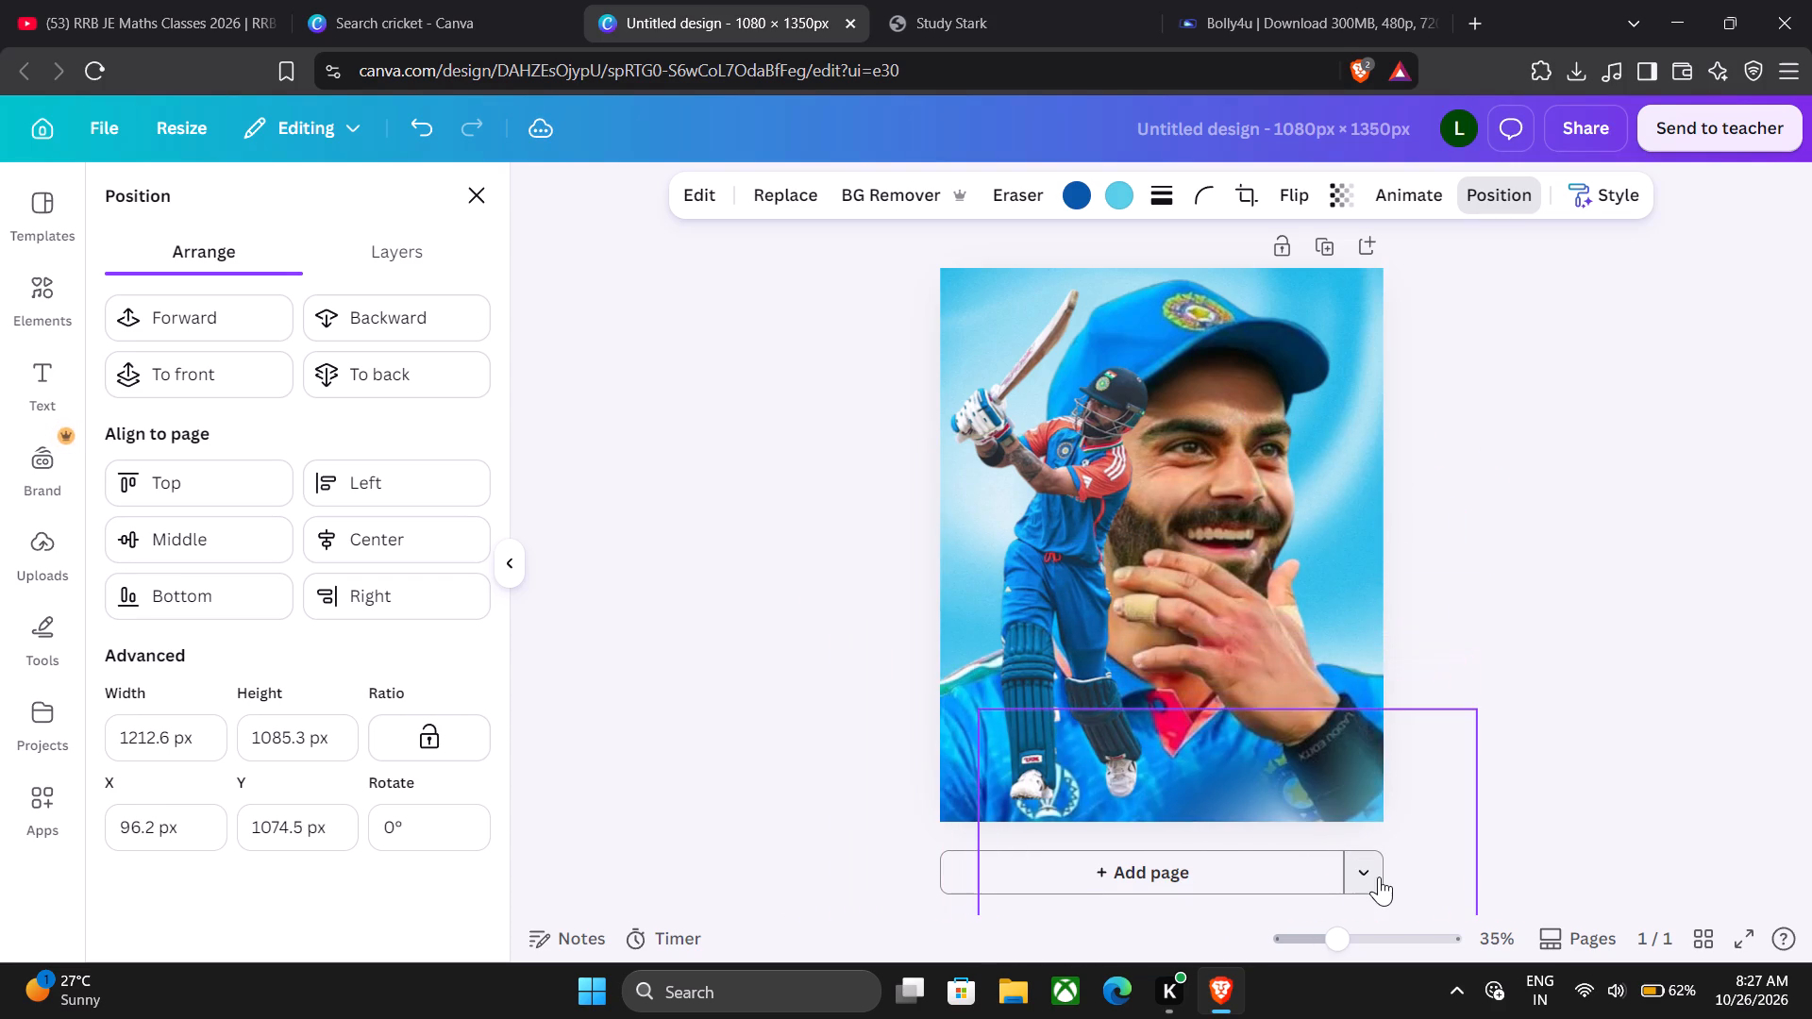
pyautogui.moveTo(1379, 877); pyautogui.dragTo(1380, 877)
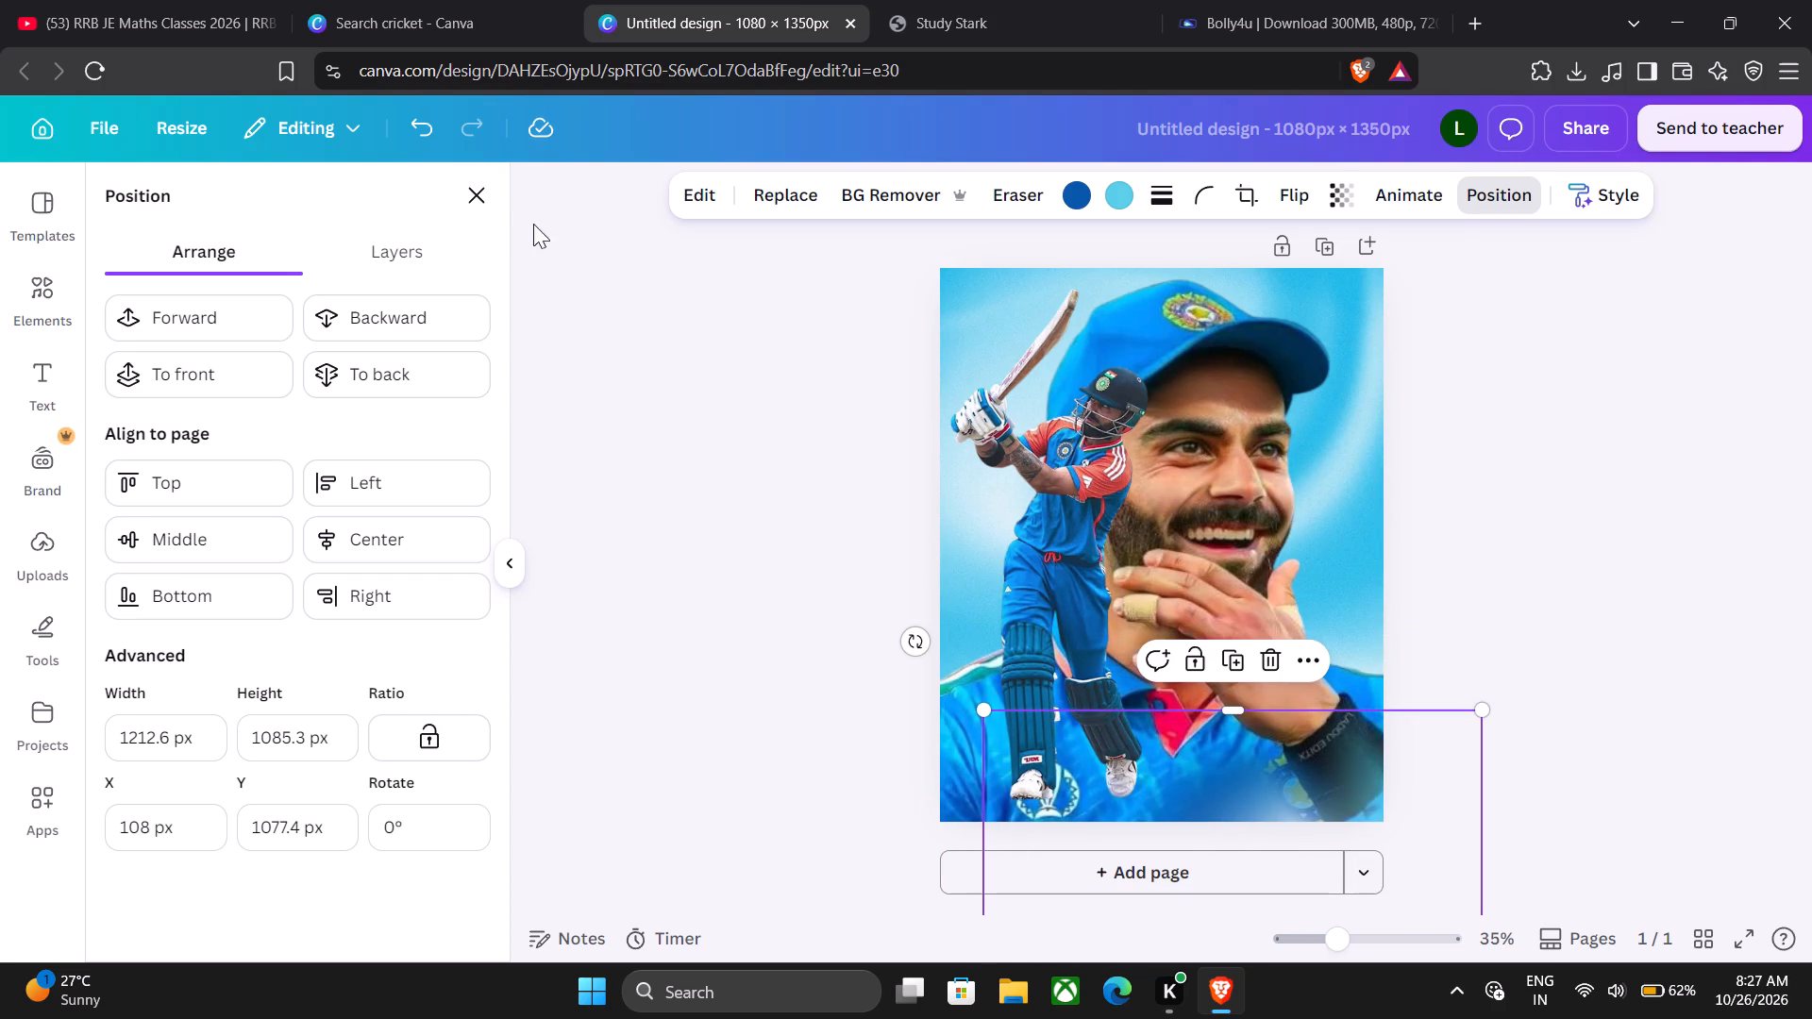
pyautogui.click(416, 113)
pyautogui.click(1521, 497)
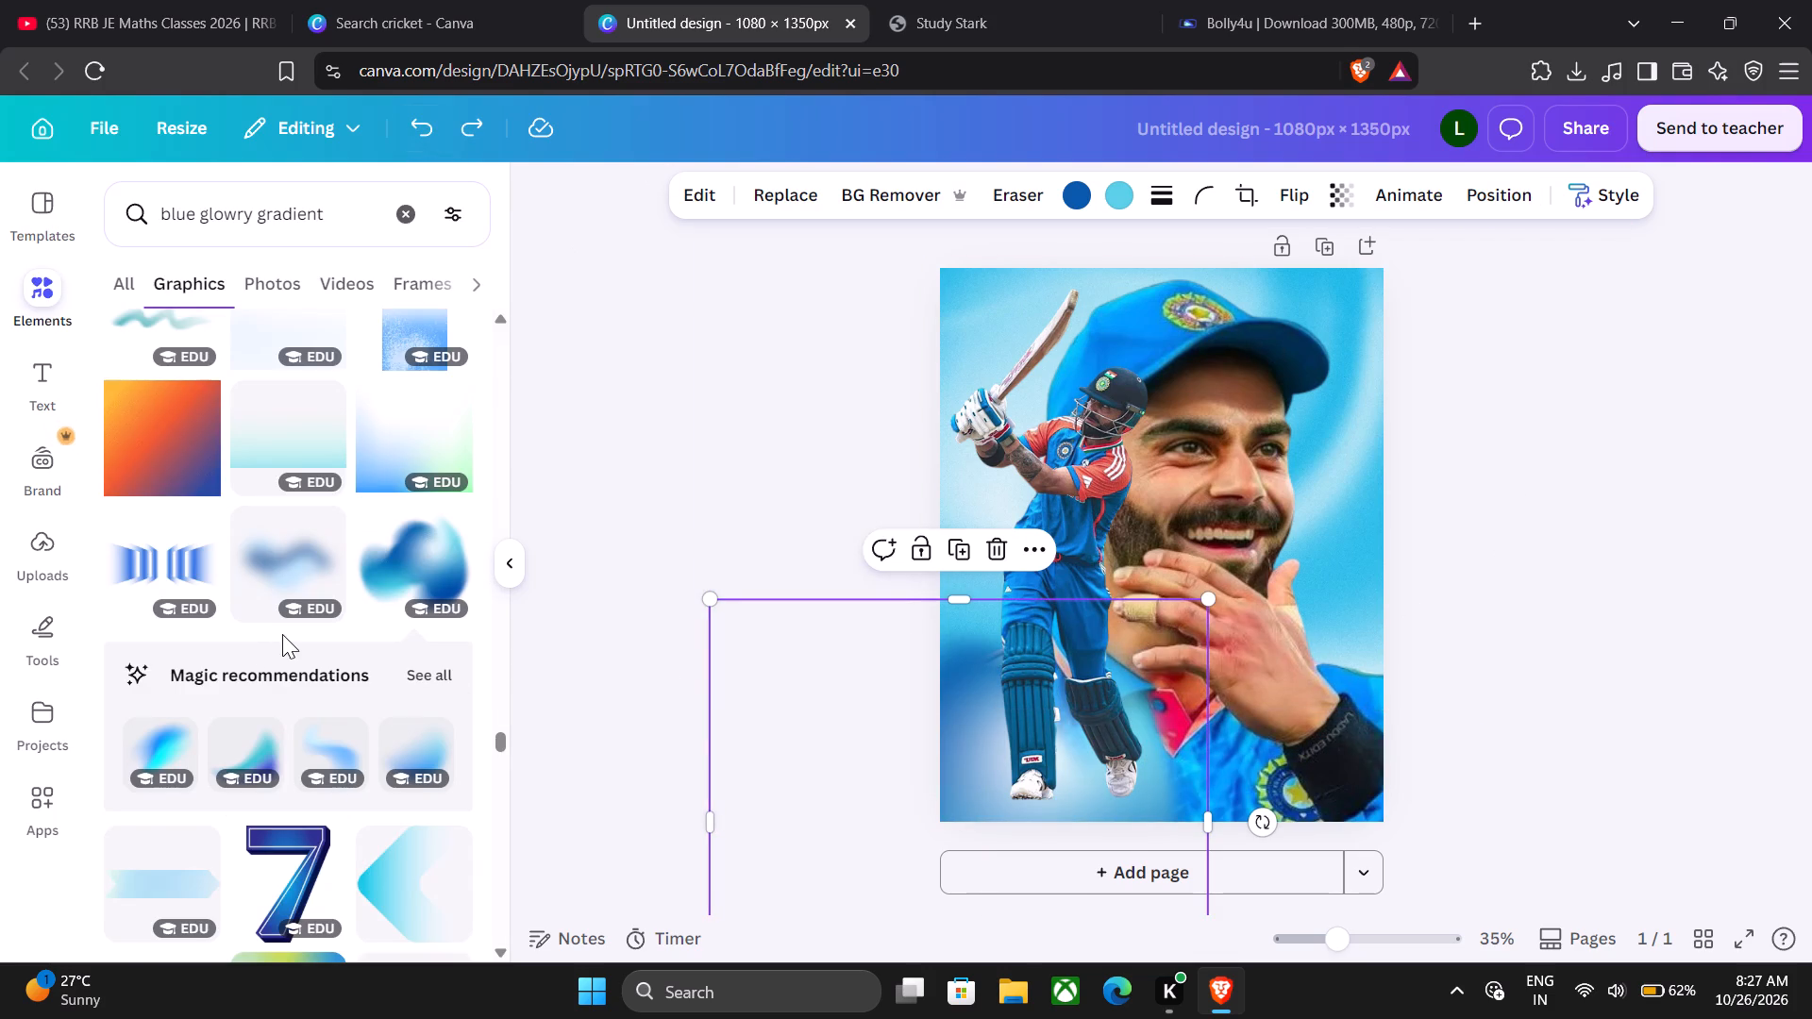
# Look back through the "blue glowry gradient" graphics results to the start of the list for another glow graphic.
pyautogui.scroll(-3, 320, 640)
pyautogui.scroll(7, 320, 640)
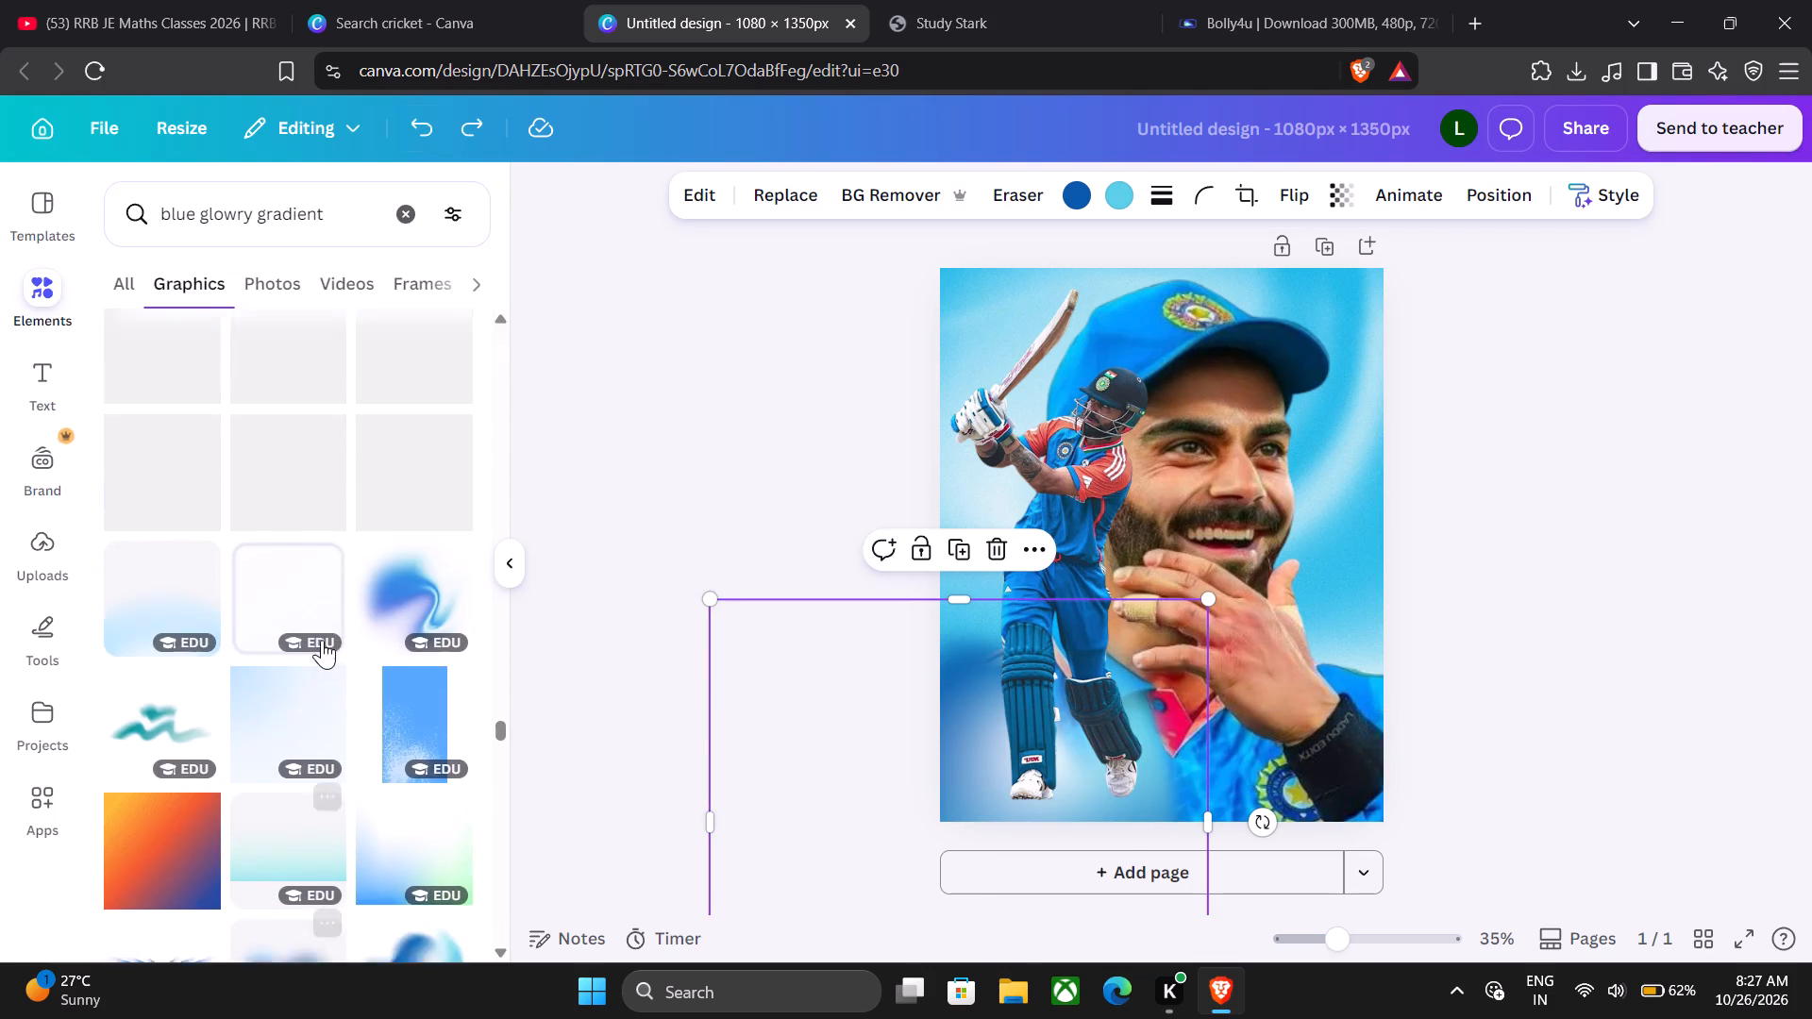
pyautogui.scroll(2, 327, 636)
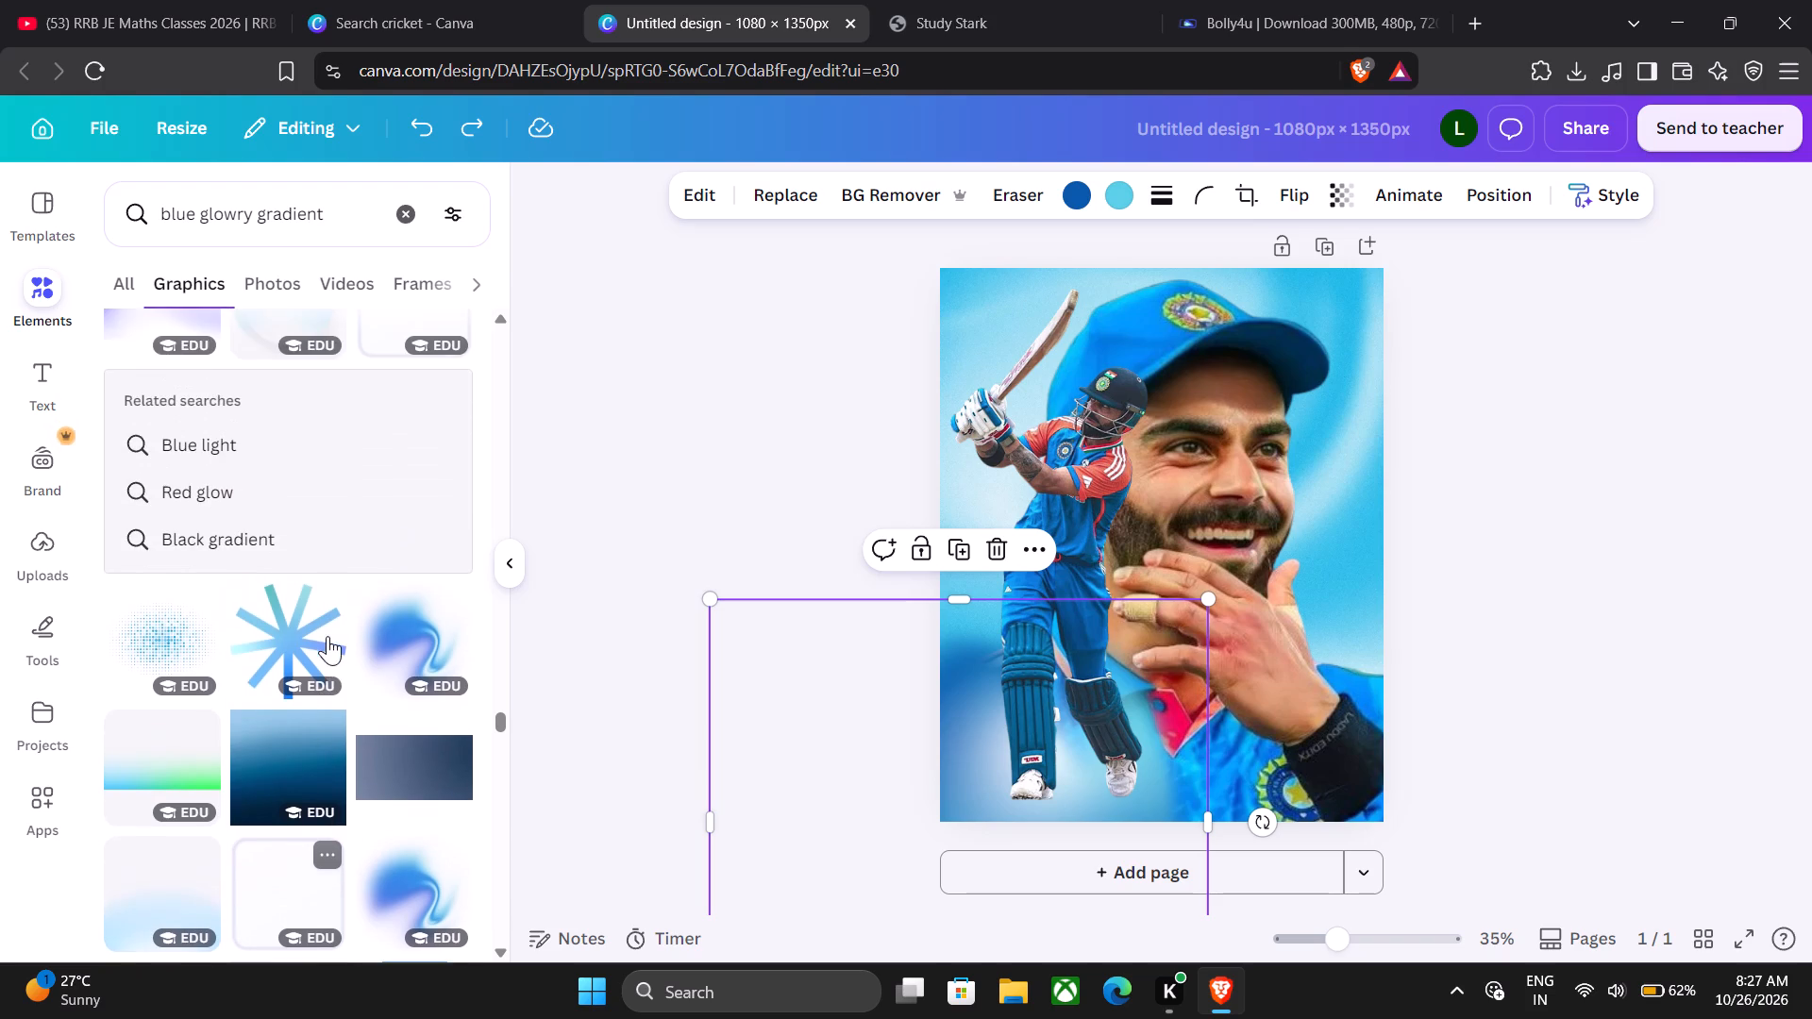
pyautogui.scroll(8, 327, 636)
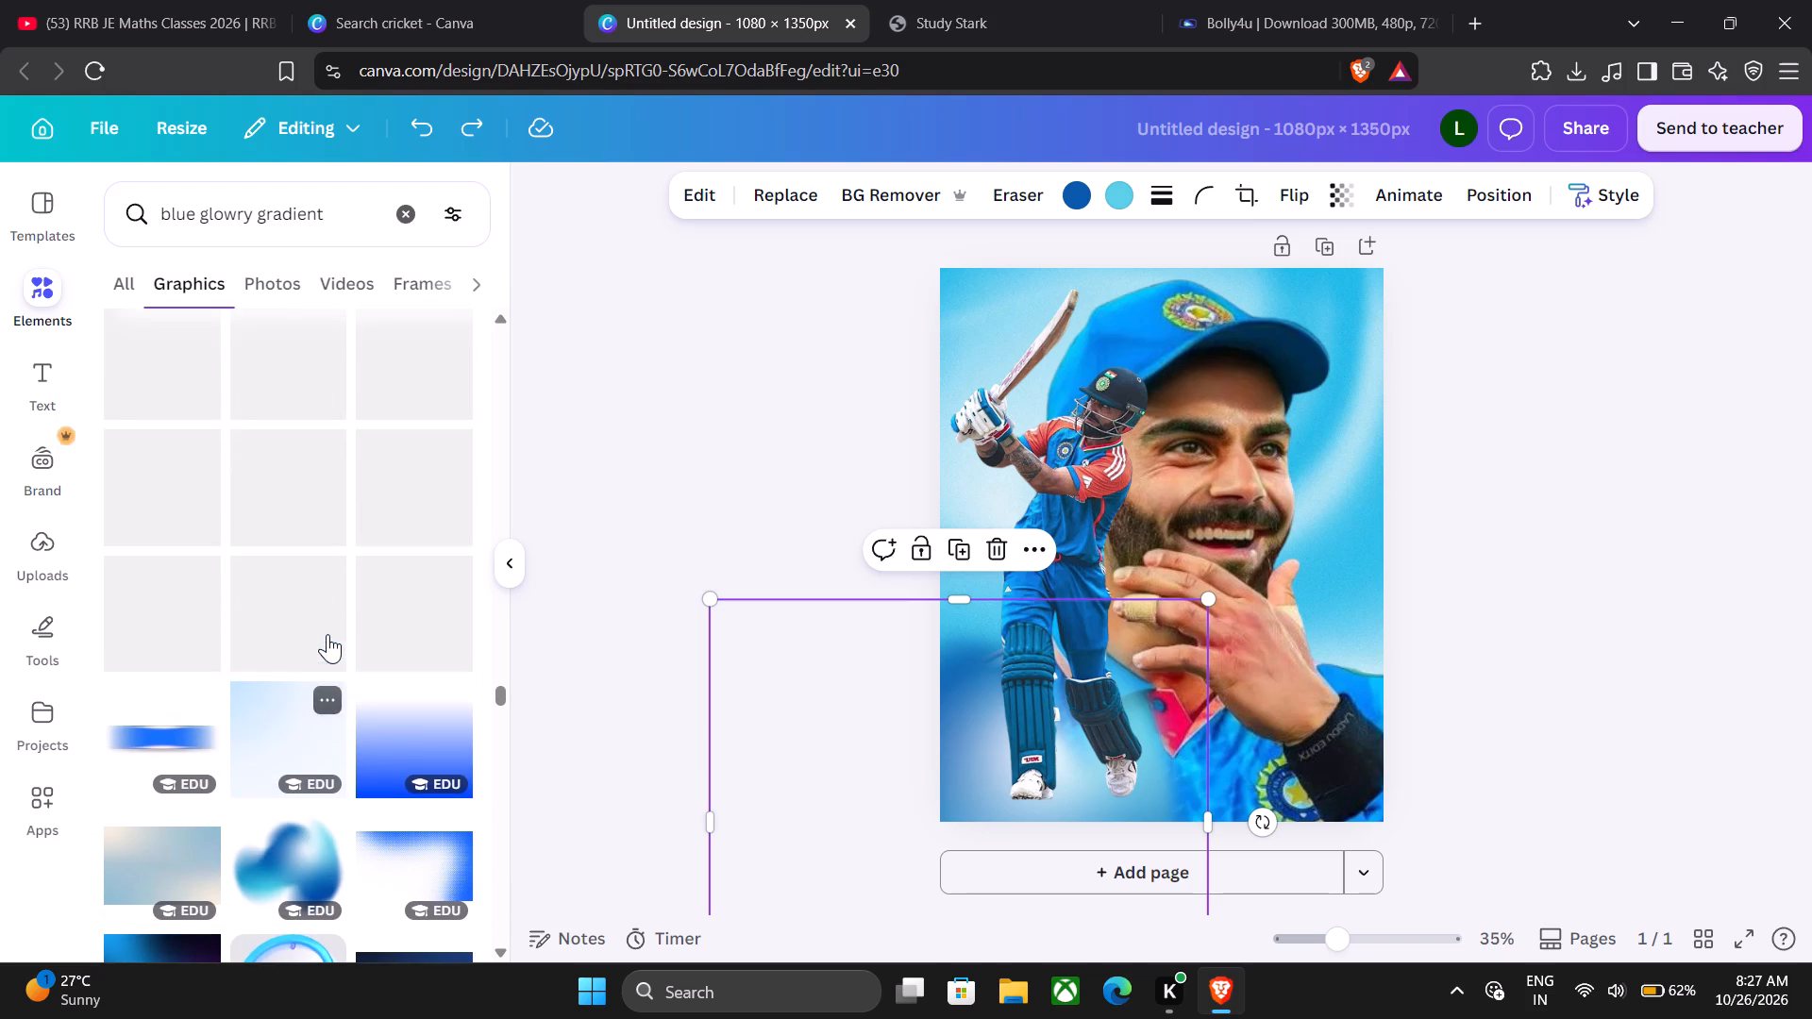
pyautogui.scroll(4, 326, 634)
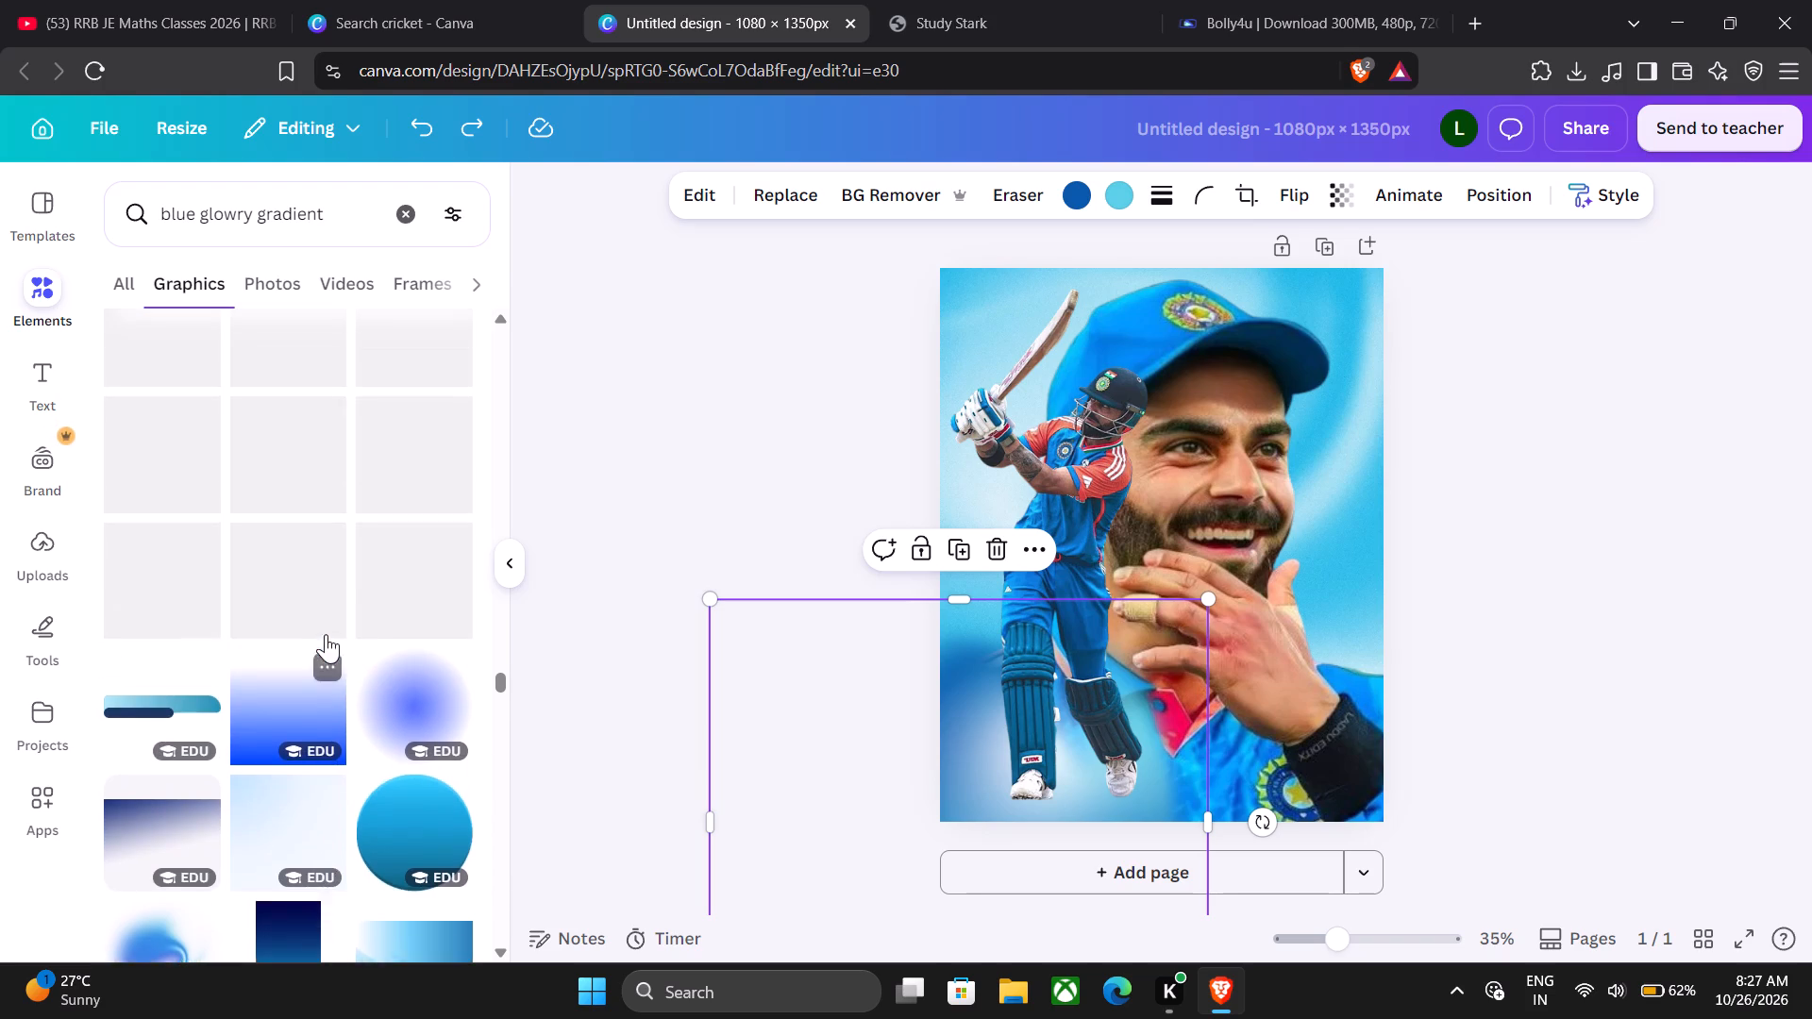
pyautogui.scroll(4, 326, 634)
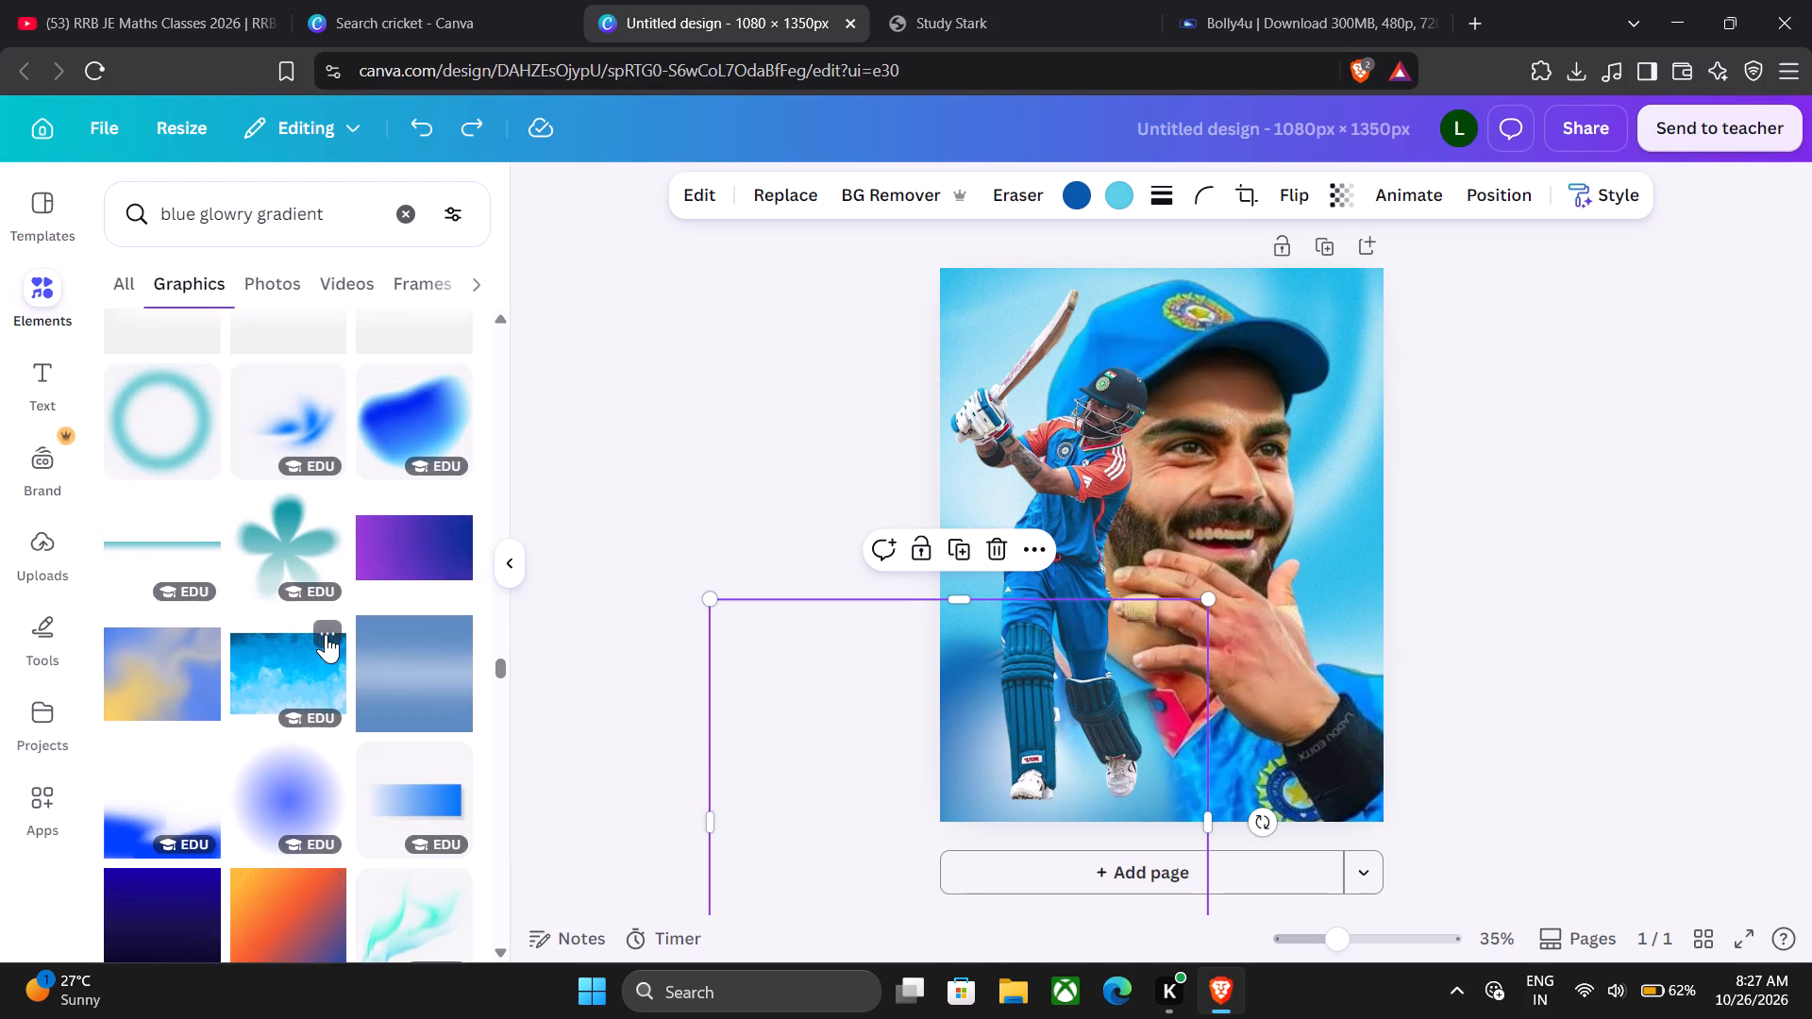
pyautogui.scroll(3, 326, 634)
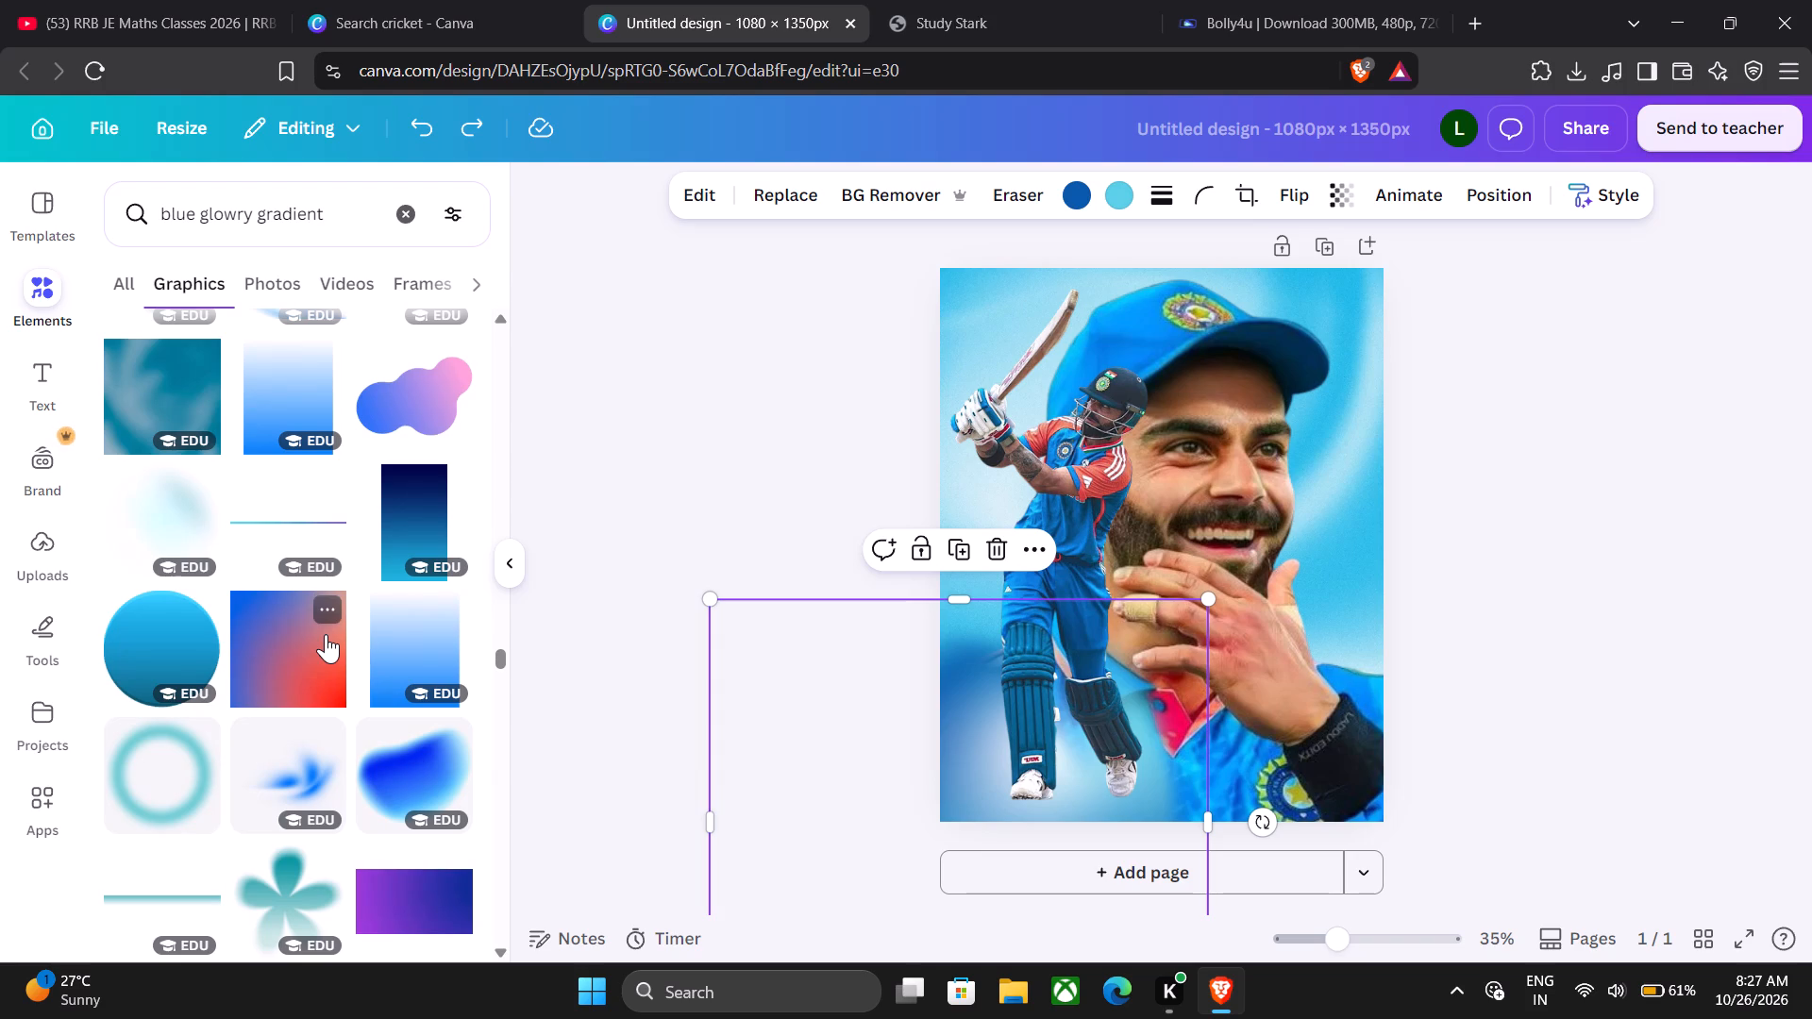
pyautogui.scroll(6, 325, 634)
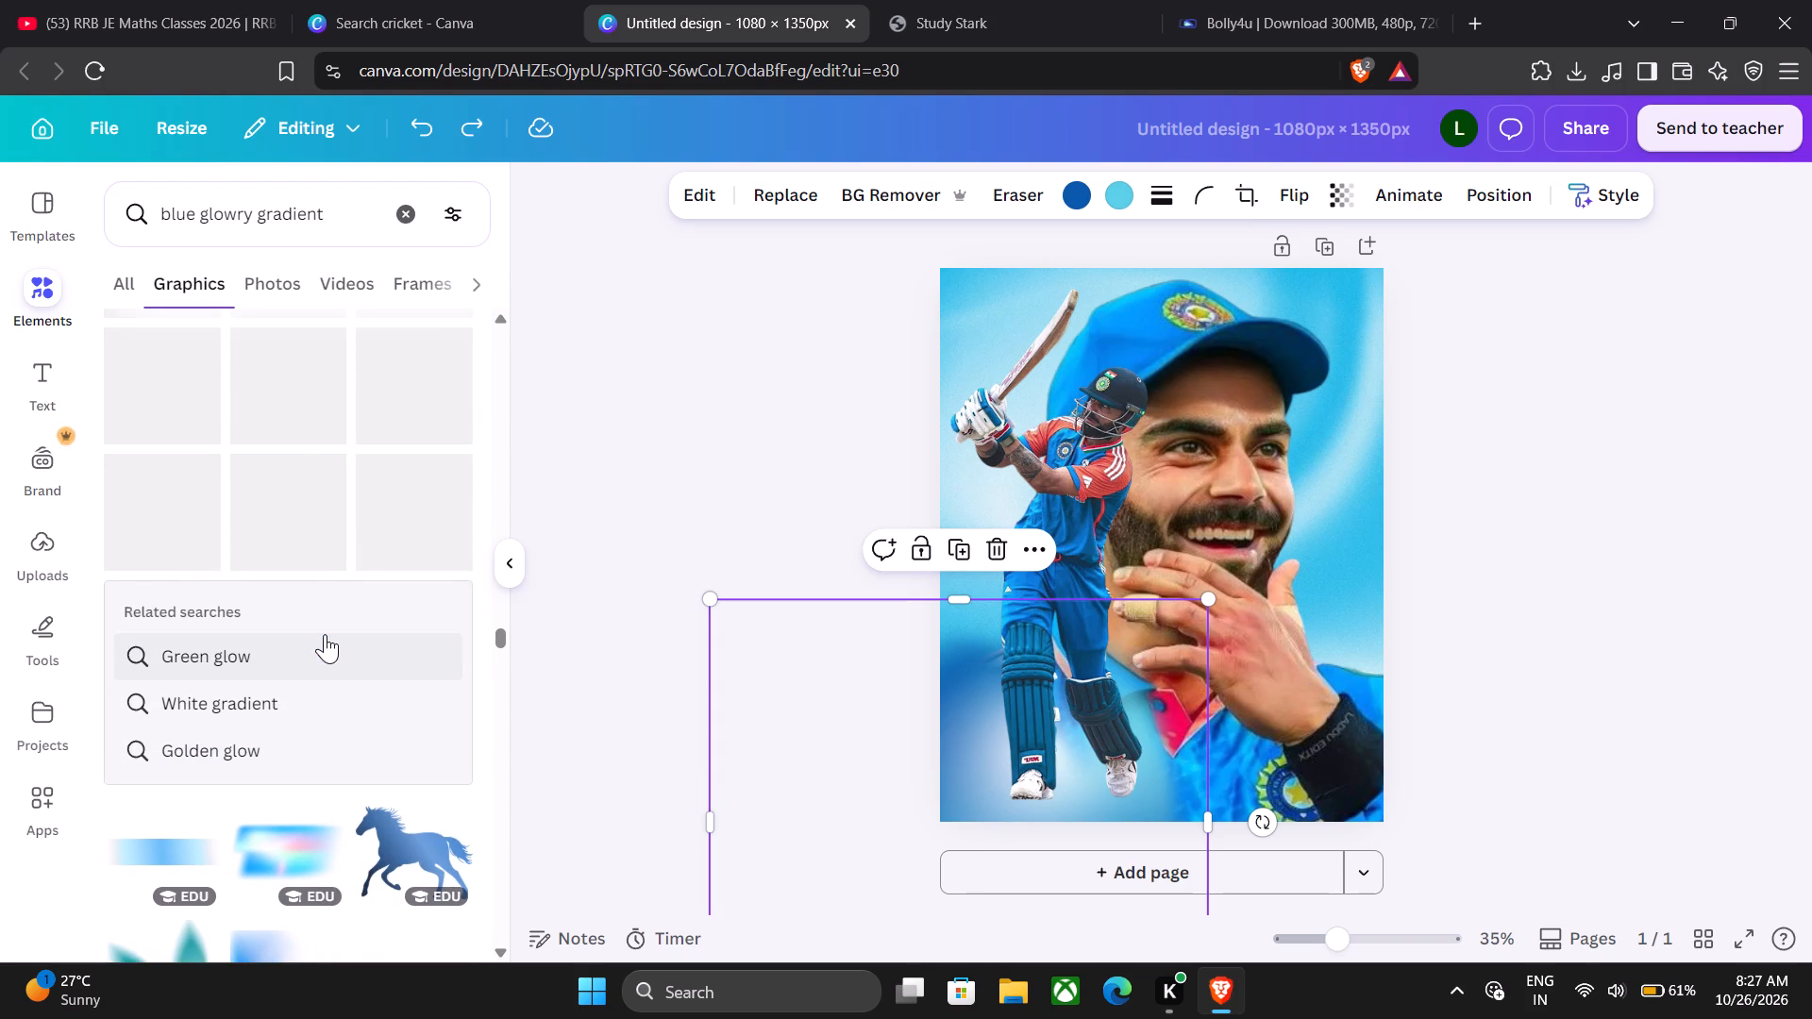
pyautogui.scroll(2, 325, 634)
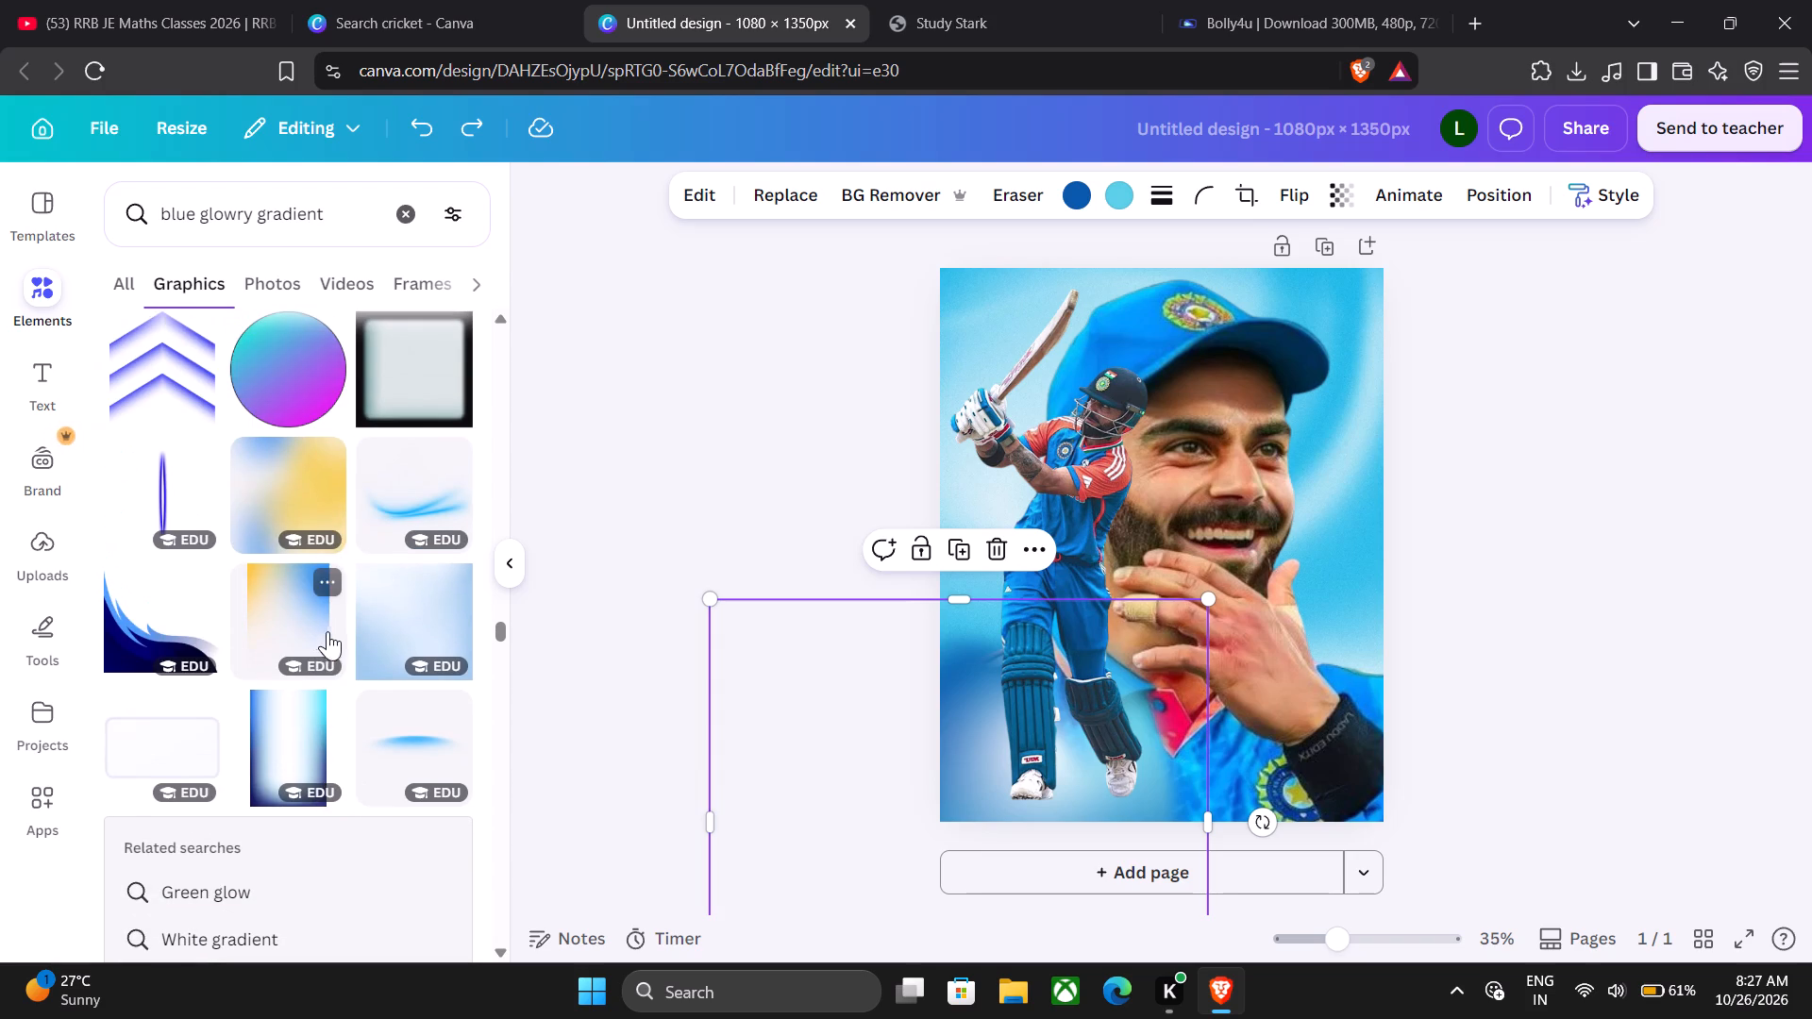
pyautogui.scroll(11, 421, 554)
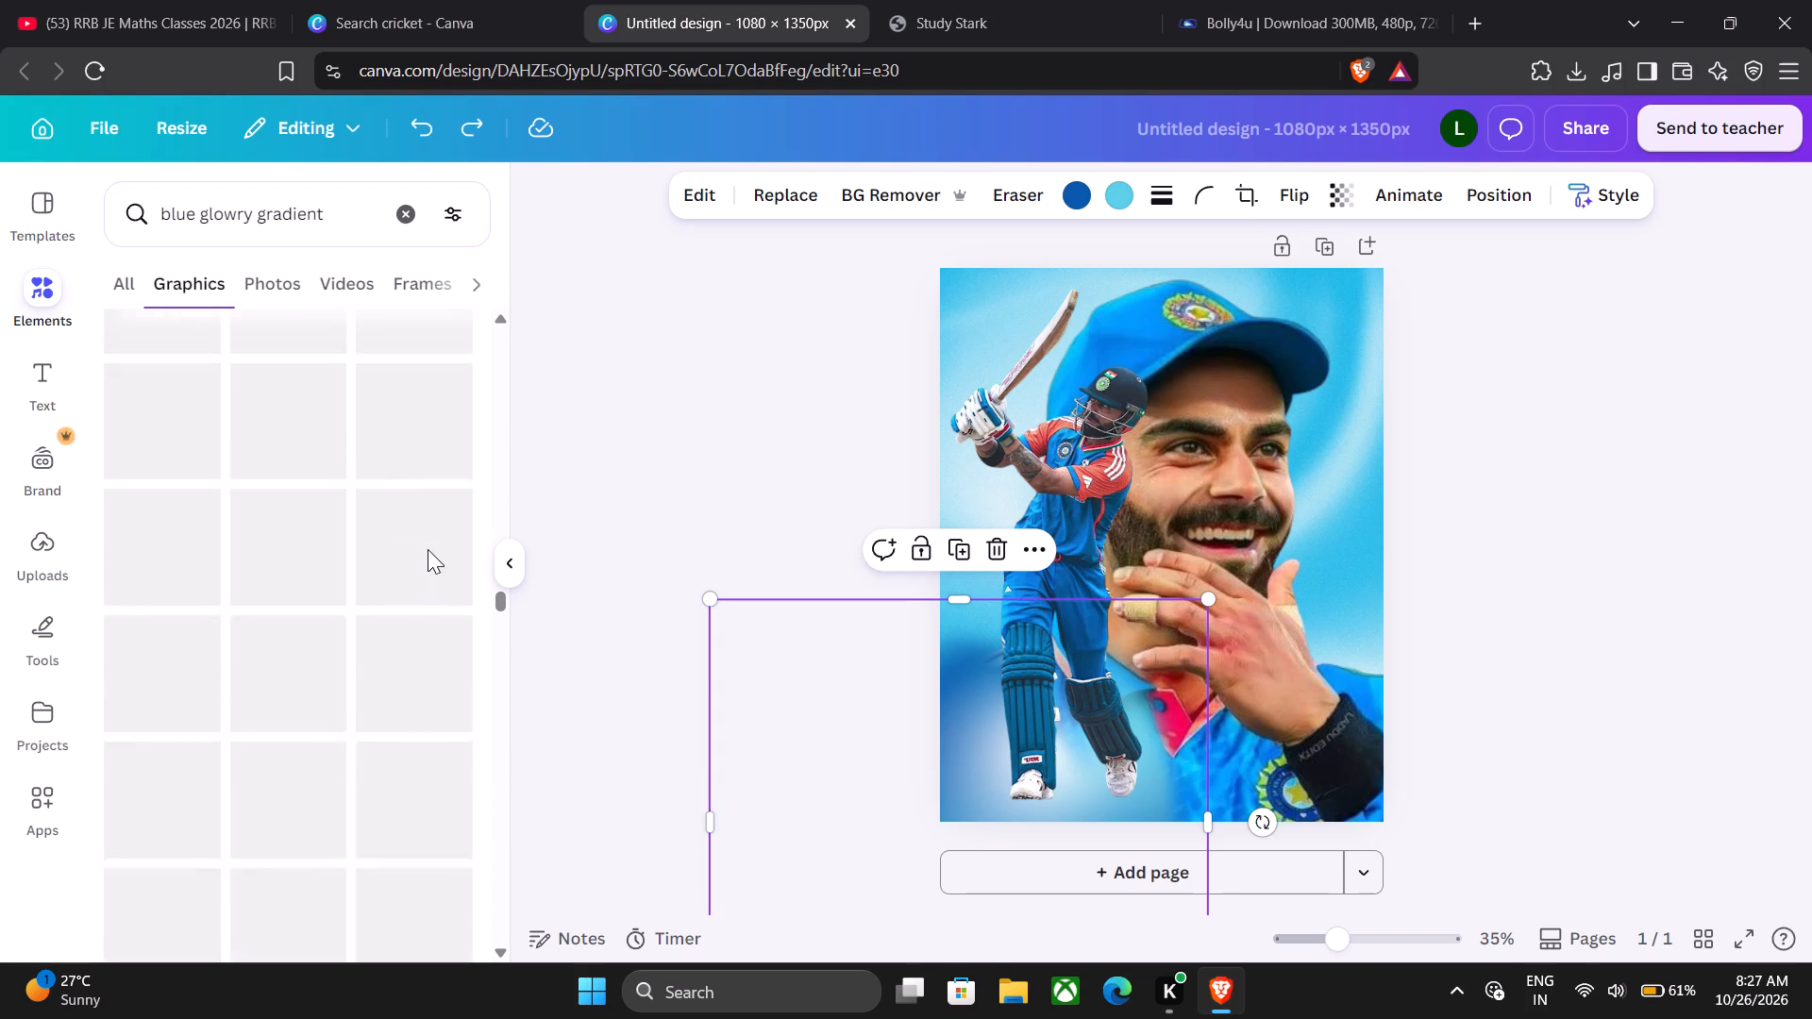
pyautogui.scroll(13, 428, 549)
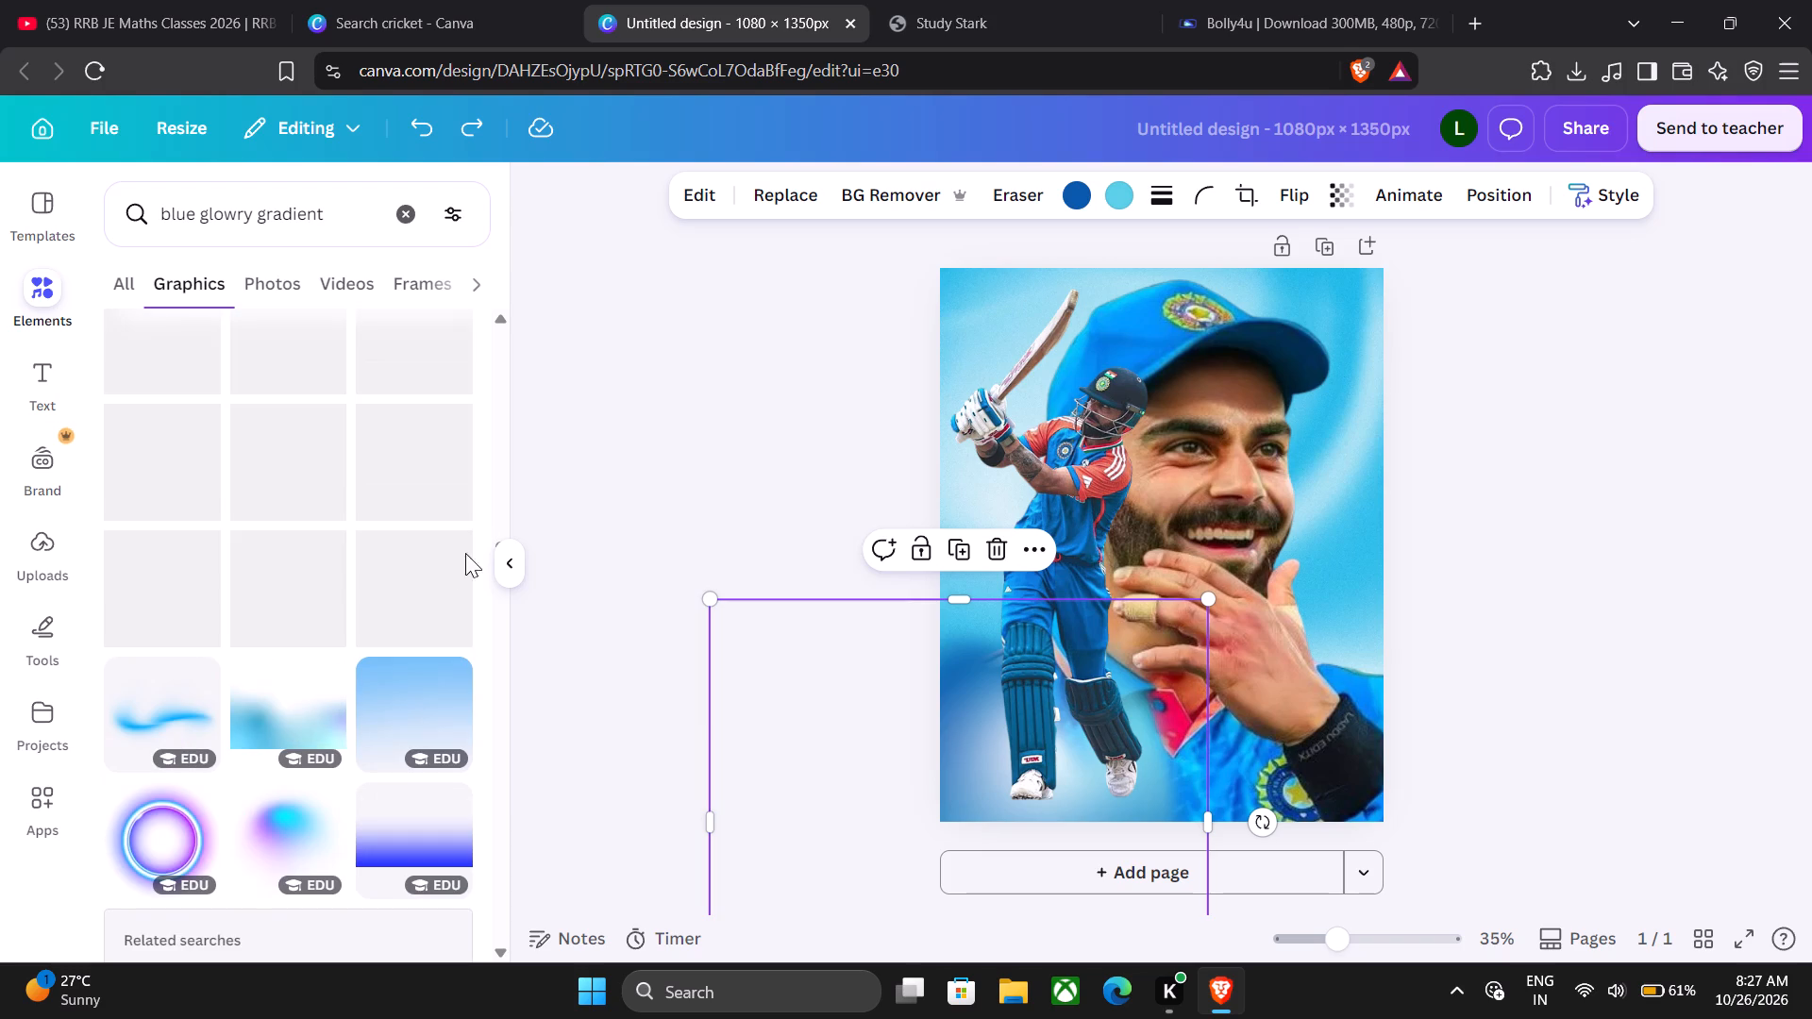
pyautogui.moveTo(509, 560); pyautogui.dragTo(562, 559)
pyautogui.scroll(6, 481, 526)
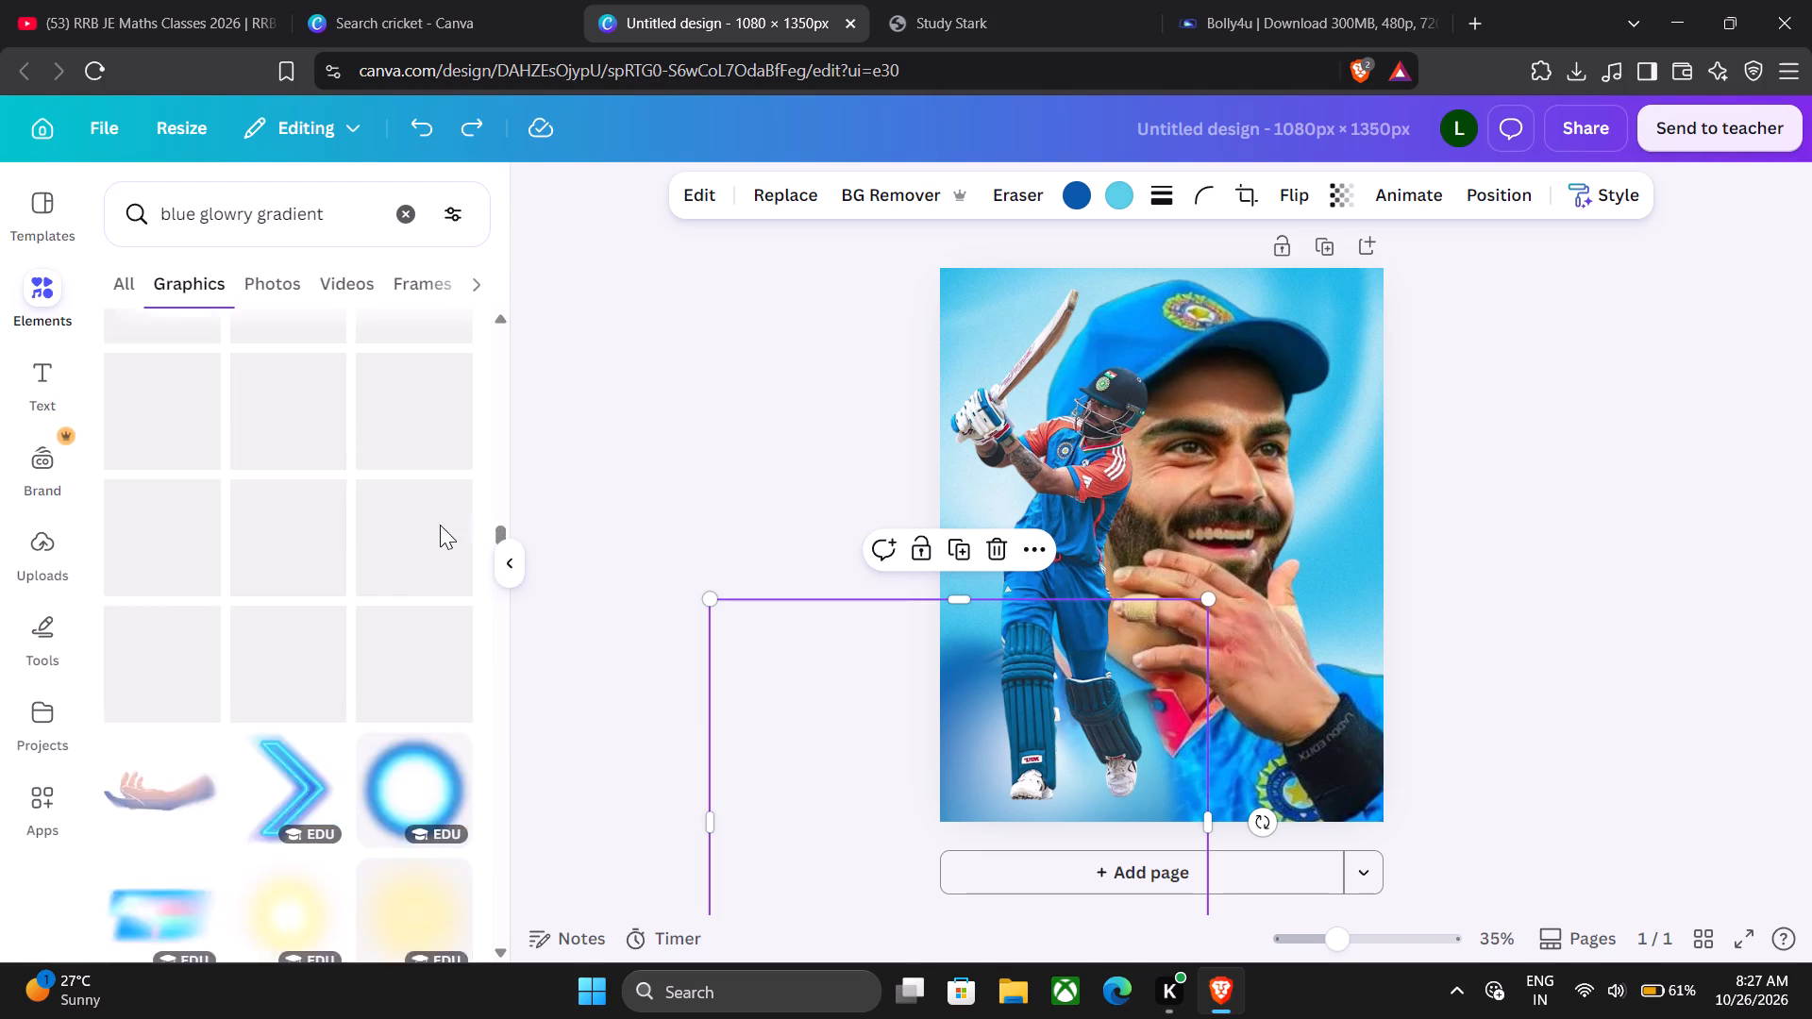
pyautogui.scroll(16, 440, 525)
pyautogui.moveTo(499, 482); pyautogui.dragTo(572, 286)
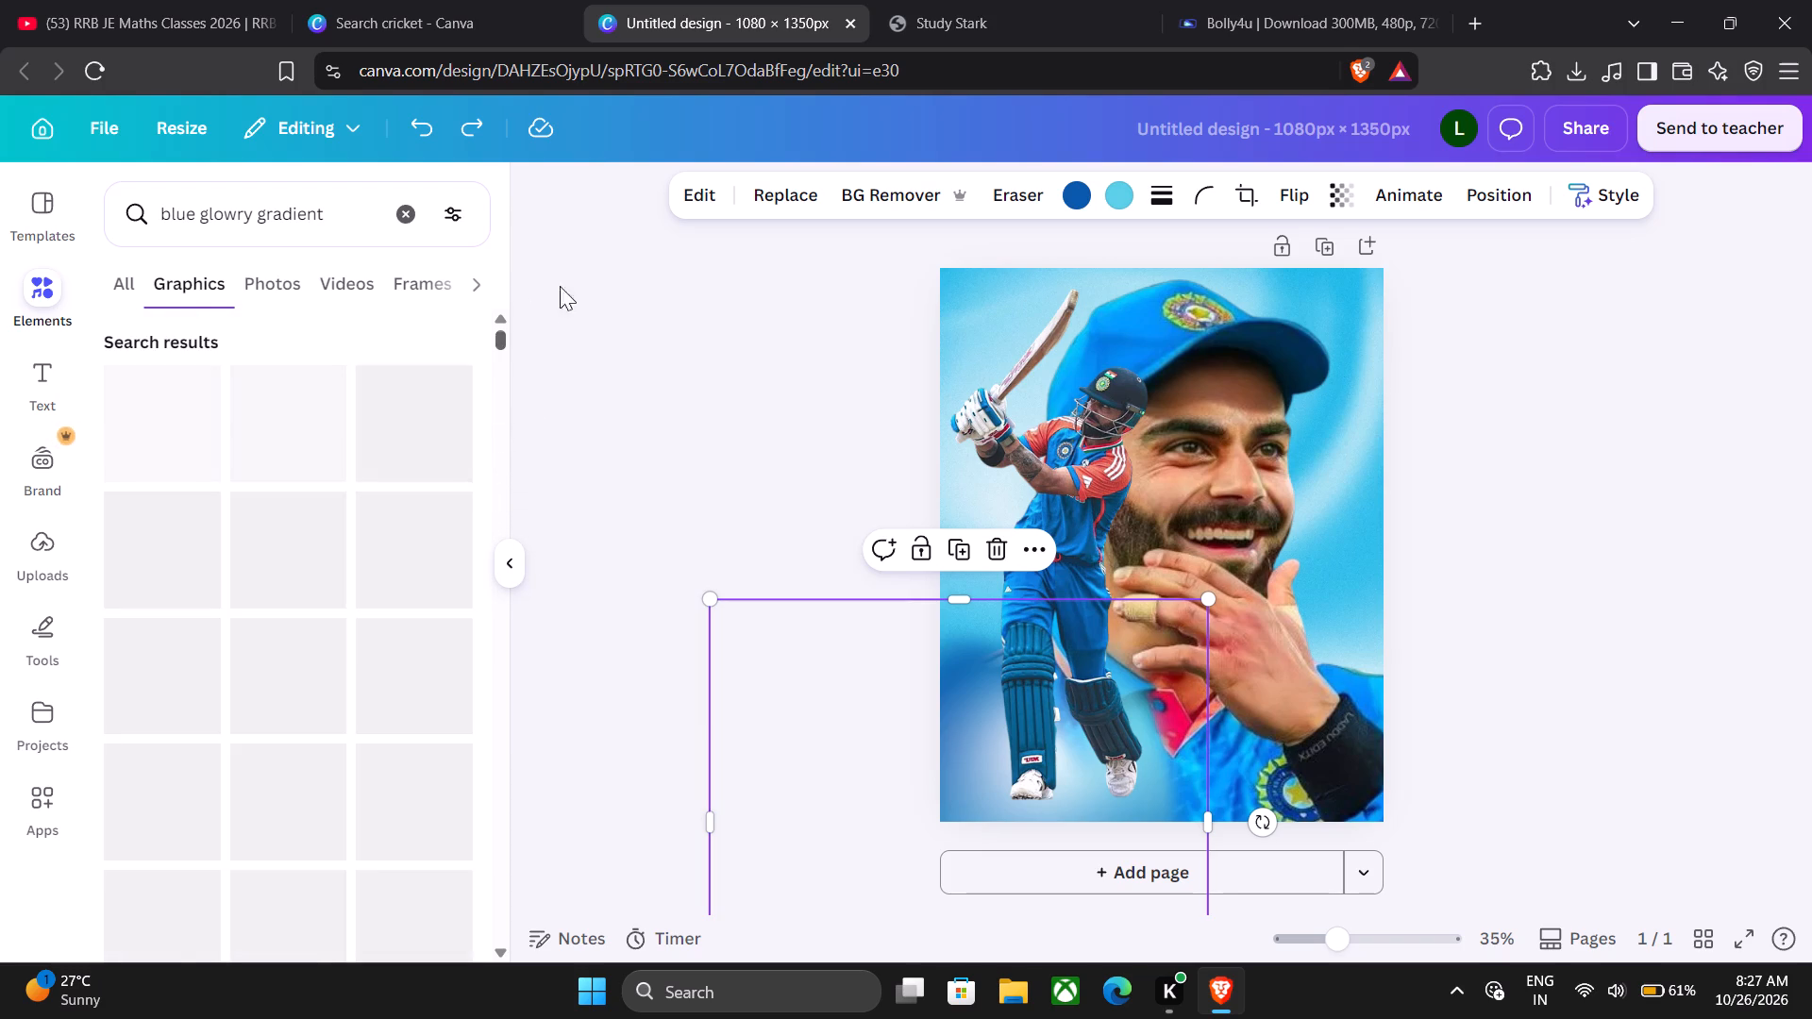
# Browse the "blue glowry gradient" graphics results from the start for another glow graphic that suits the poster.
pyautogui.scroll(-11, 294, 585)
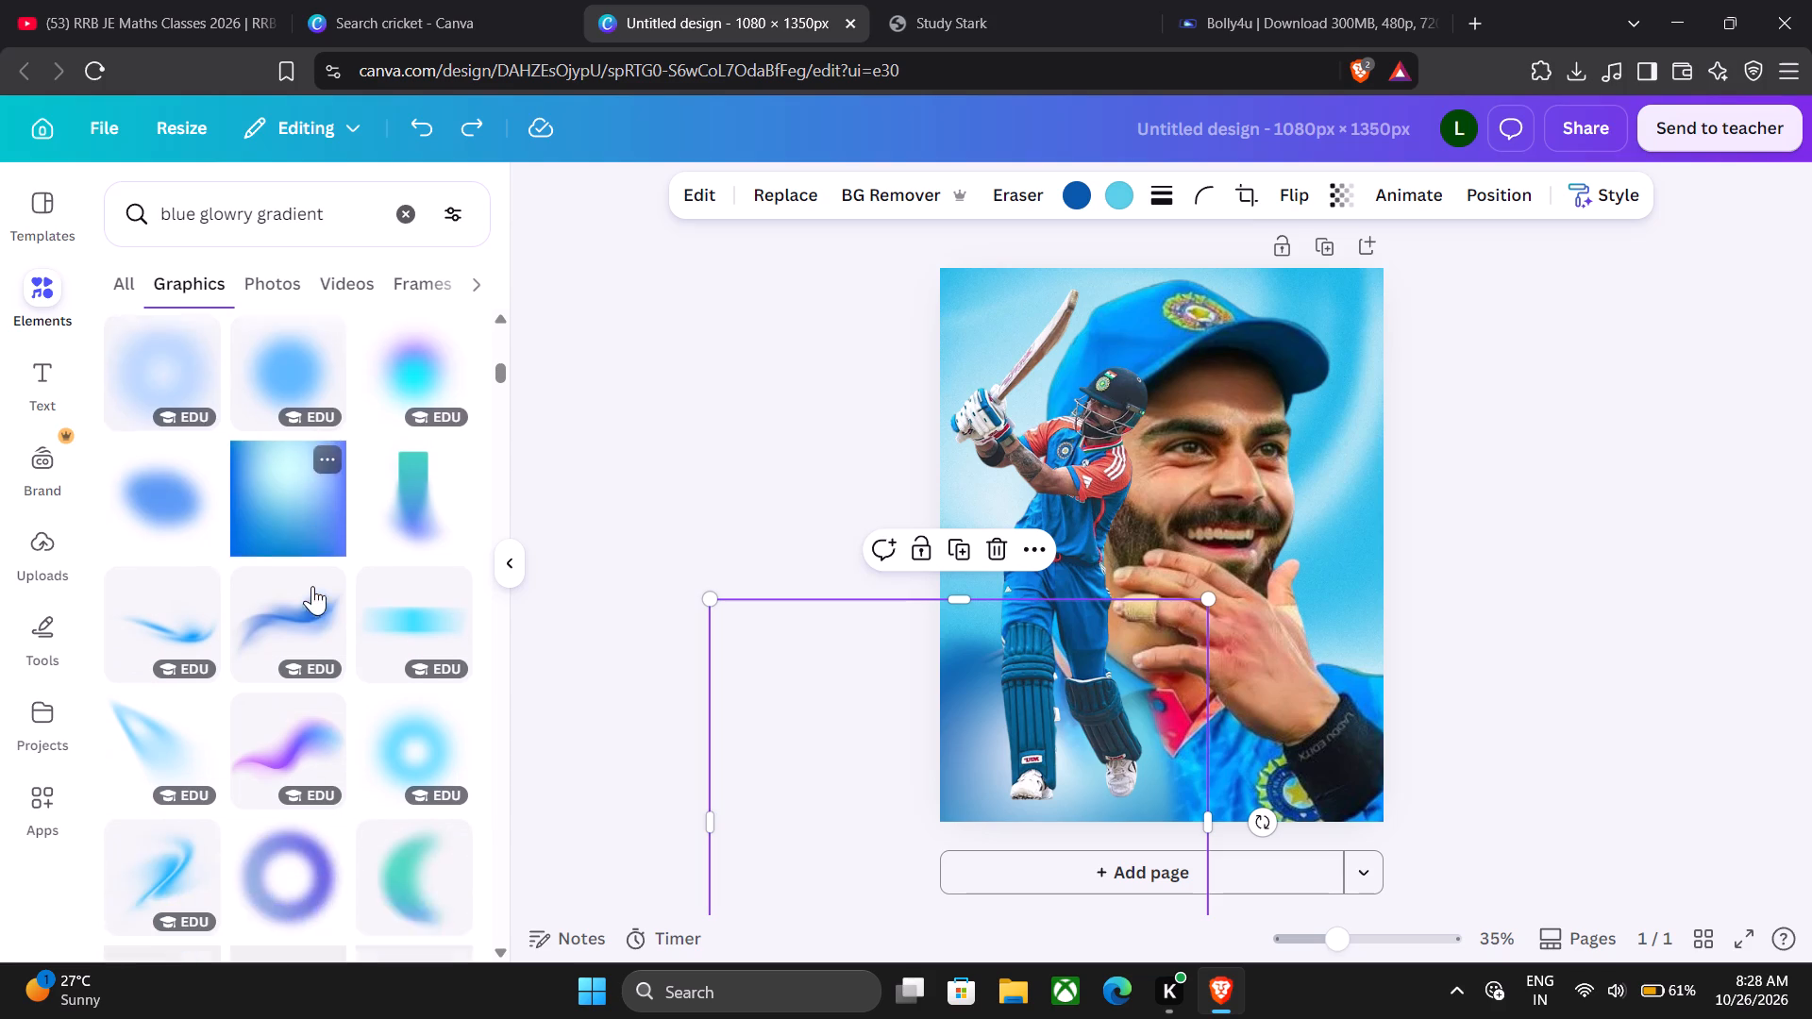
pyautogui.scroll(-4, 312, 586)
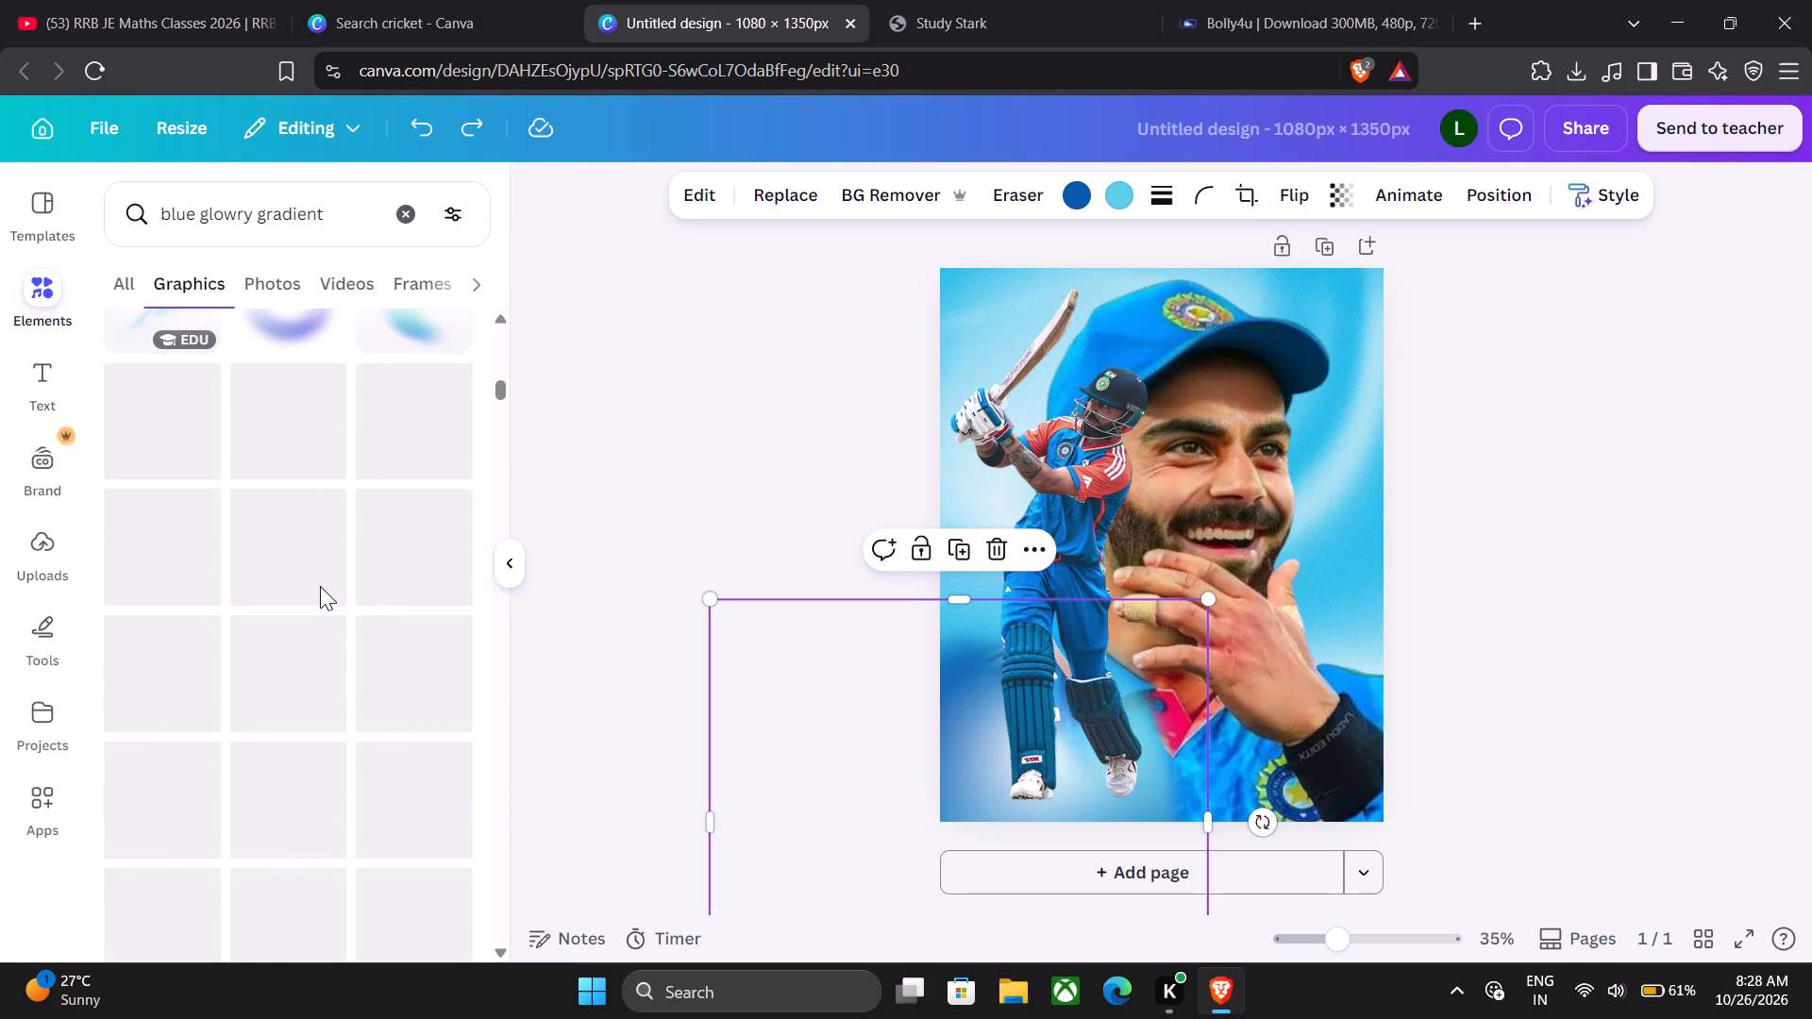
pyautogui.scroll(-4, 339, 585)
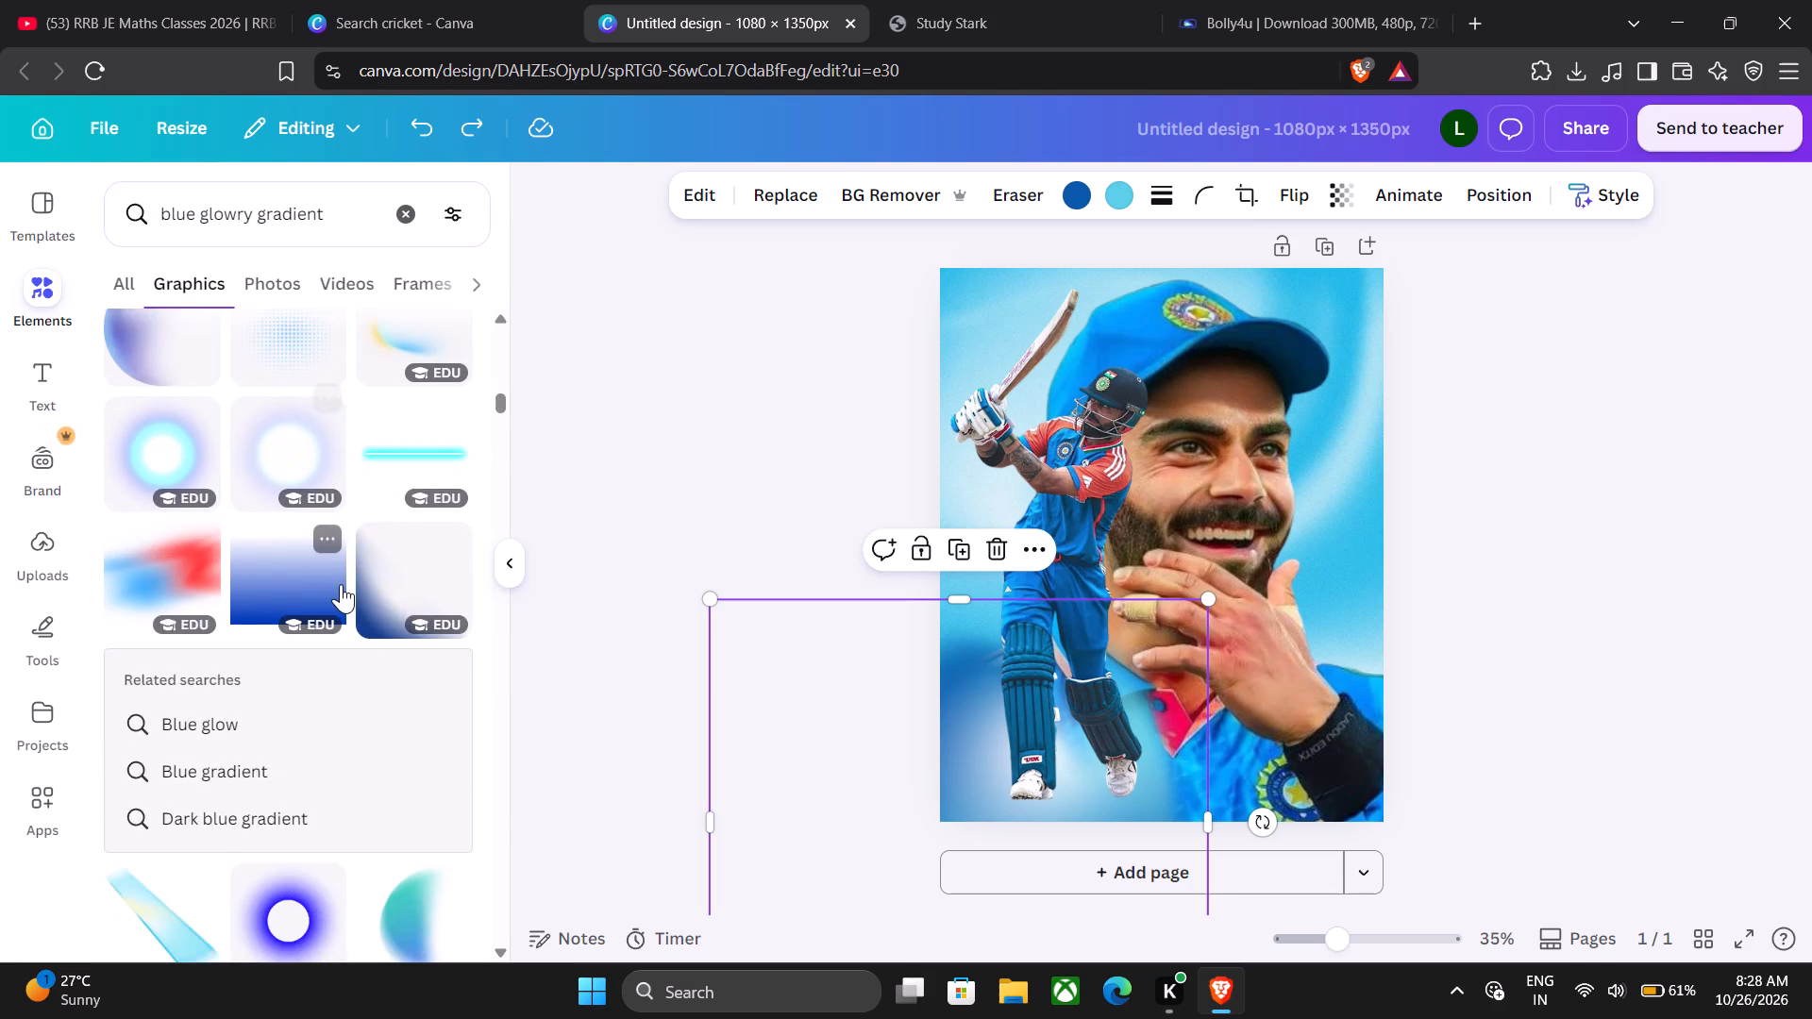
pyautogui.scroll(-8, 341, 584)
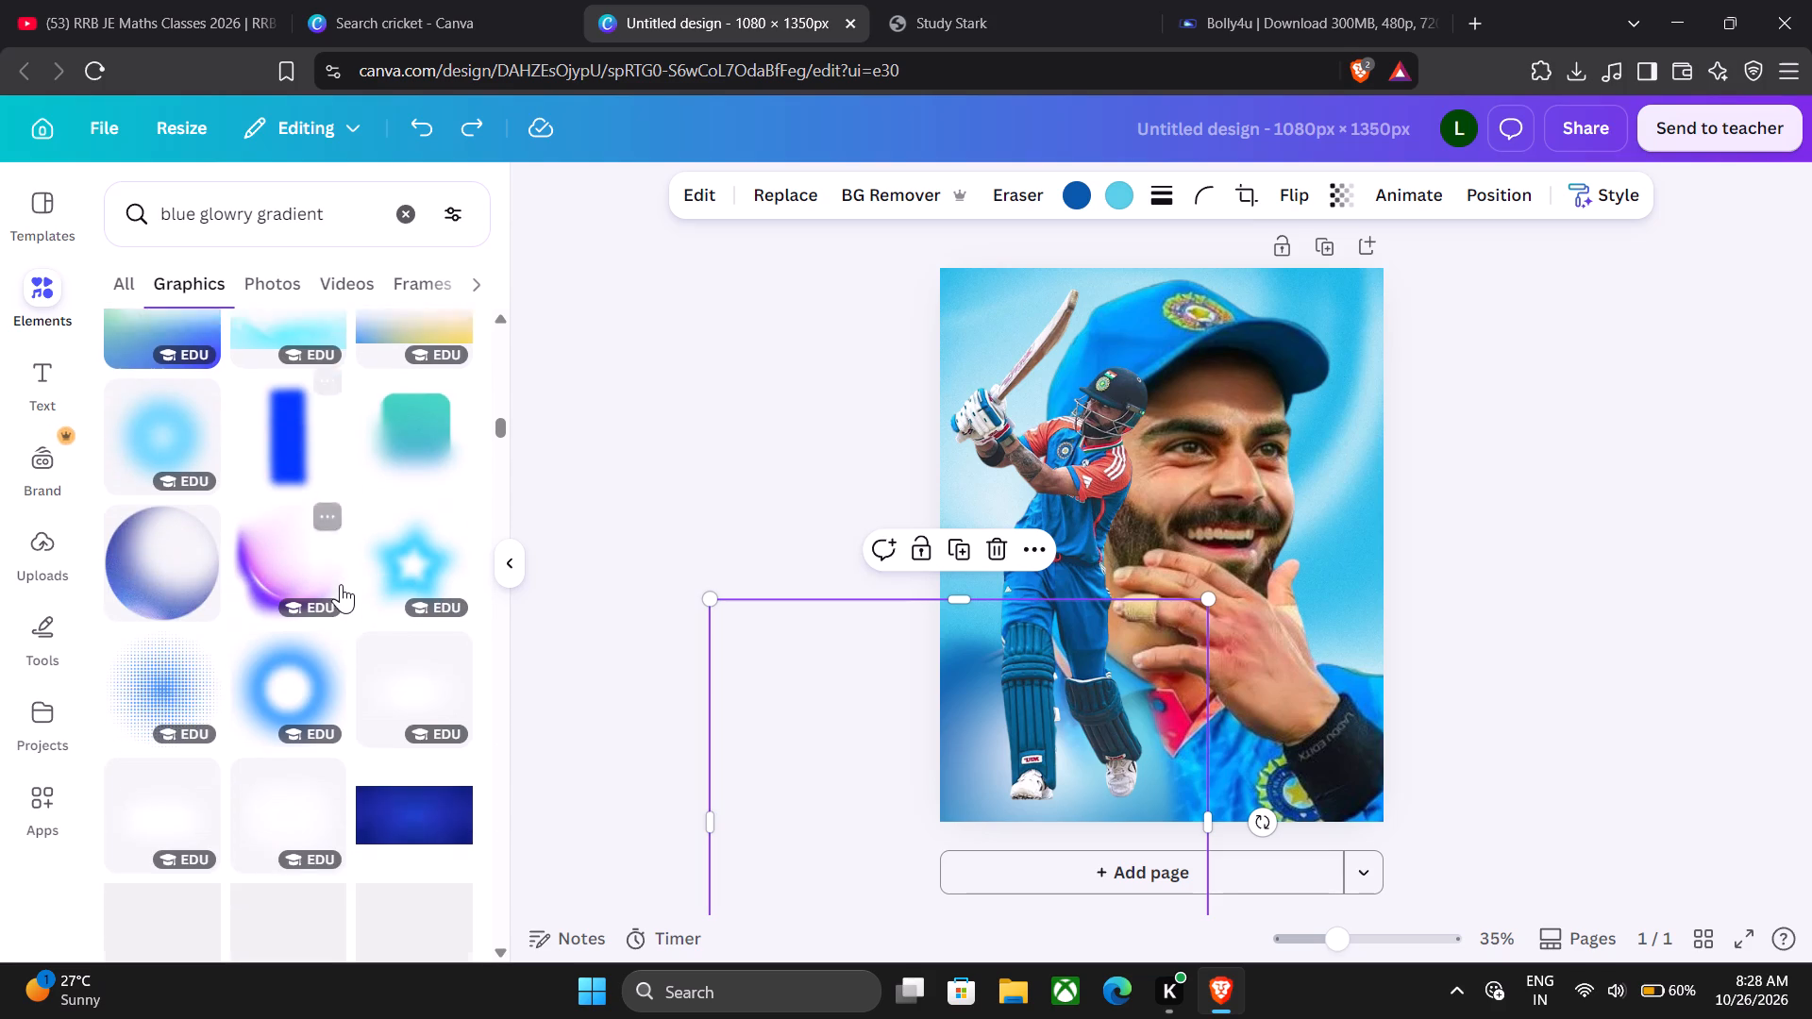
pyautogui.scroll(-2, 395, 575)
pyautogui.scroll(1, 395, 575)
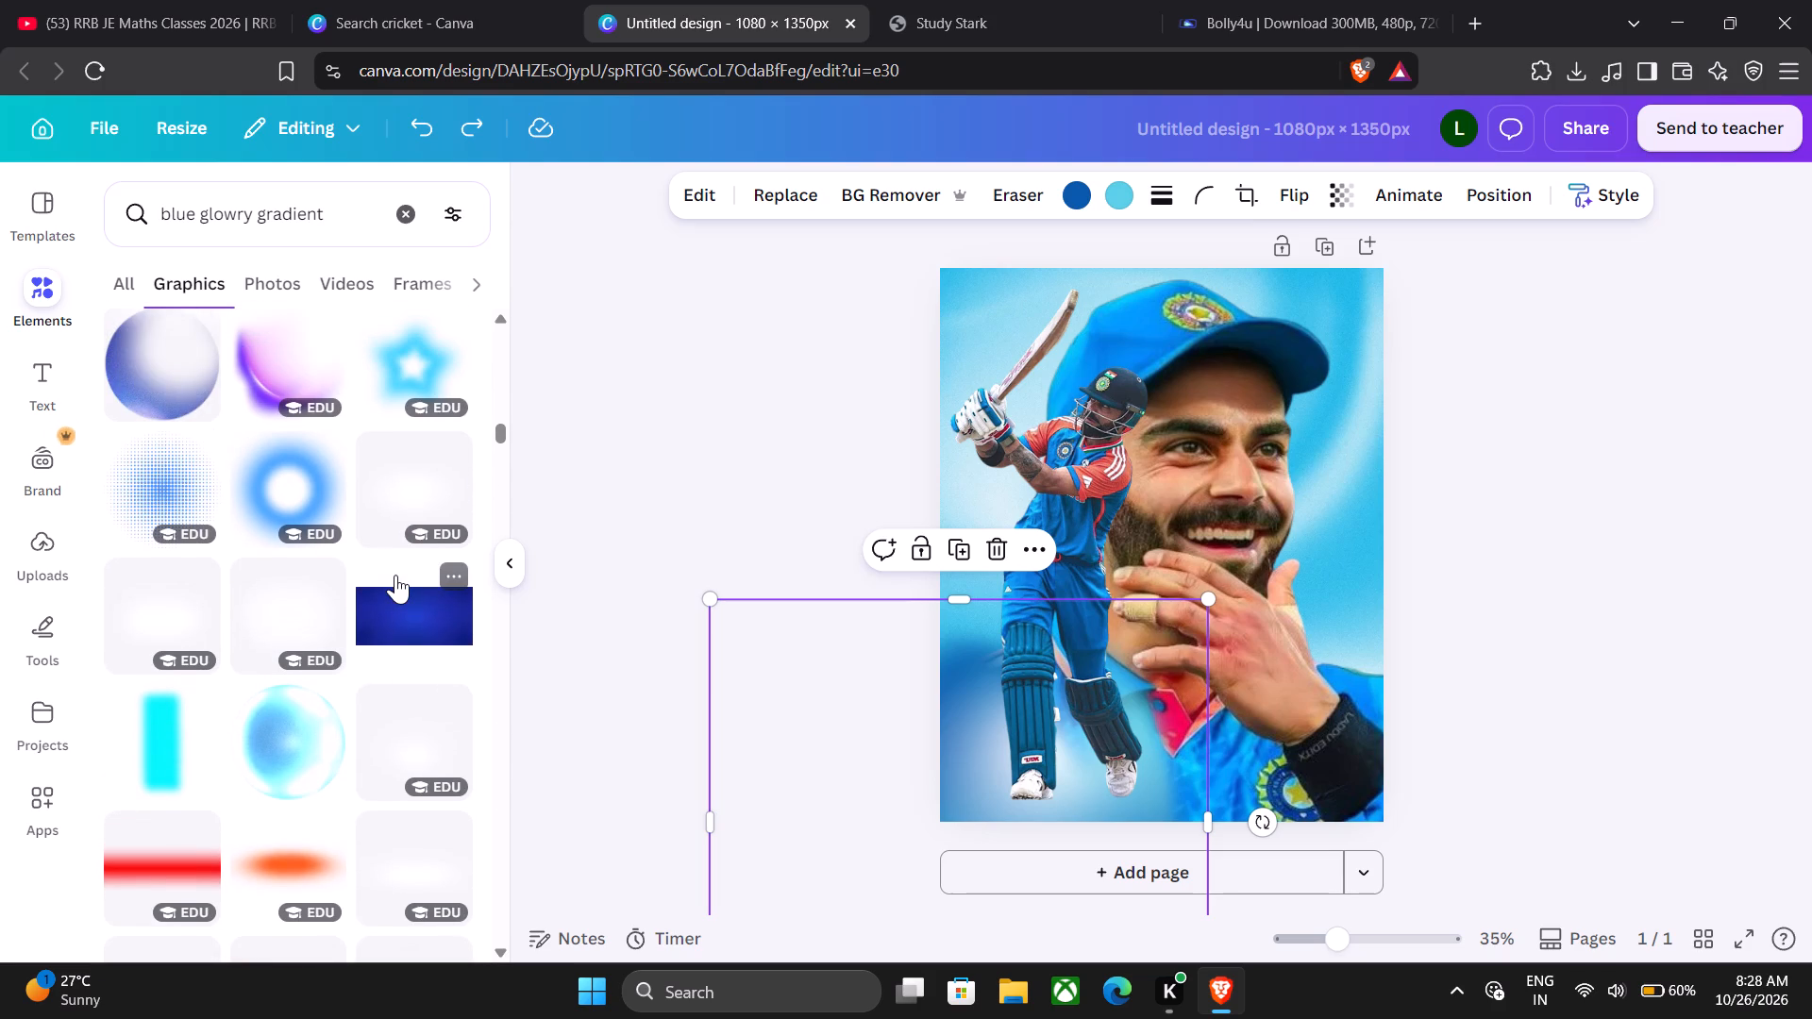
pyautogui.scroll(-1, 399, 574)
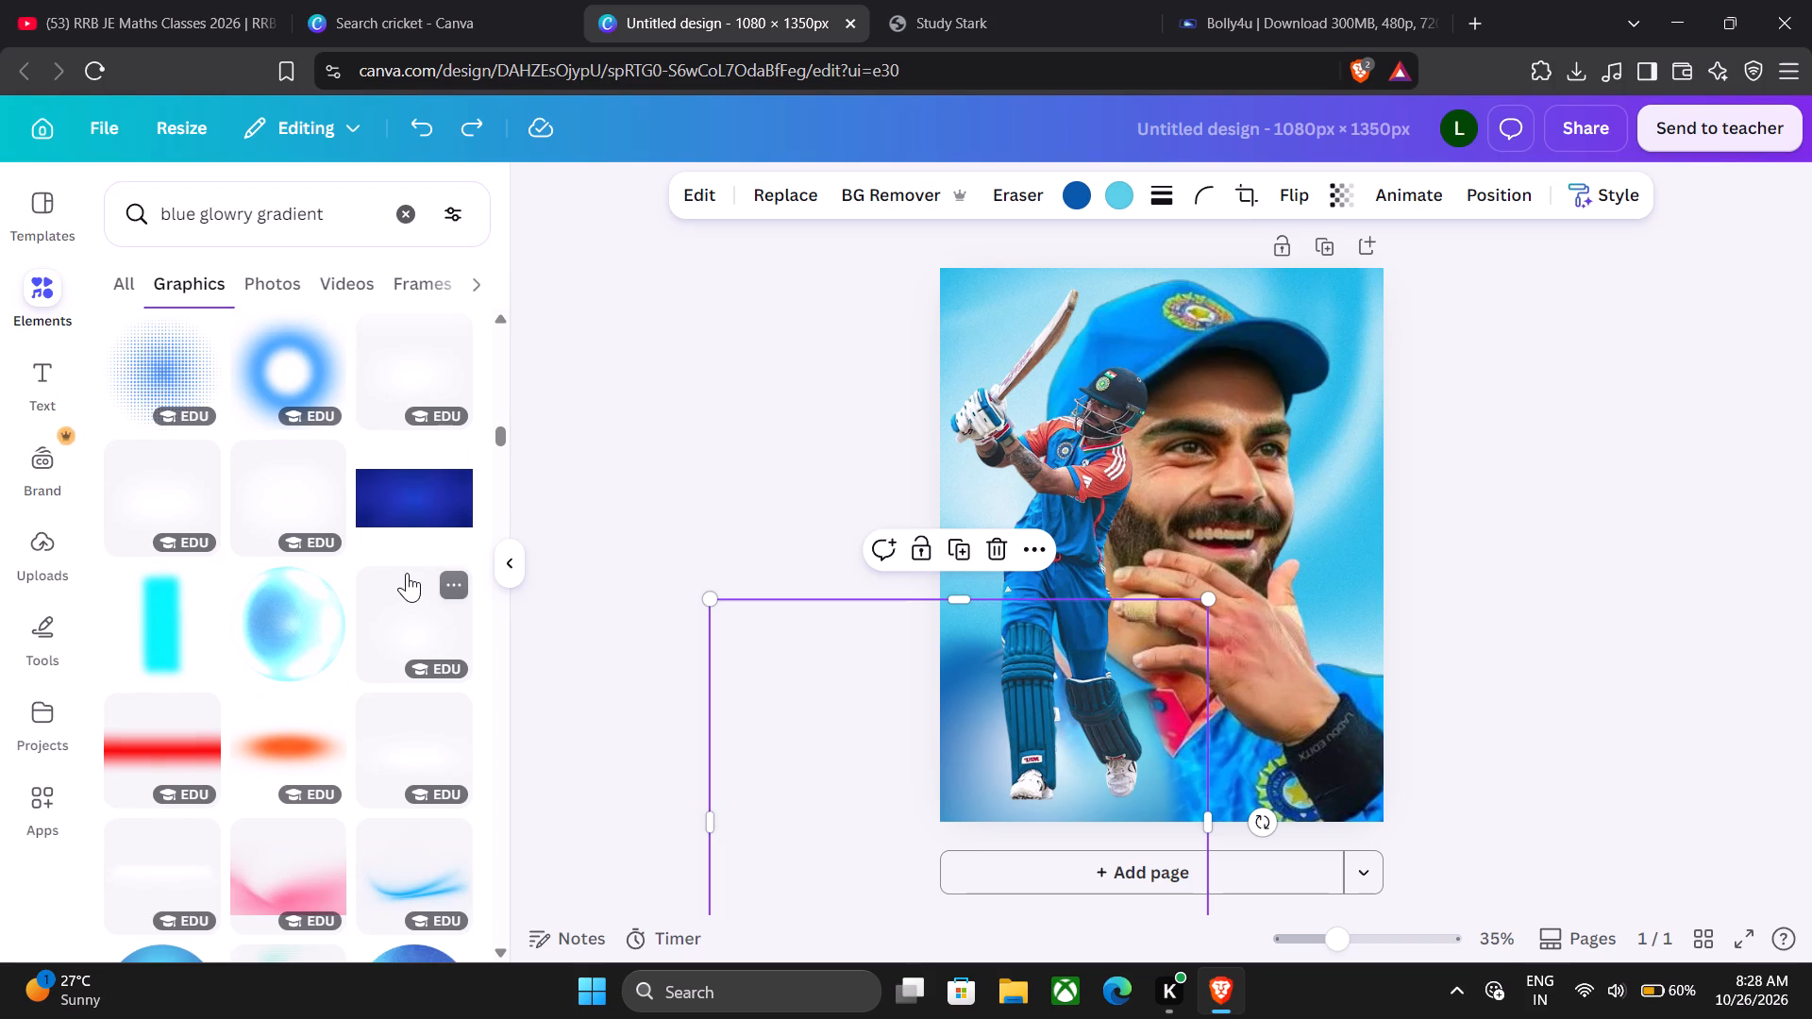
pyautogui.scroll(-2, 408, 573)
pyautogui.scroll(4, 408, 573)
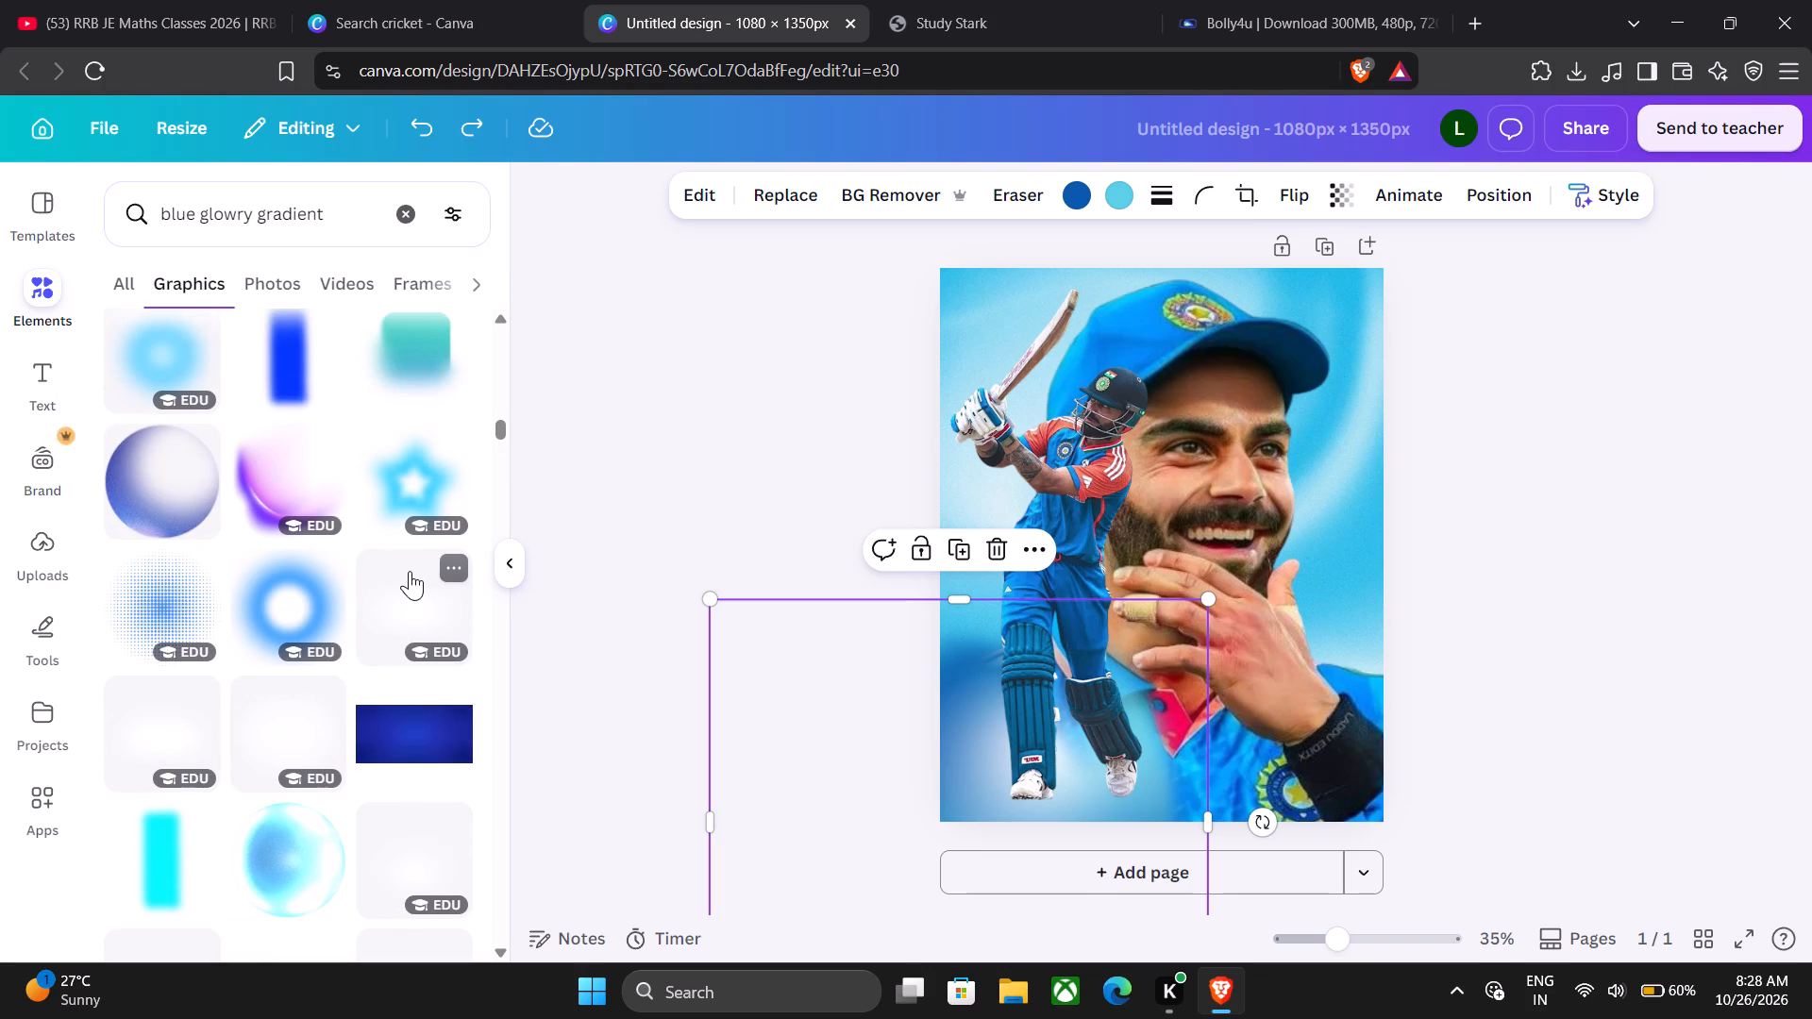
pyautogui.scroll(-7, 365, 684)
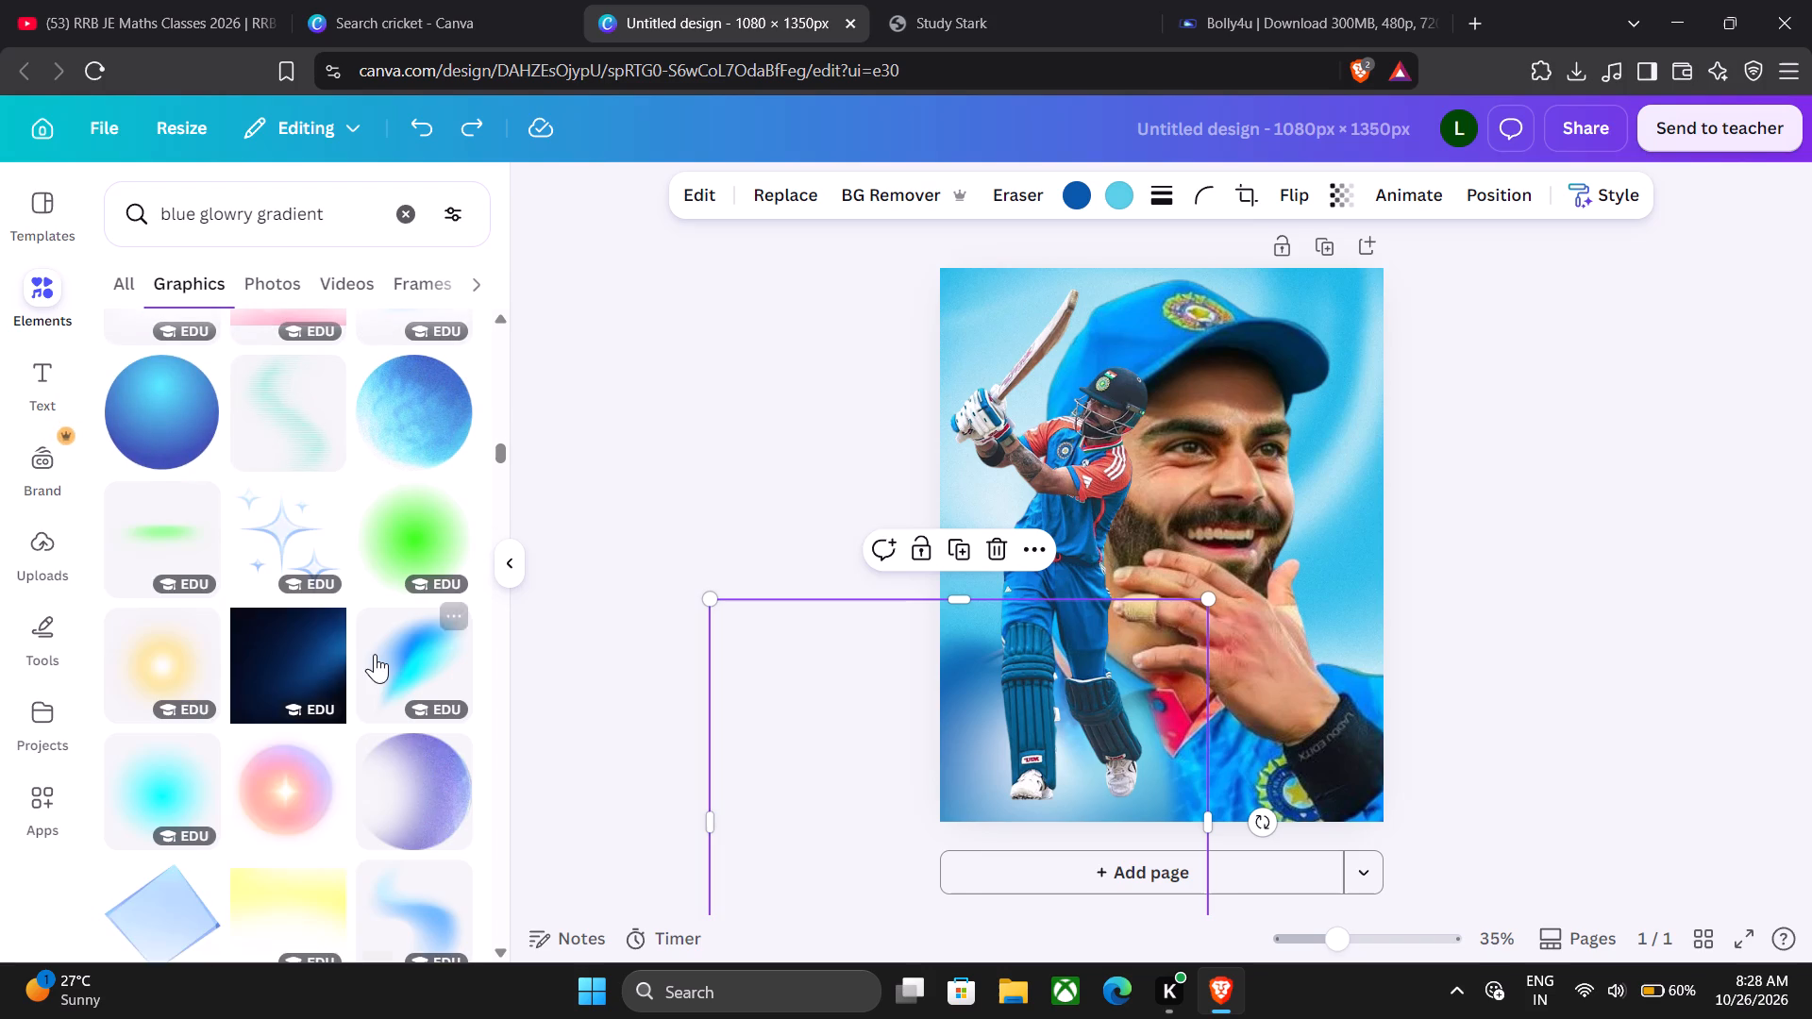
pyautogui.scroll(-2, 379, 638)
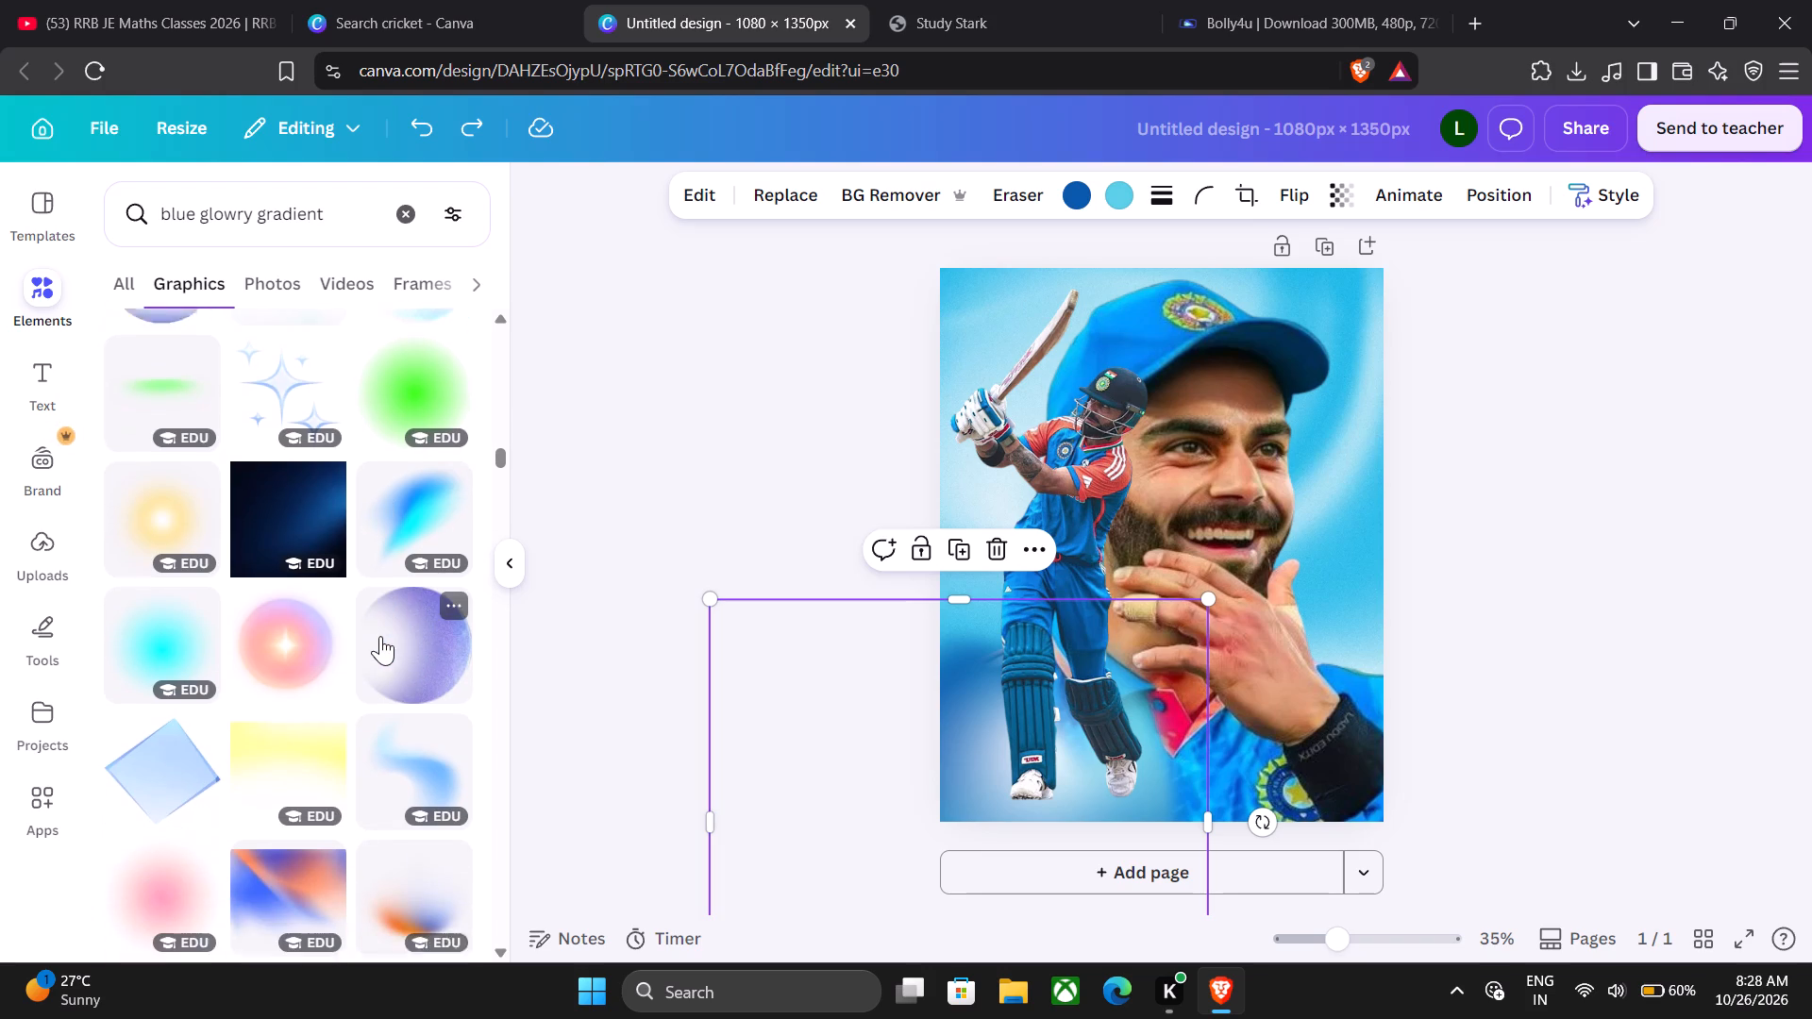
pyautogui.scroll(-5, 380, 636)
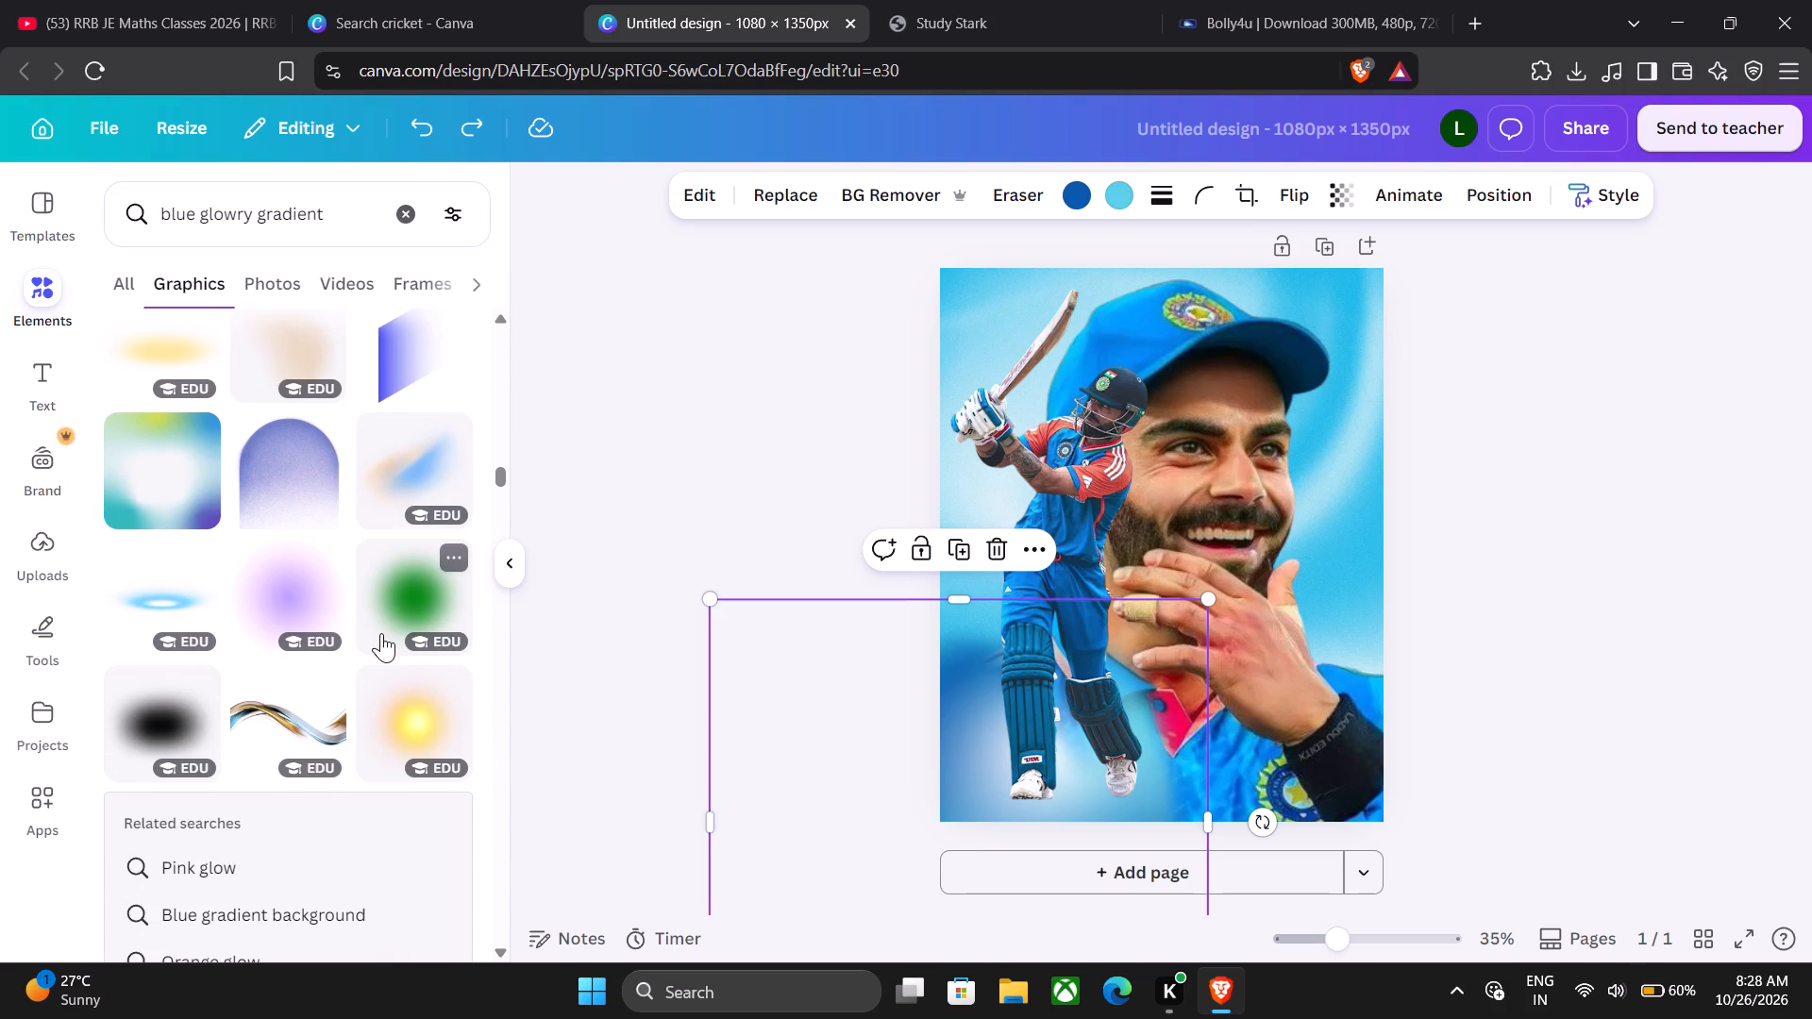
pyautogui.scroll(-6, 381, 633)
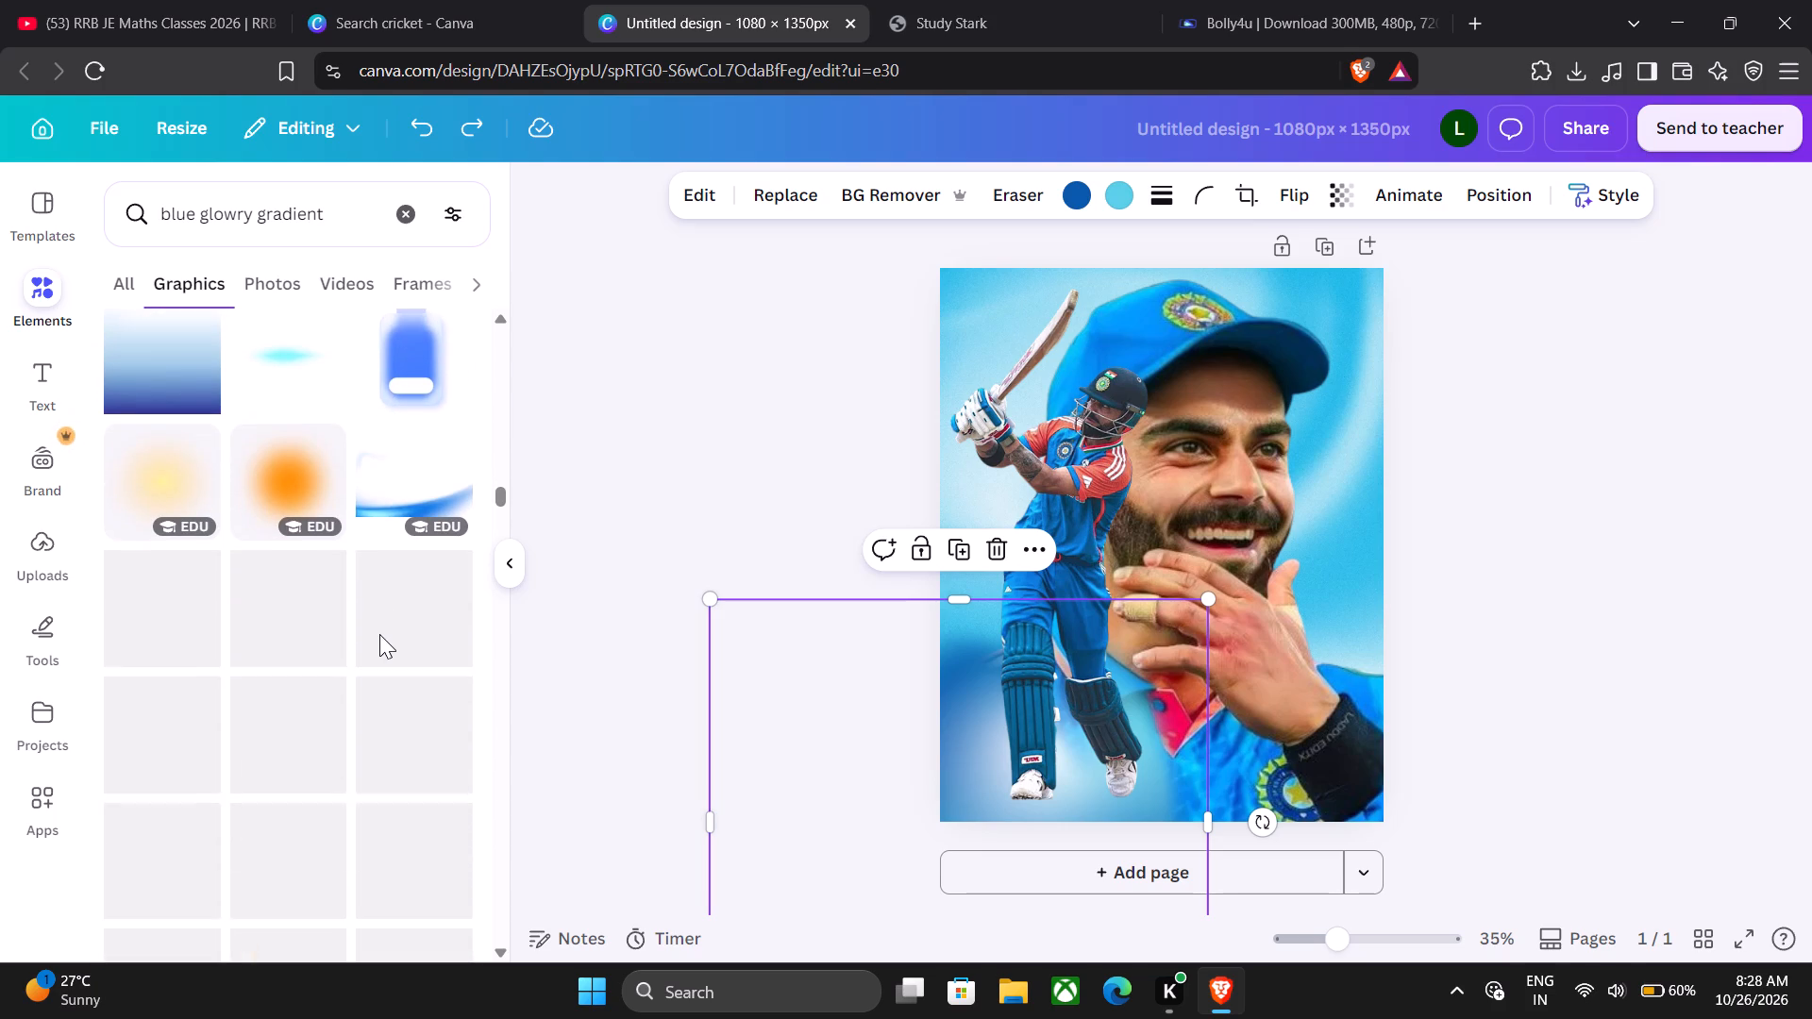
pyautogui.scroll(-4, 374, 626)
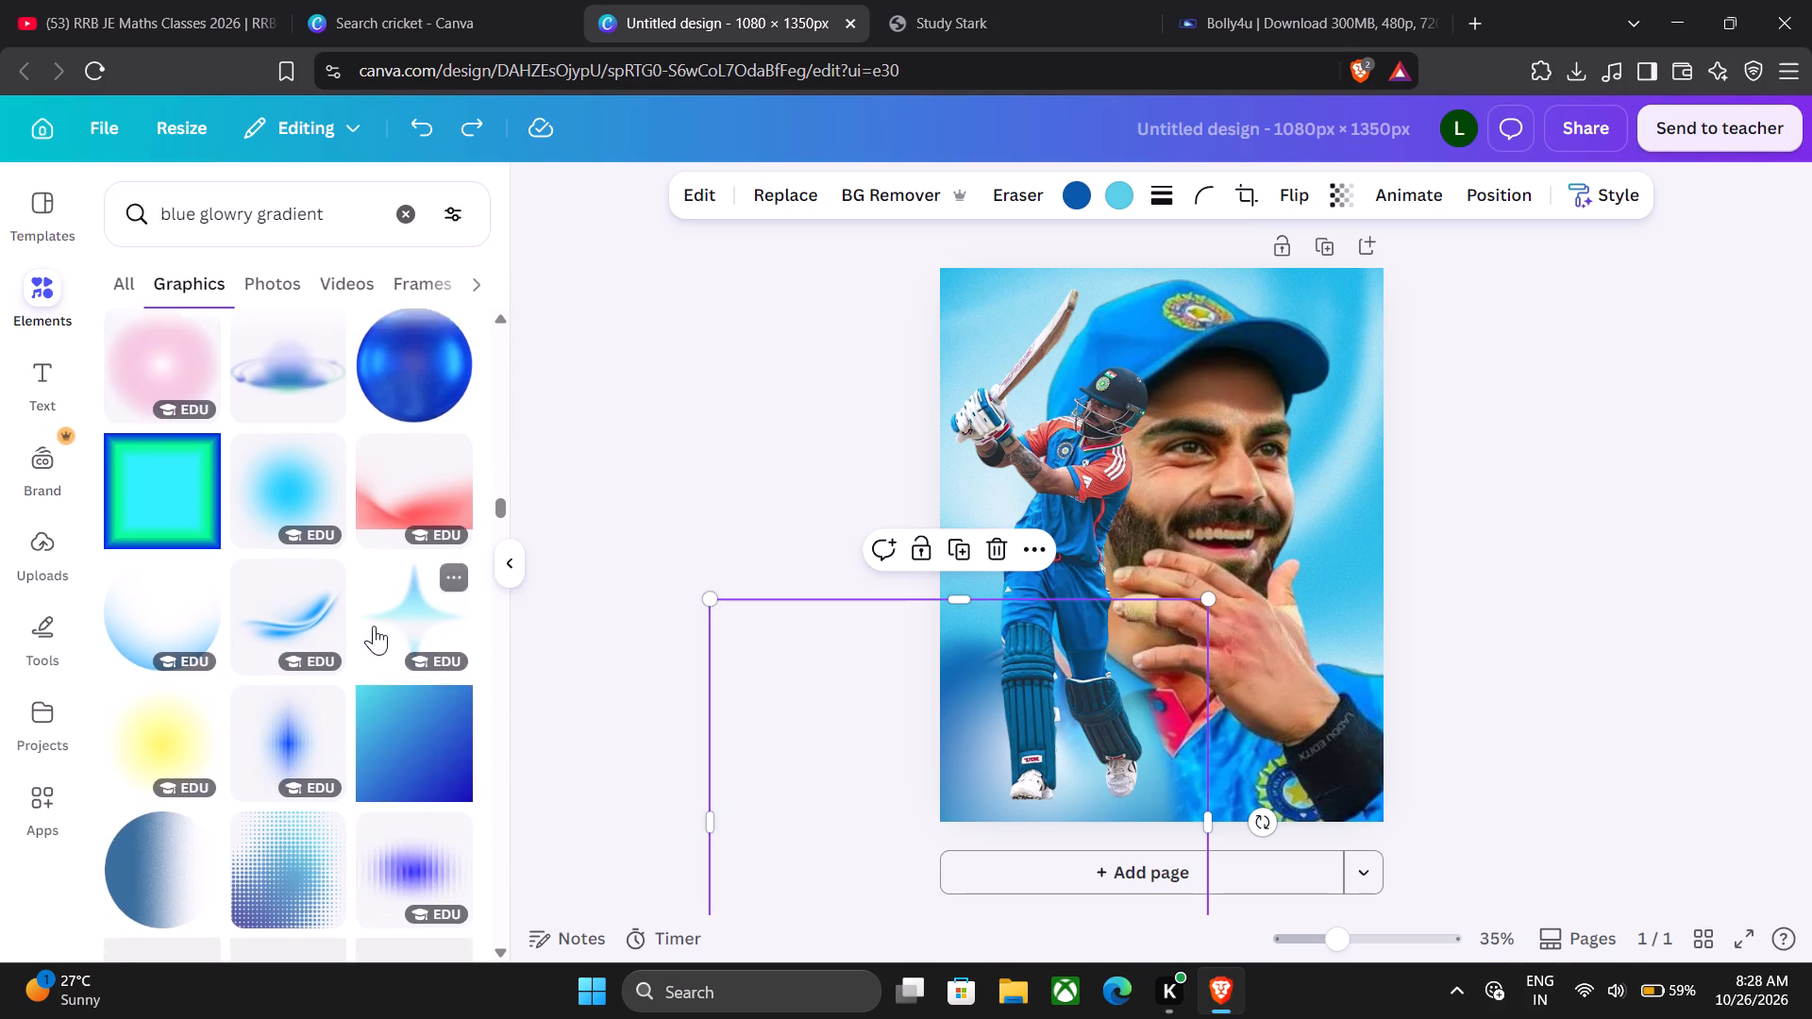
pyautogui.scroll(-3, 374, 626)
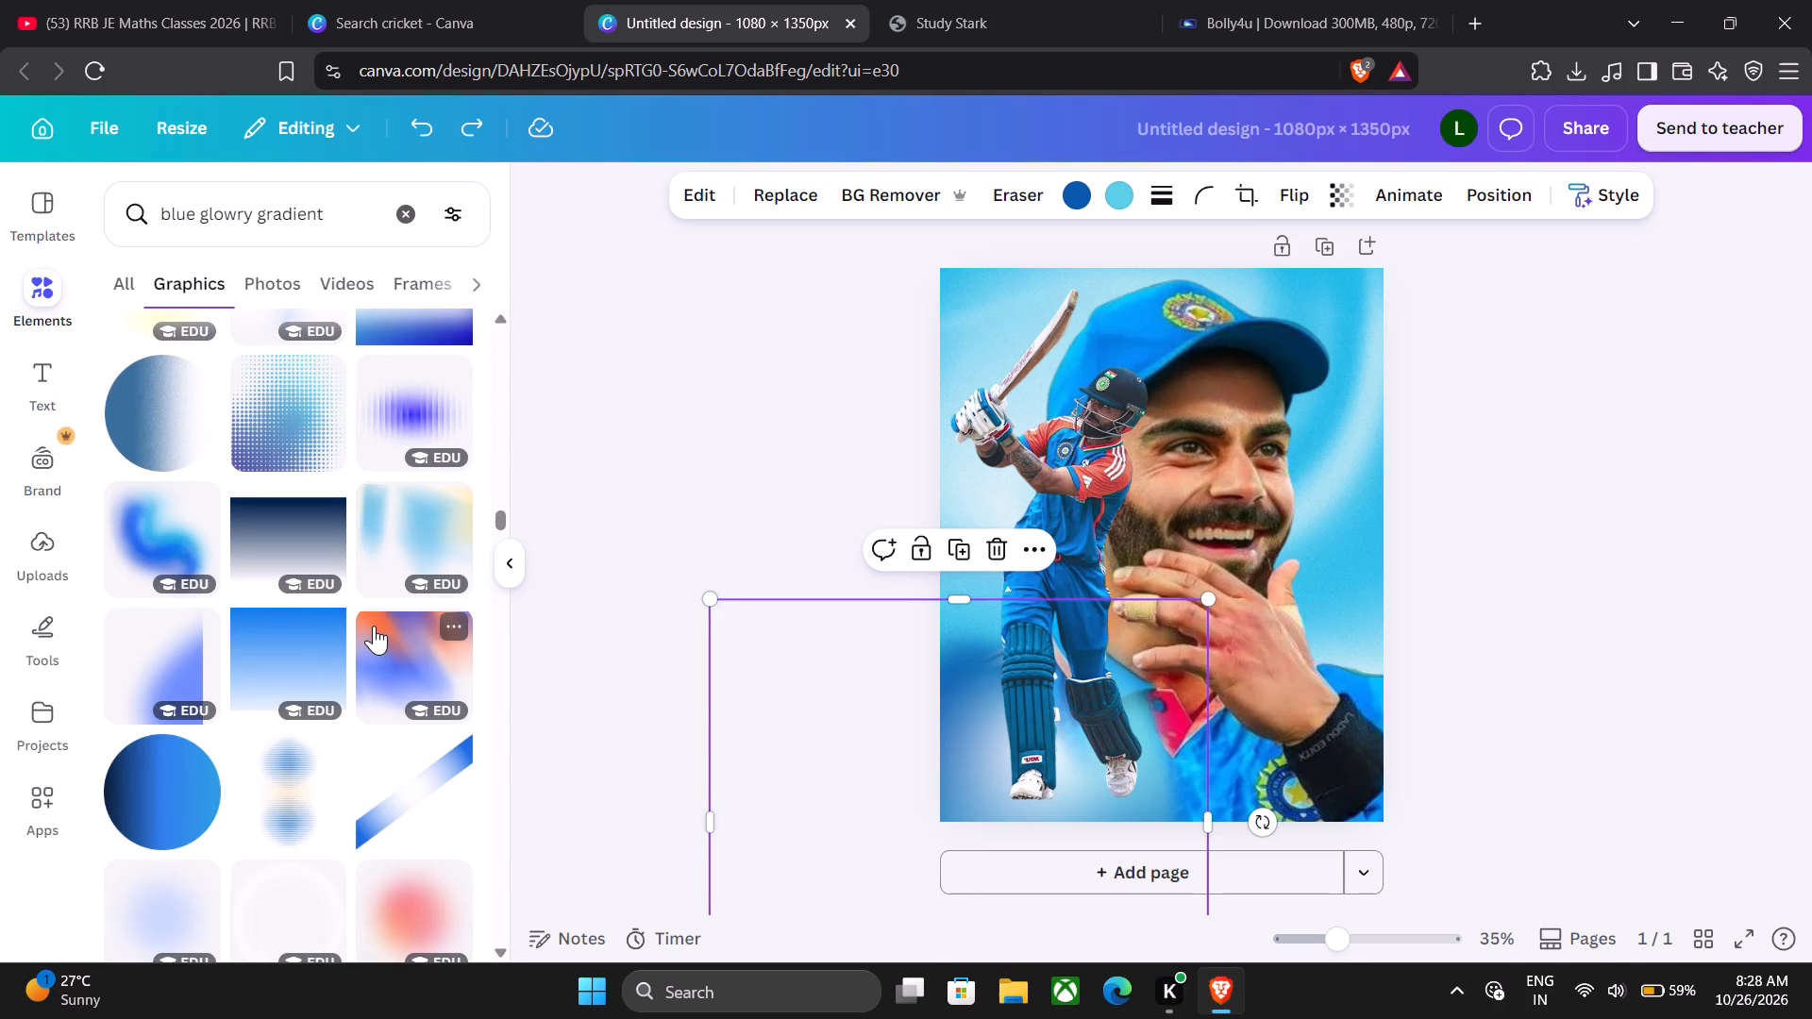
pyautogui.scroll(-5, 374, 626)
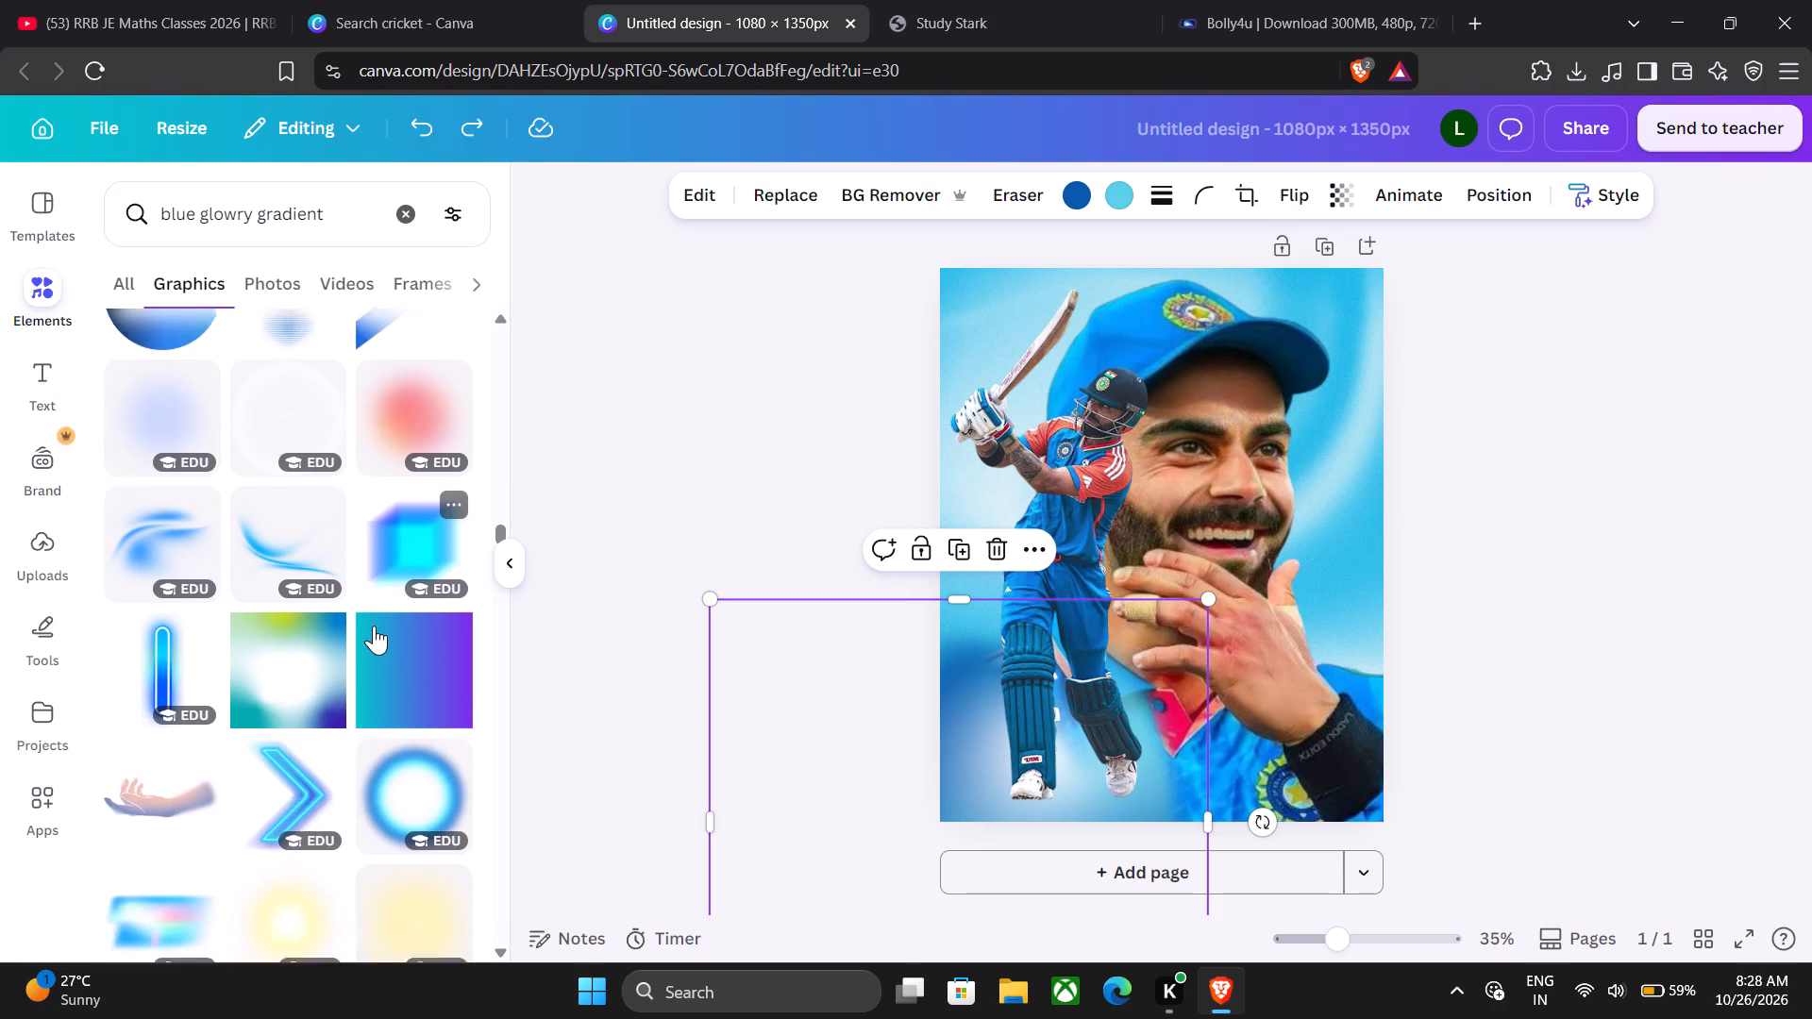
pyautogui.scroll(-8, 374, 626)
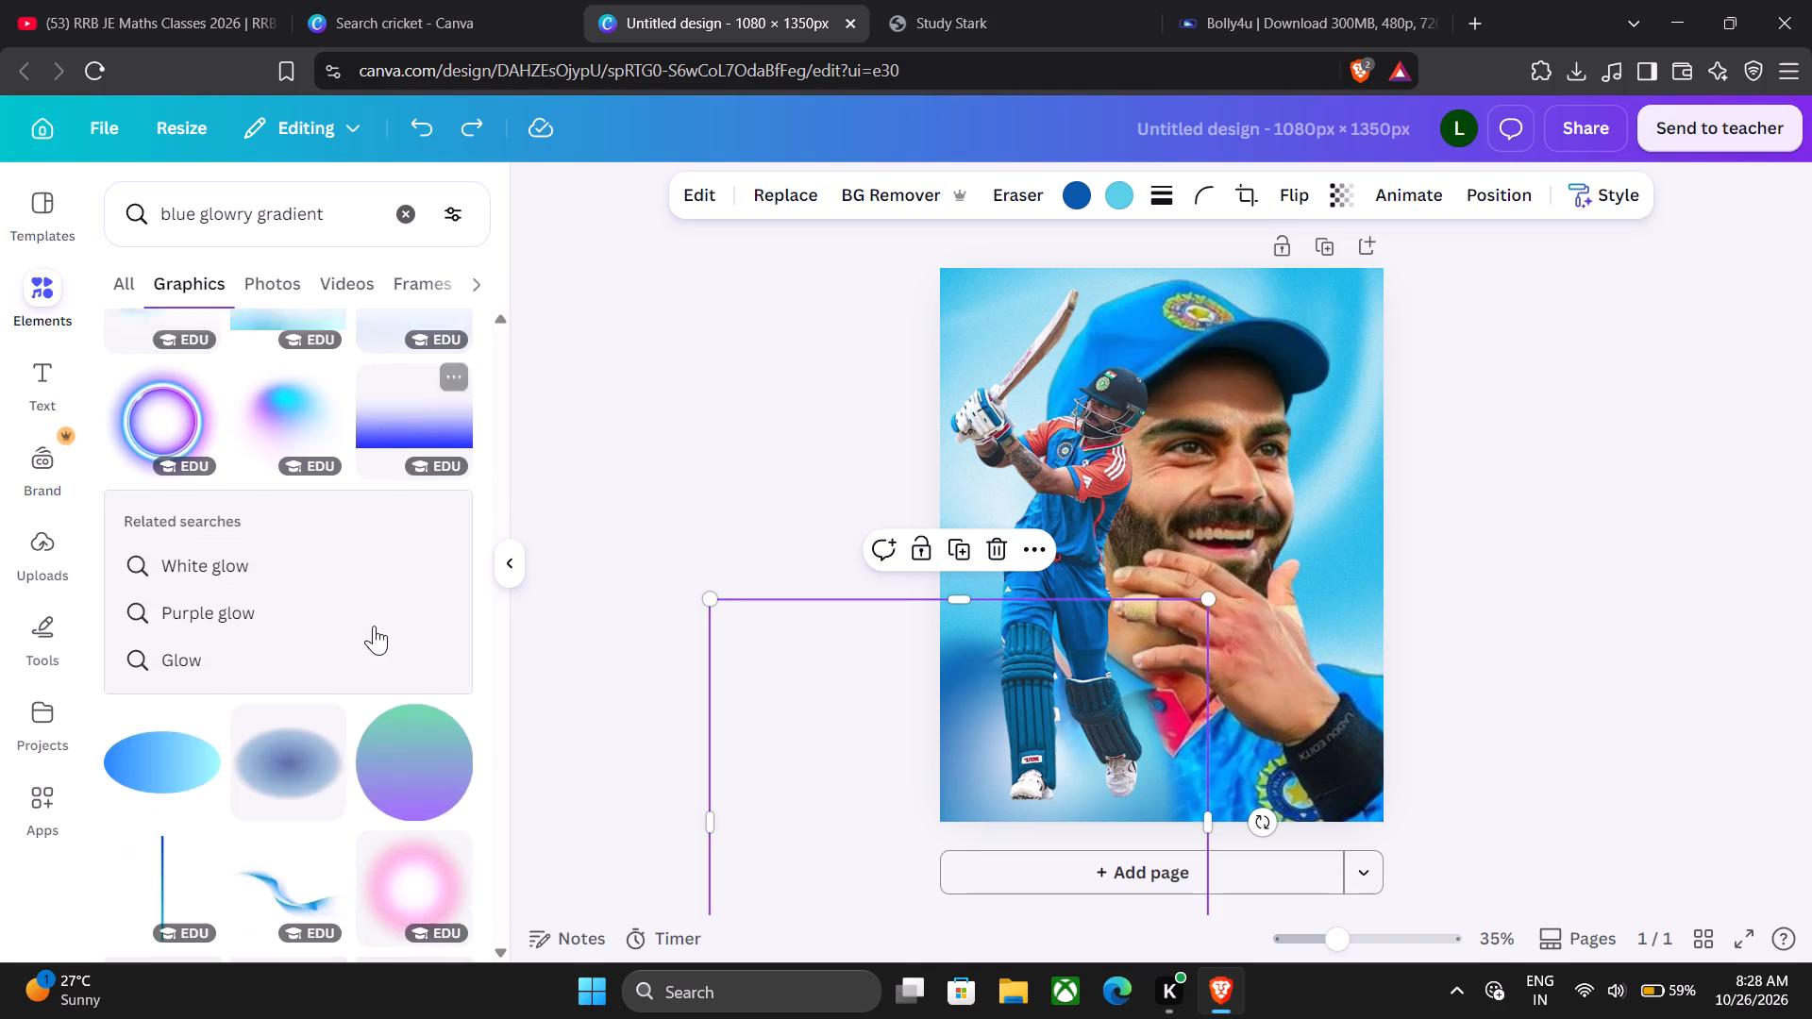
pyautogui.scroll(-6, 374, 626)
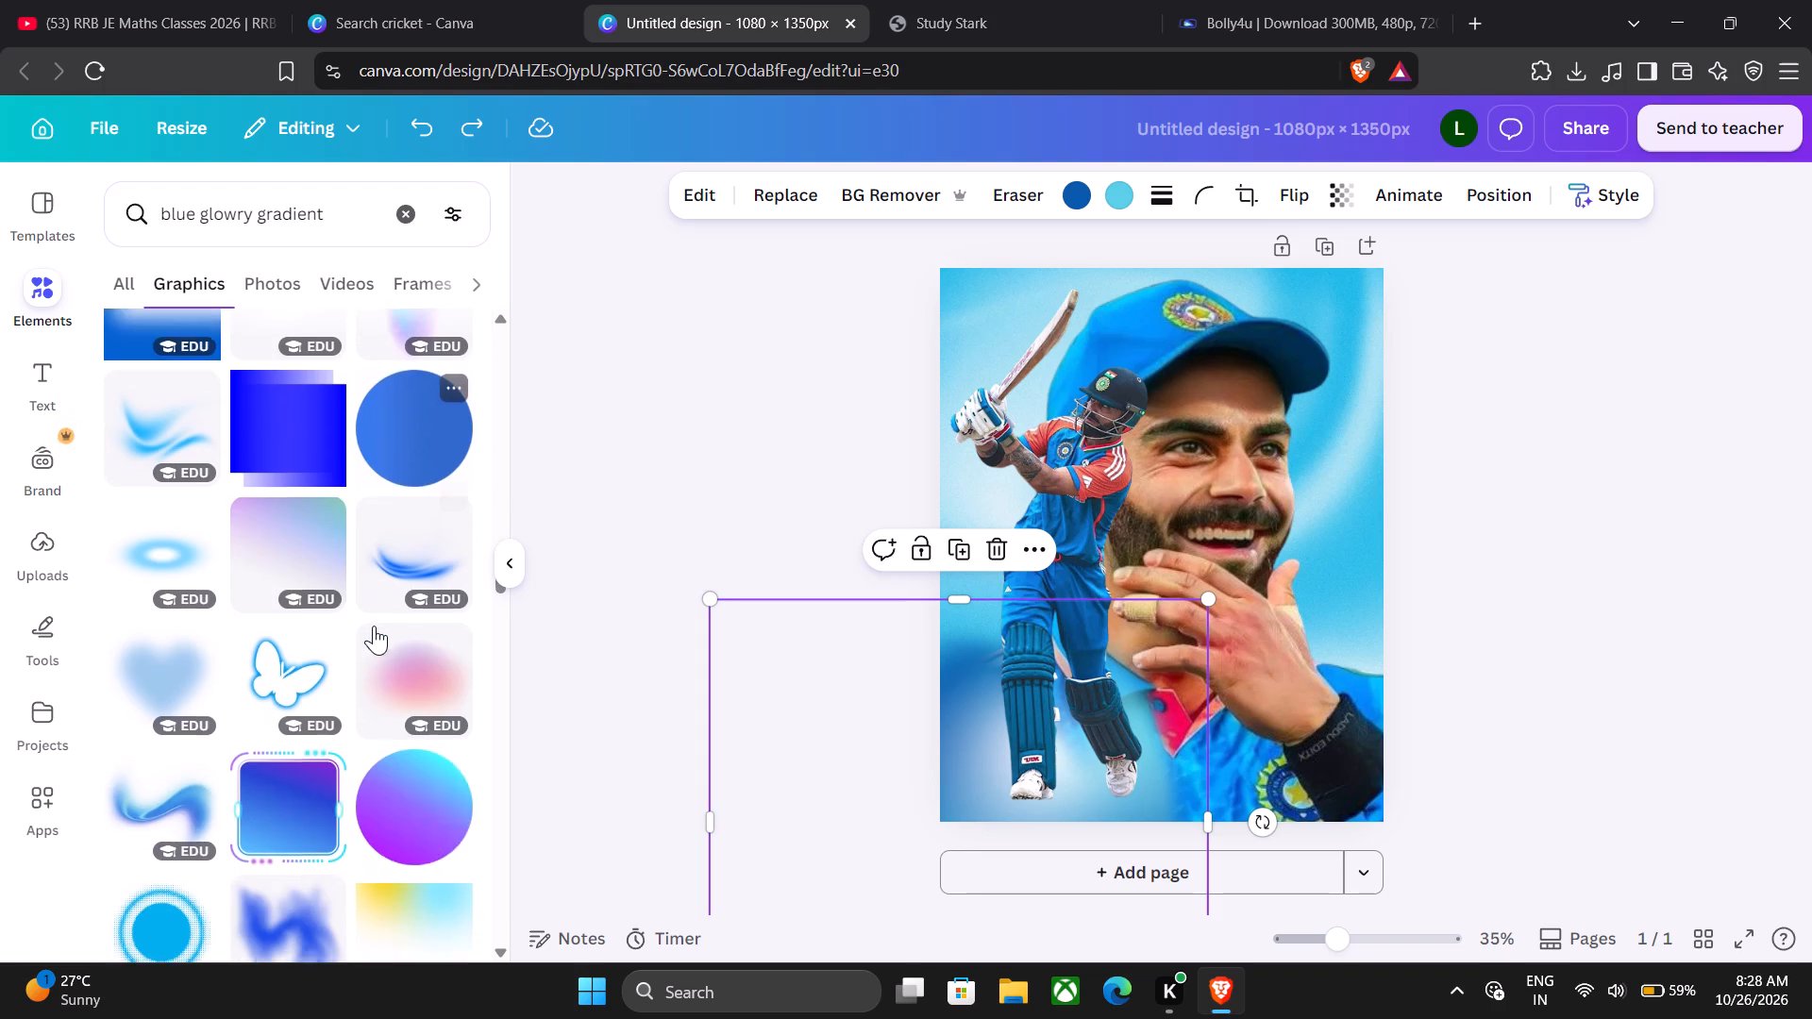
pyautogui.scroll(-2, 374, 626)
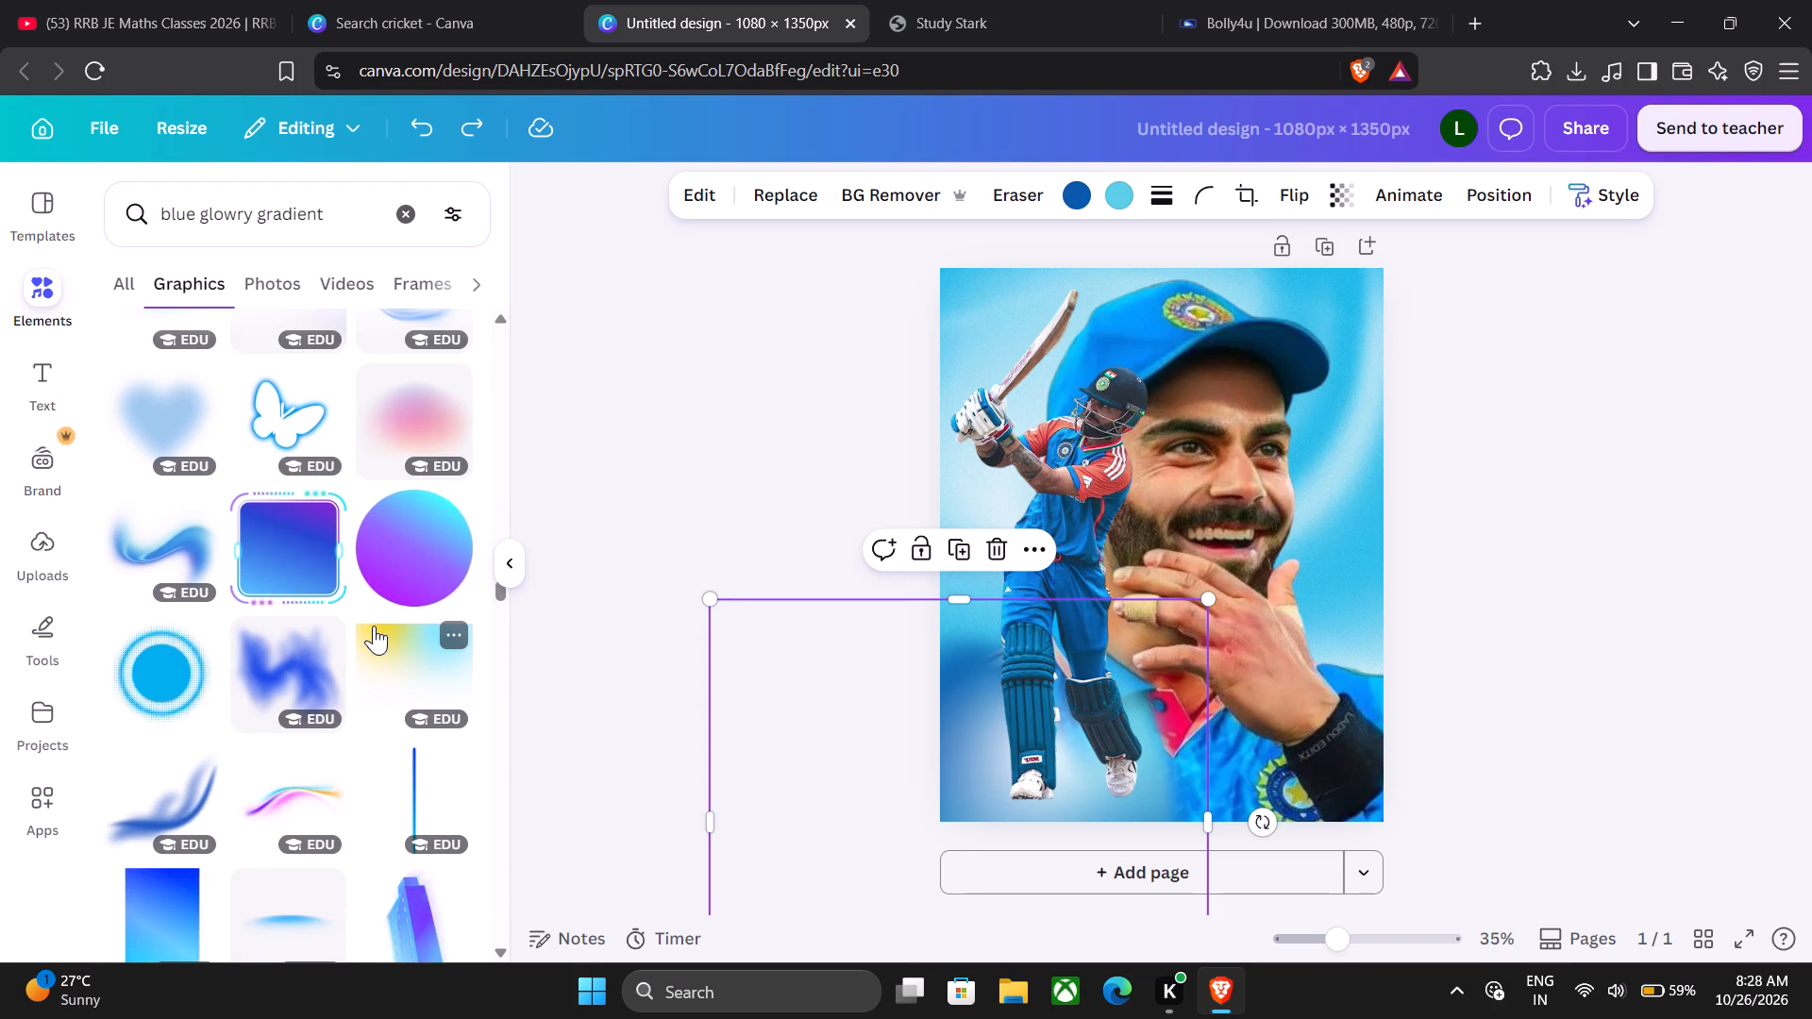
pyautogui.scroll(-11, 374, 626)
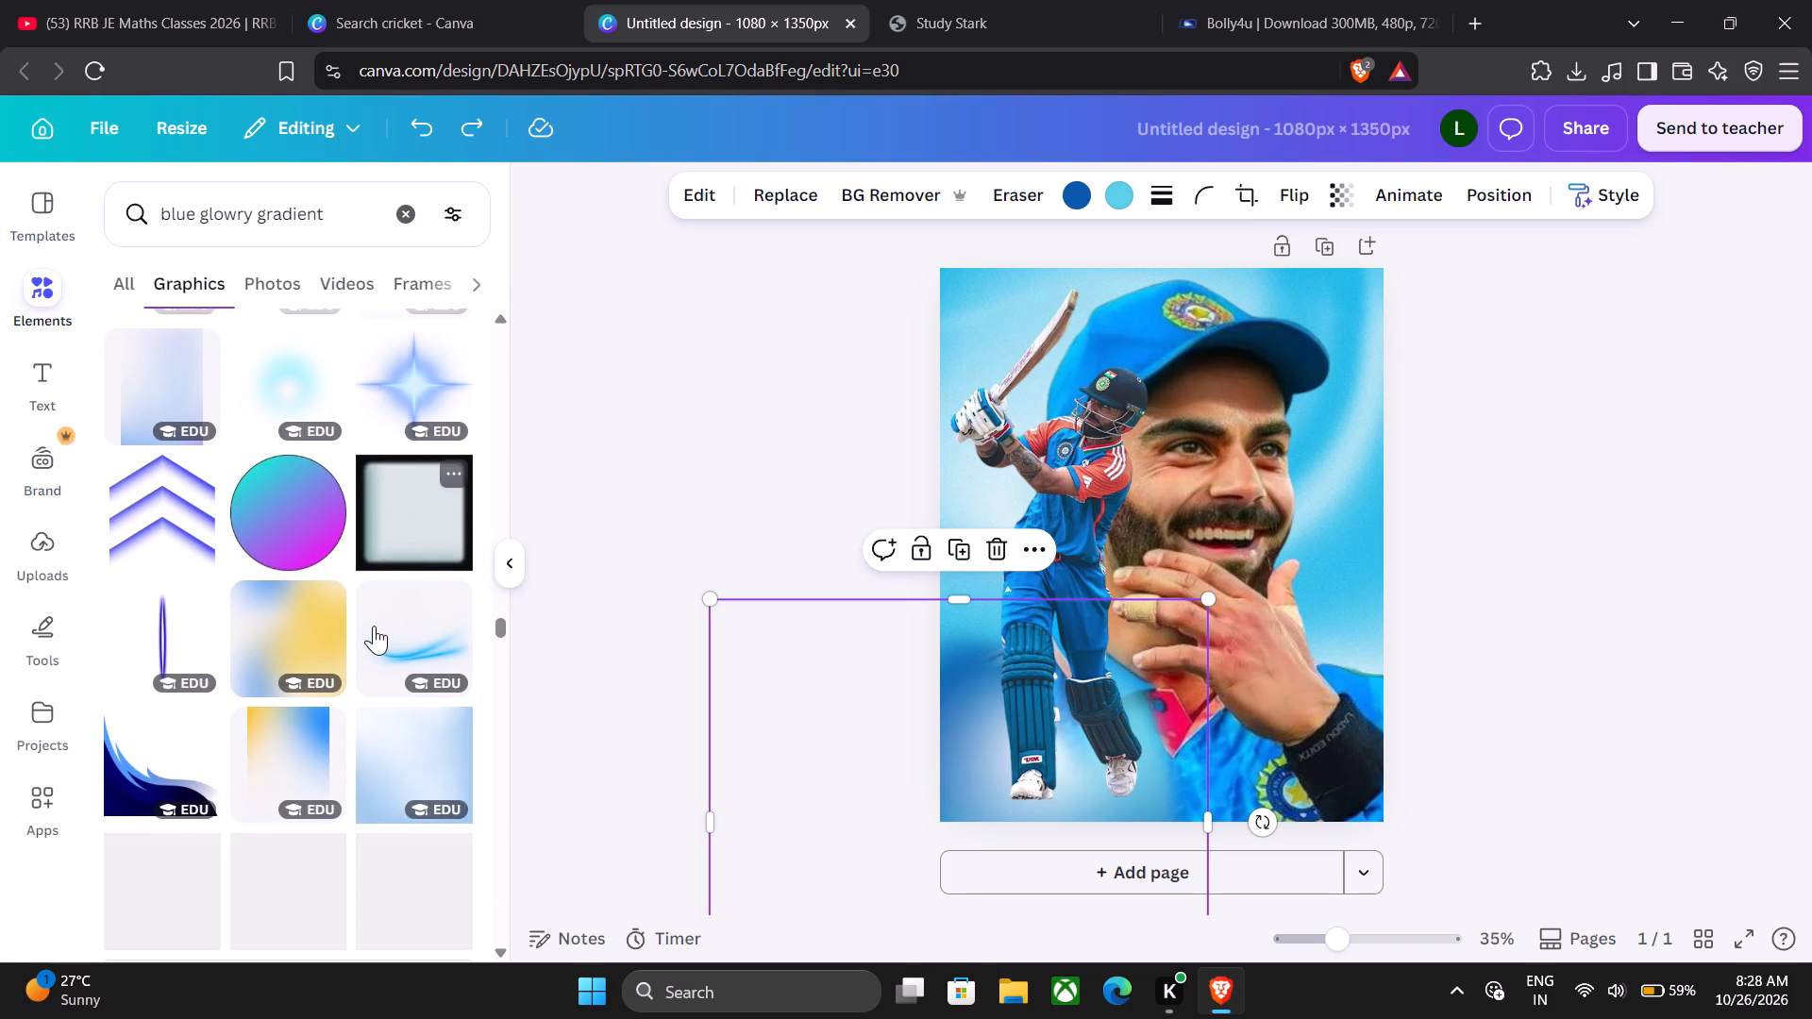
pyautogui.scroll(-6, 374, 626)
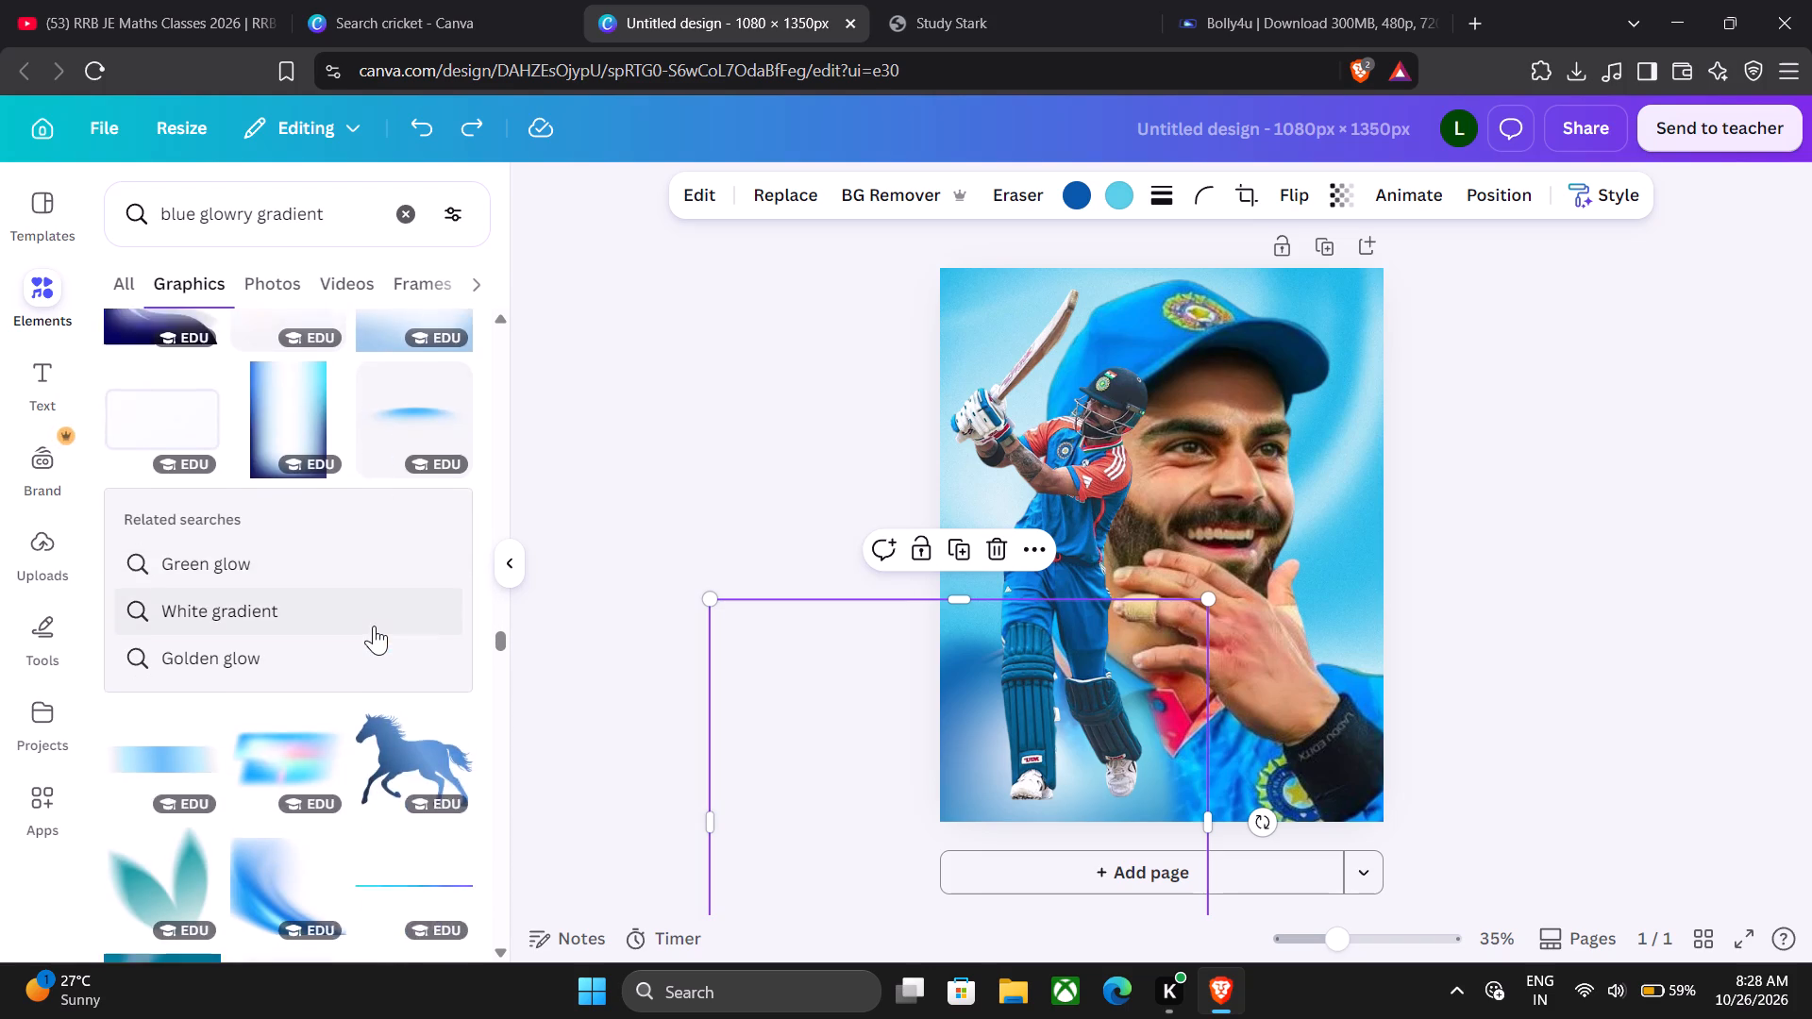
pyautogui.scroll(-5, 374, 626)
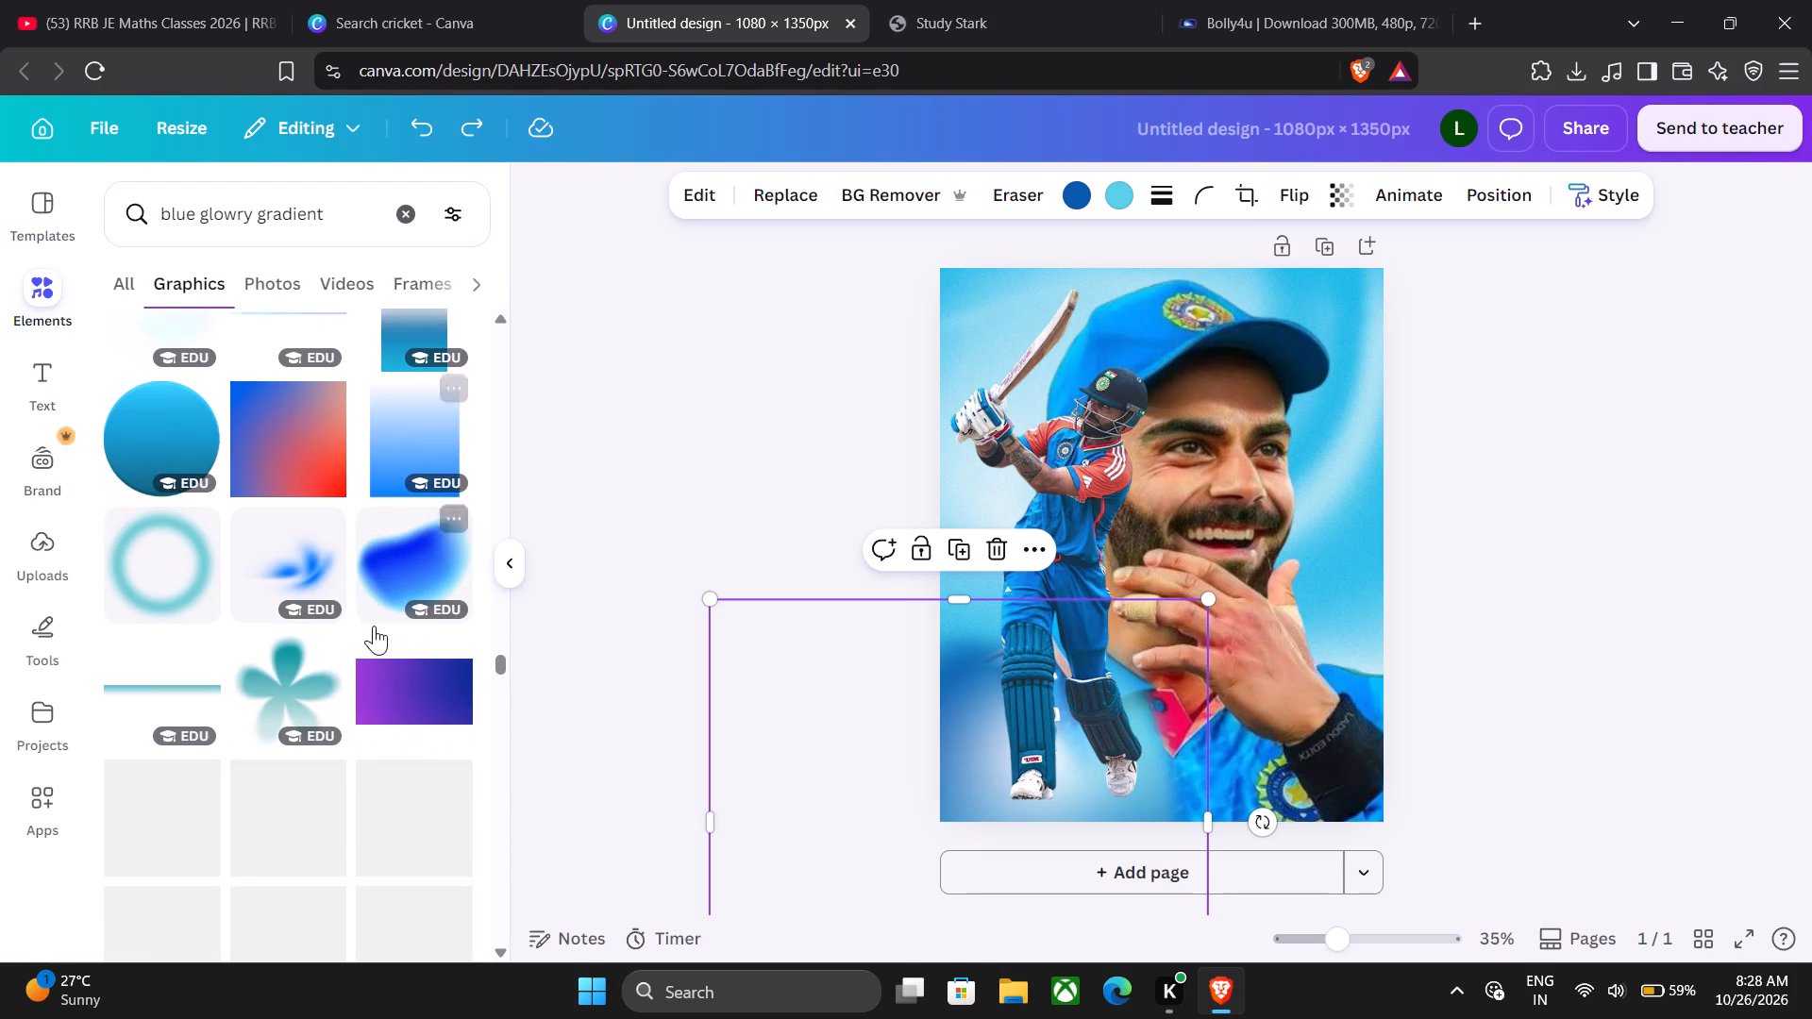
pyautogui.scroll(-6, 374, 626)
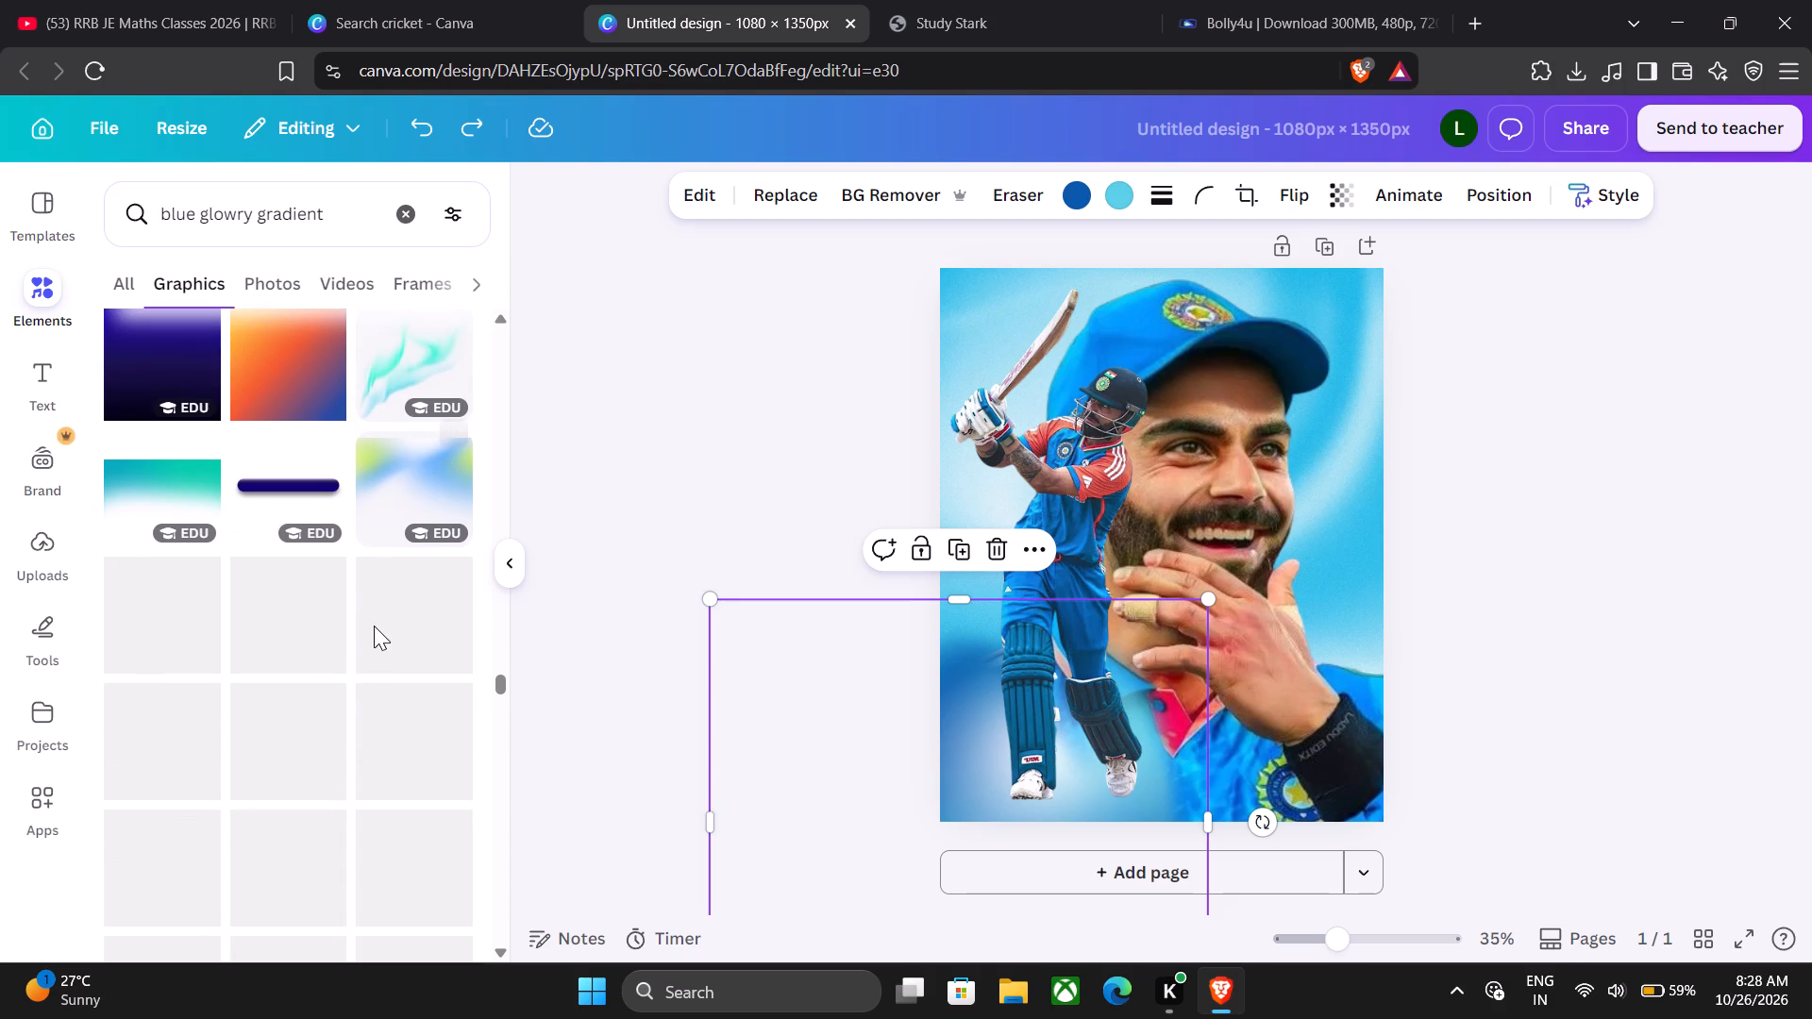
pyautogui.scroll(-3, 374, 626)
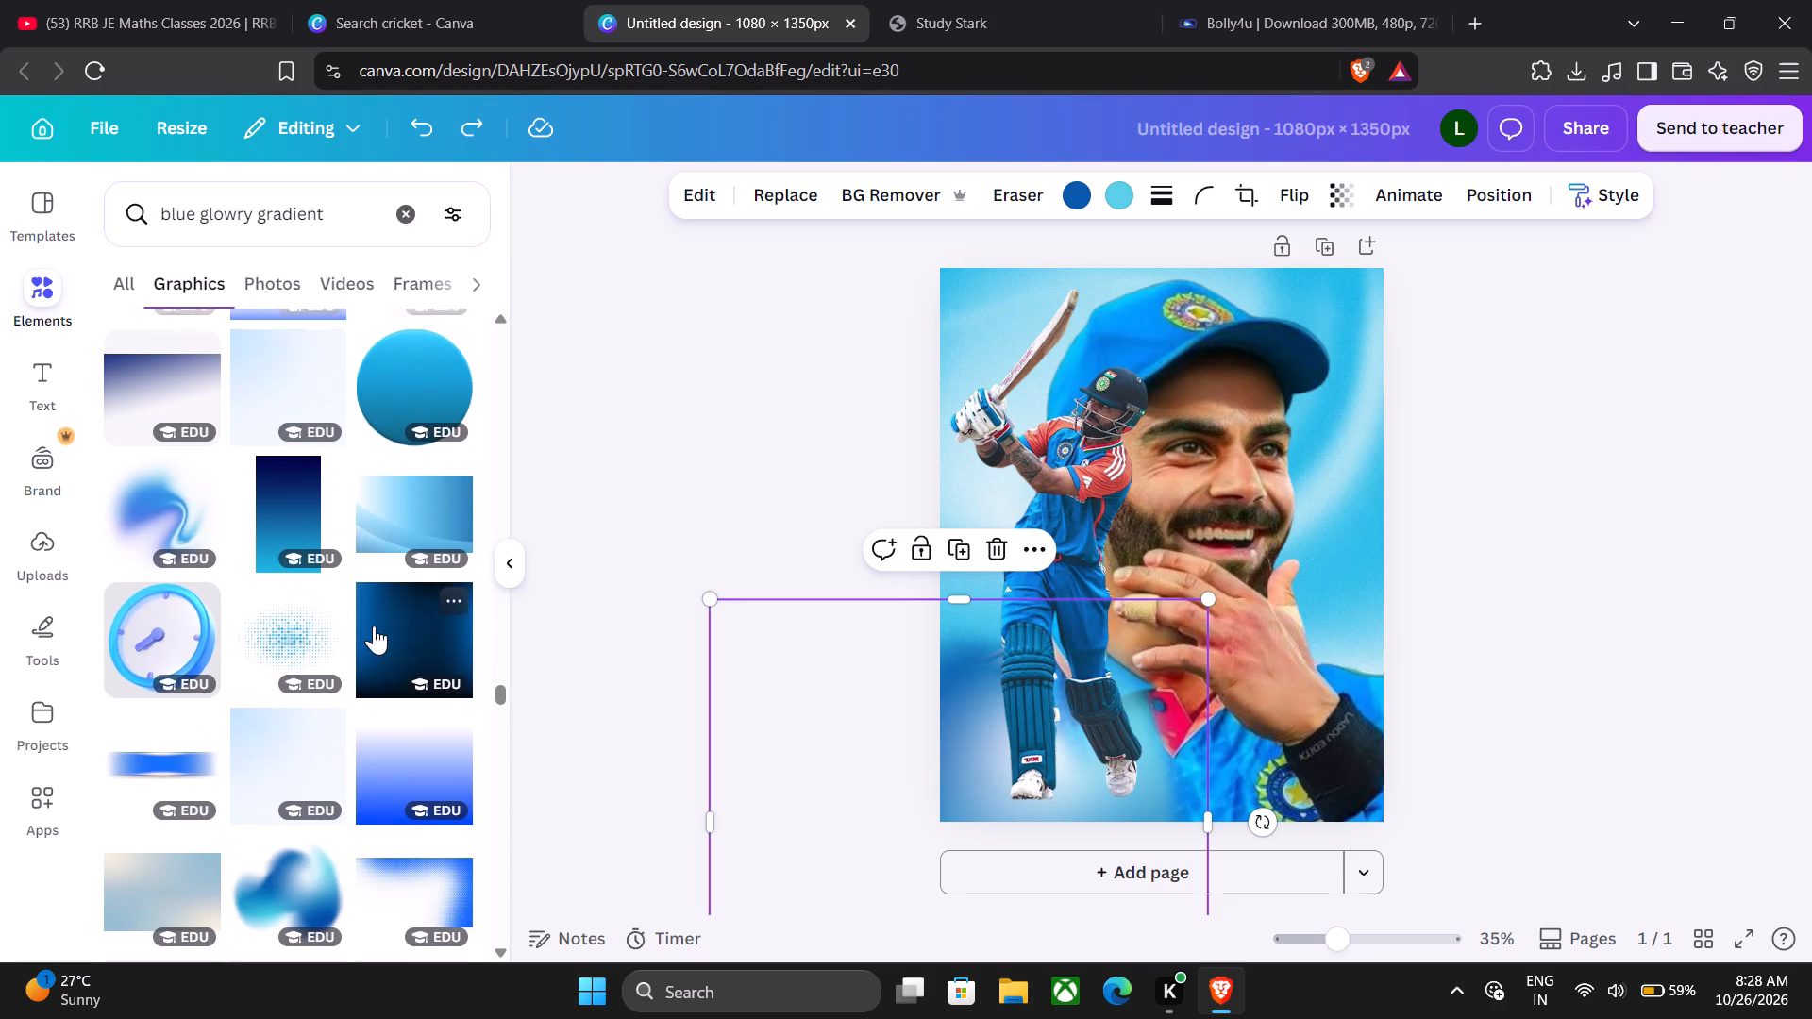
pyautogui.scroll(-5, 374, 626)
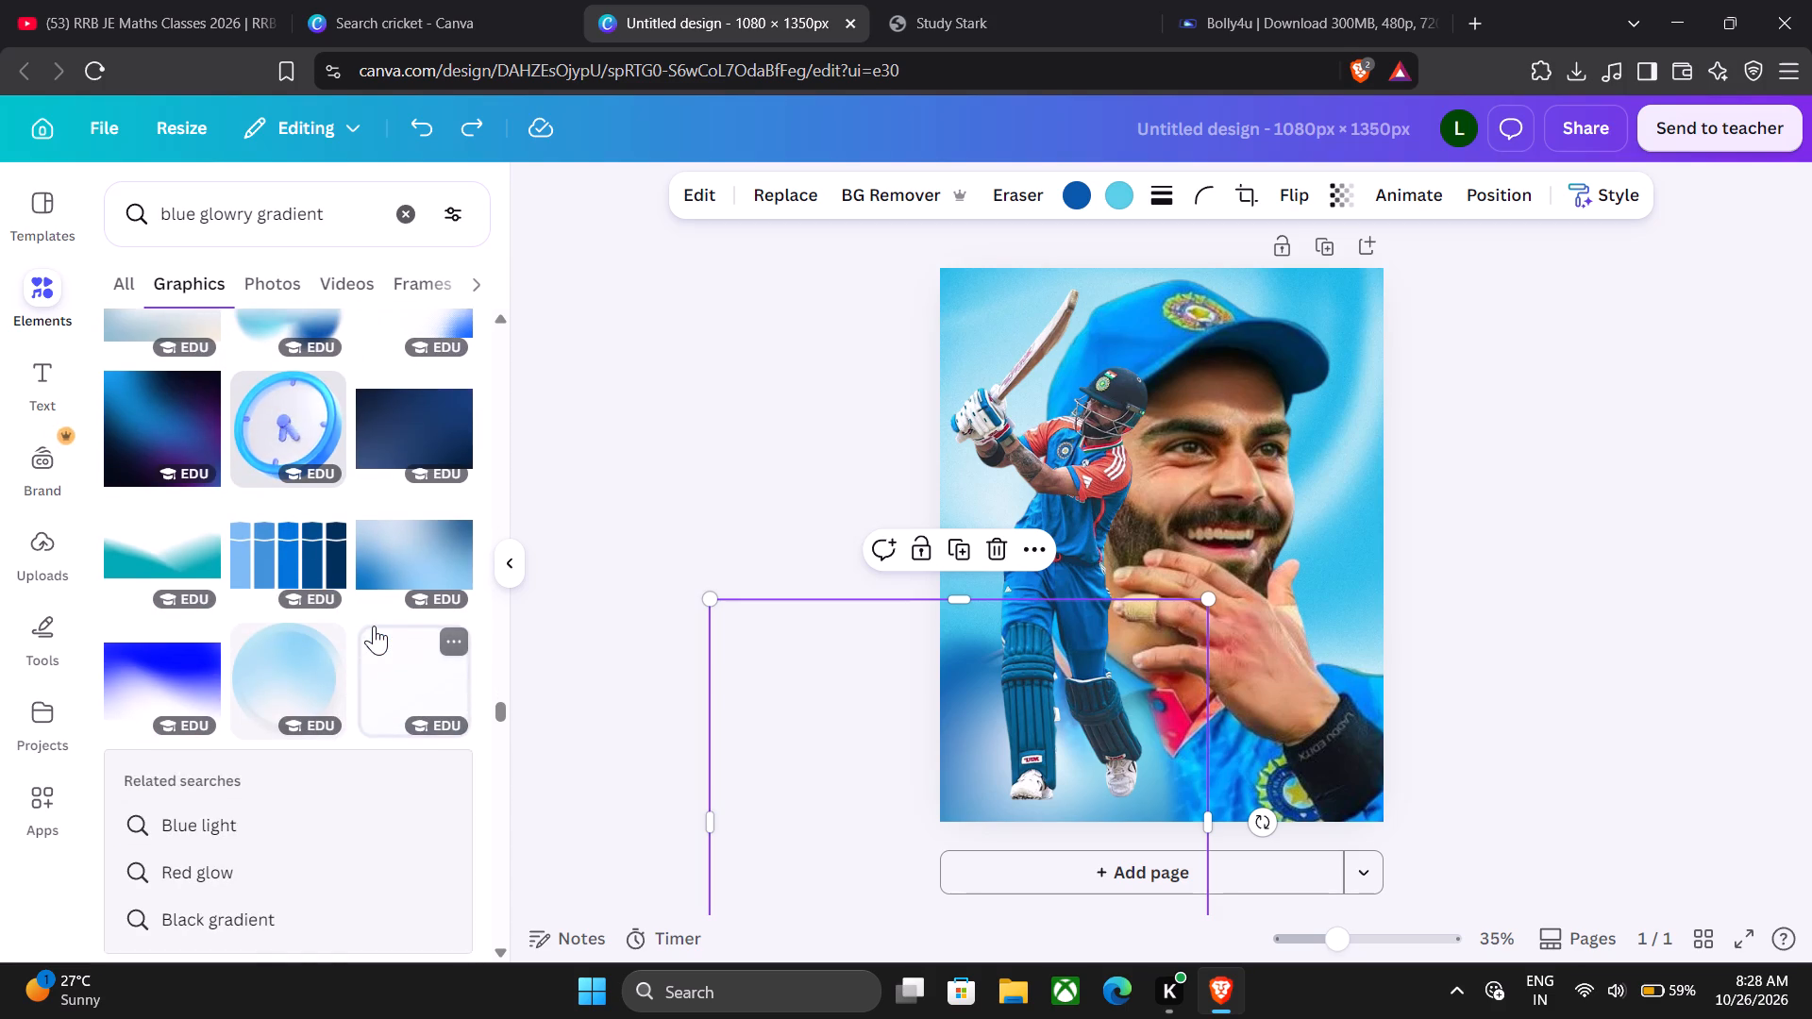
pyautogui.scroll(-6, 374, 626)
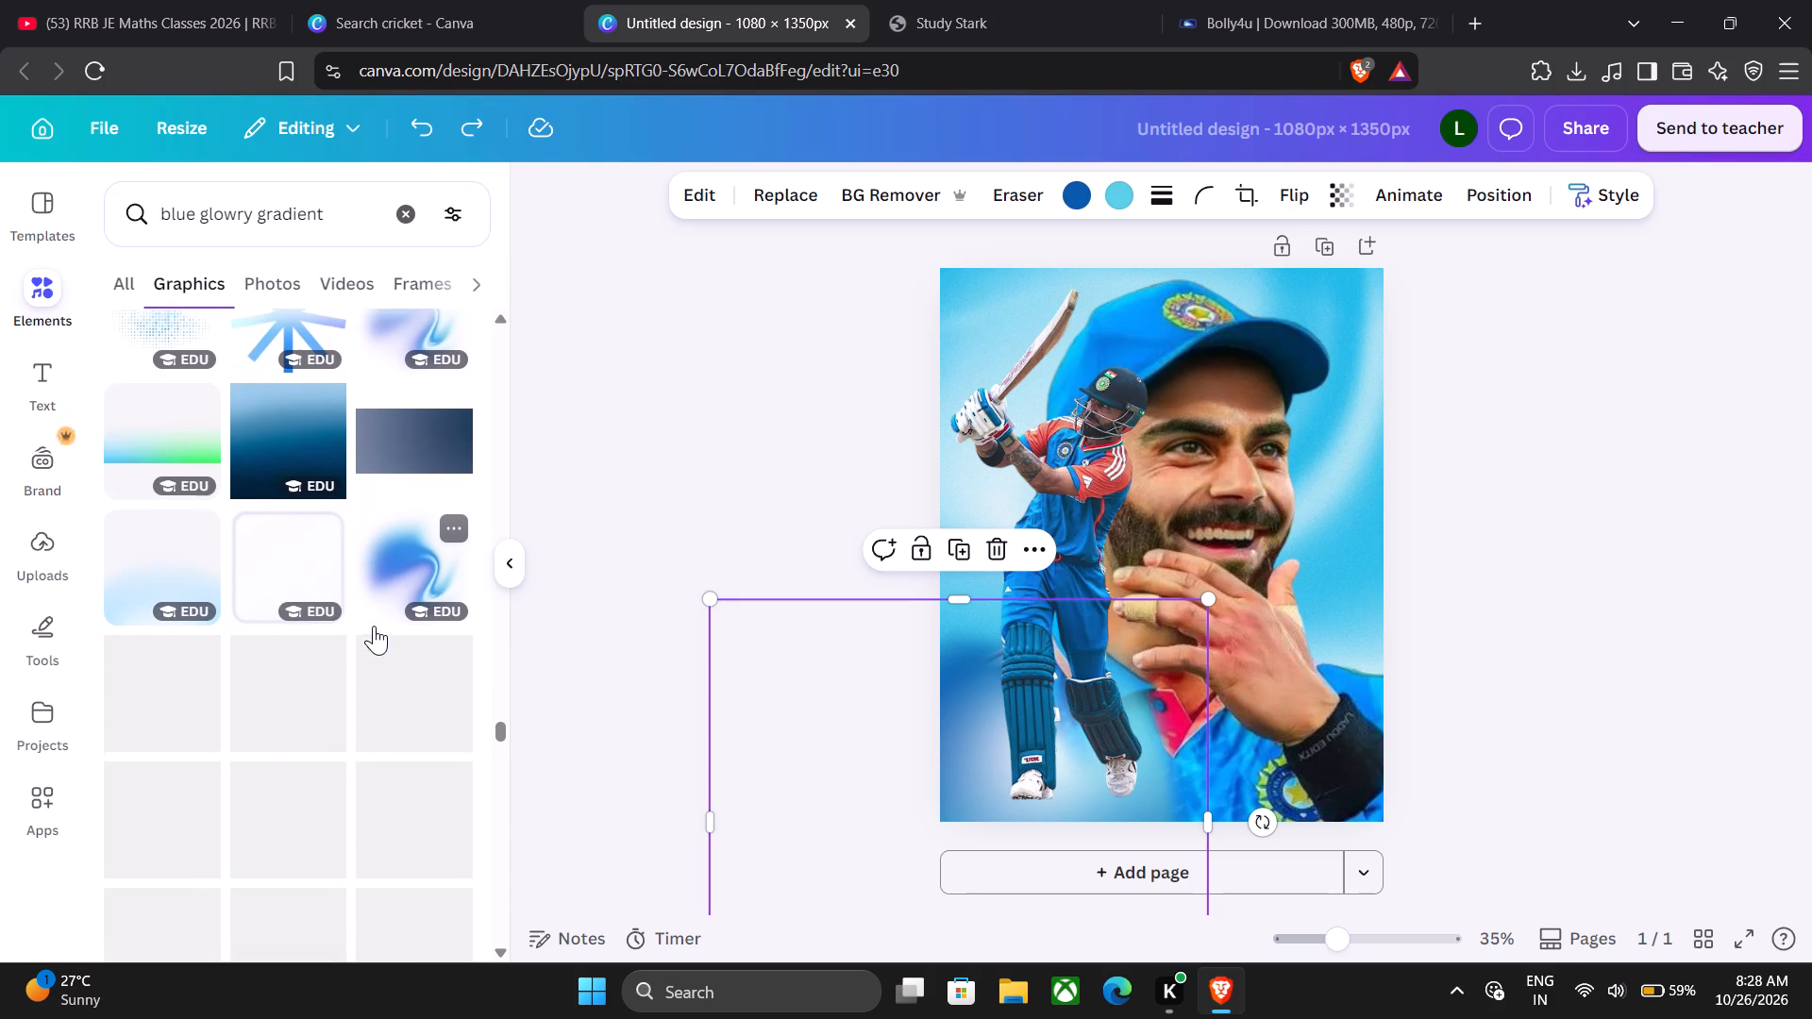
pyautogui.scroll(-4, 374, 626)
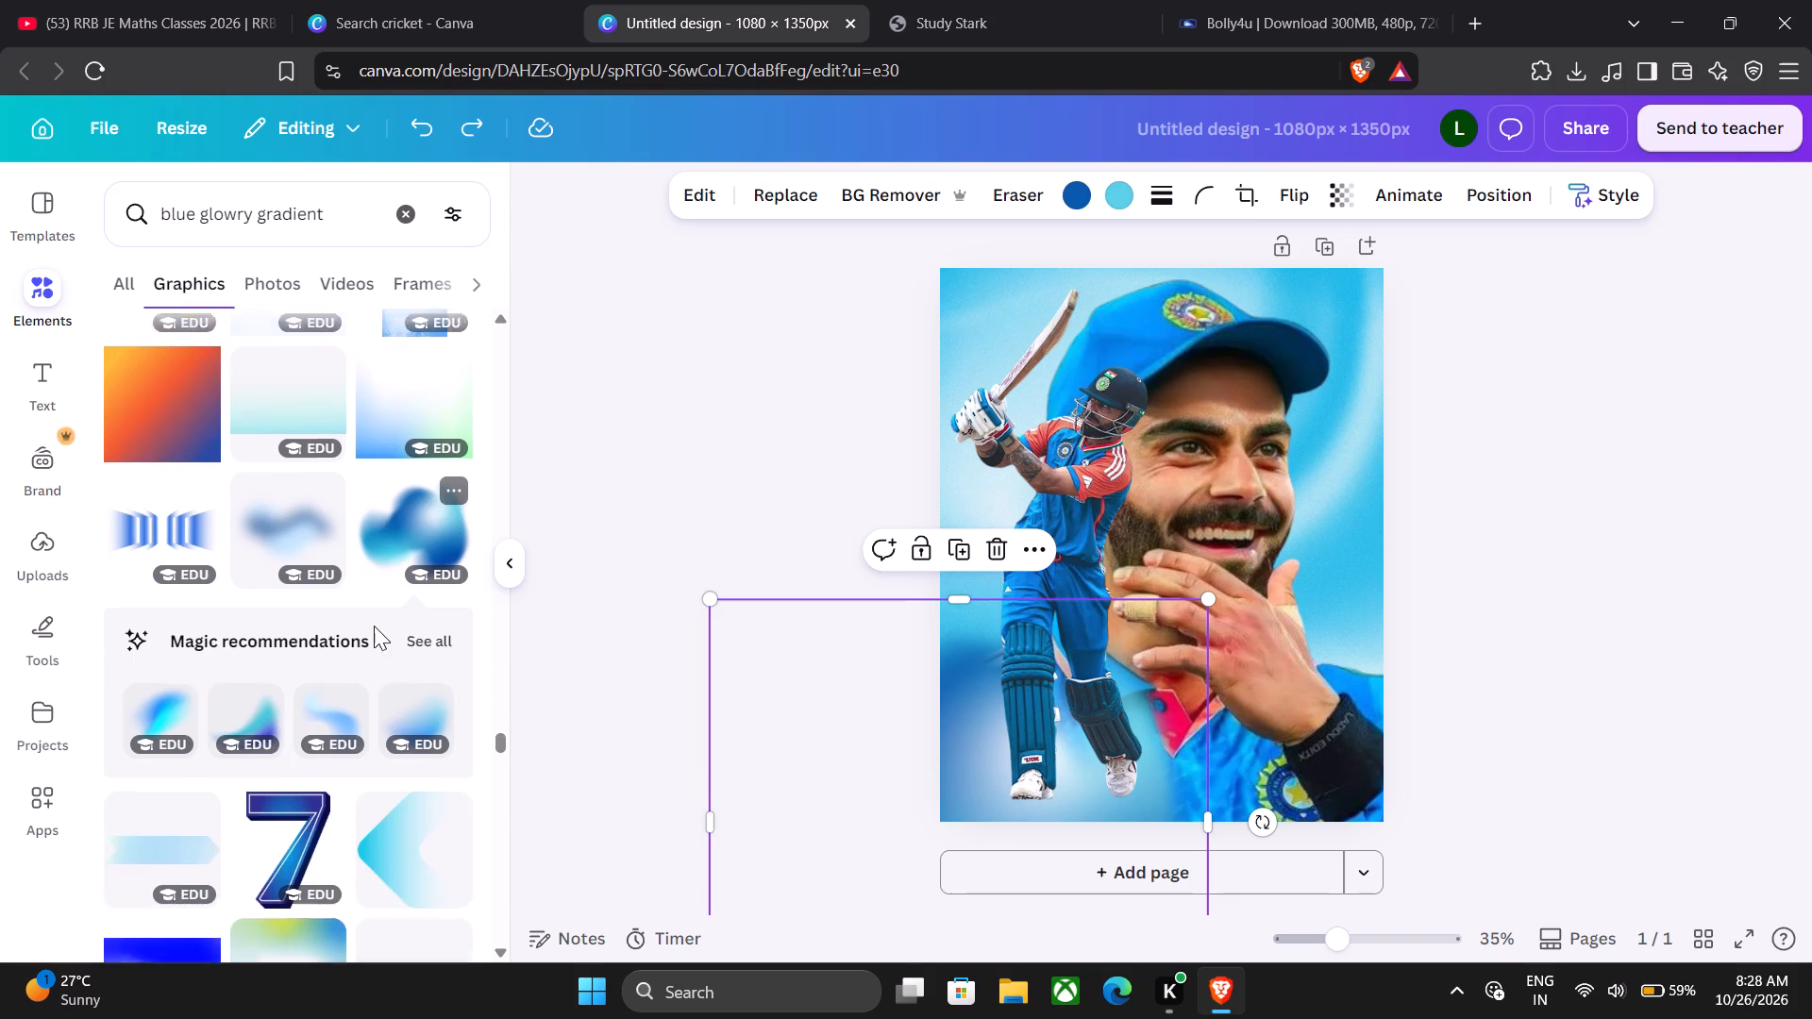
pyautogui.scroll(12, 374, 626)
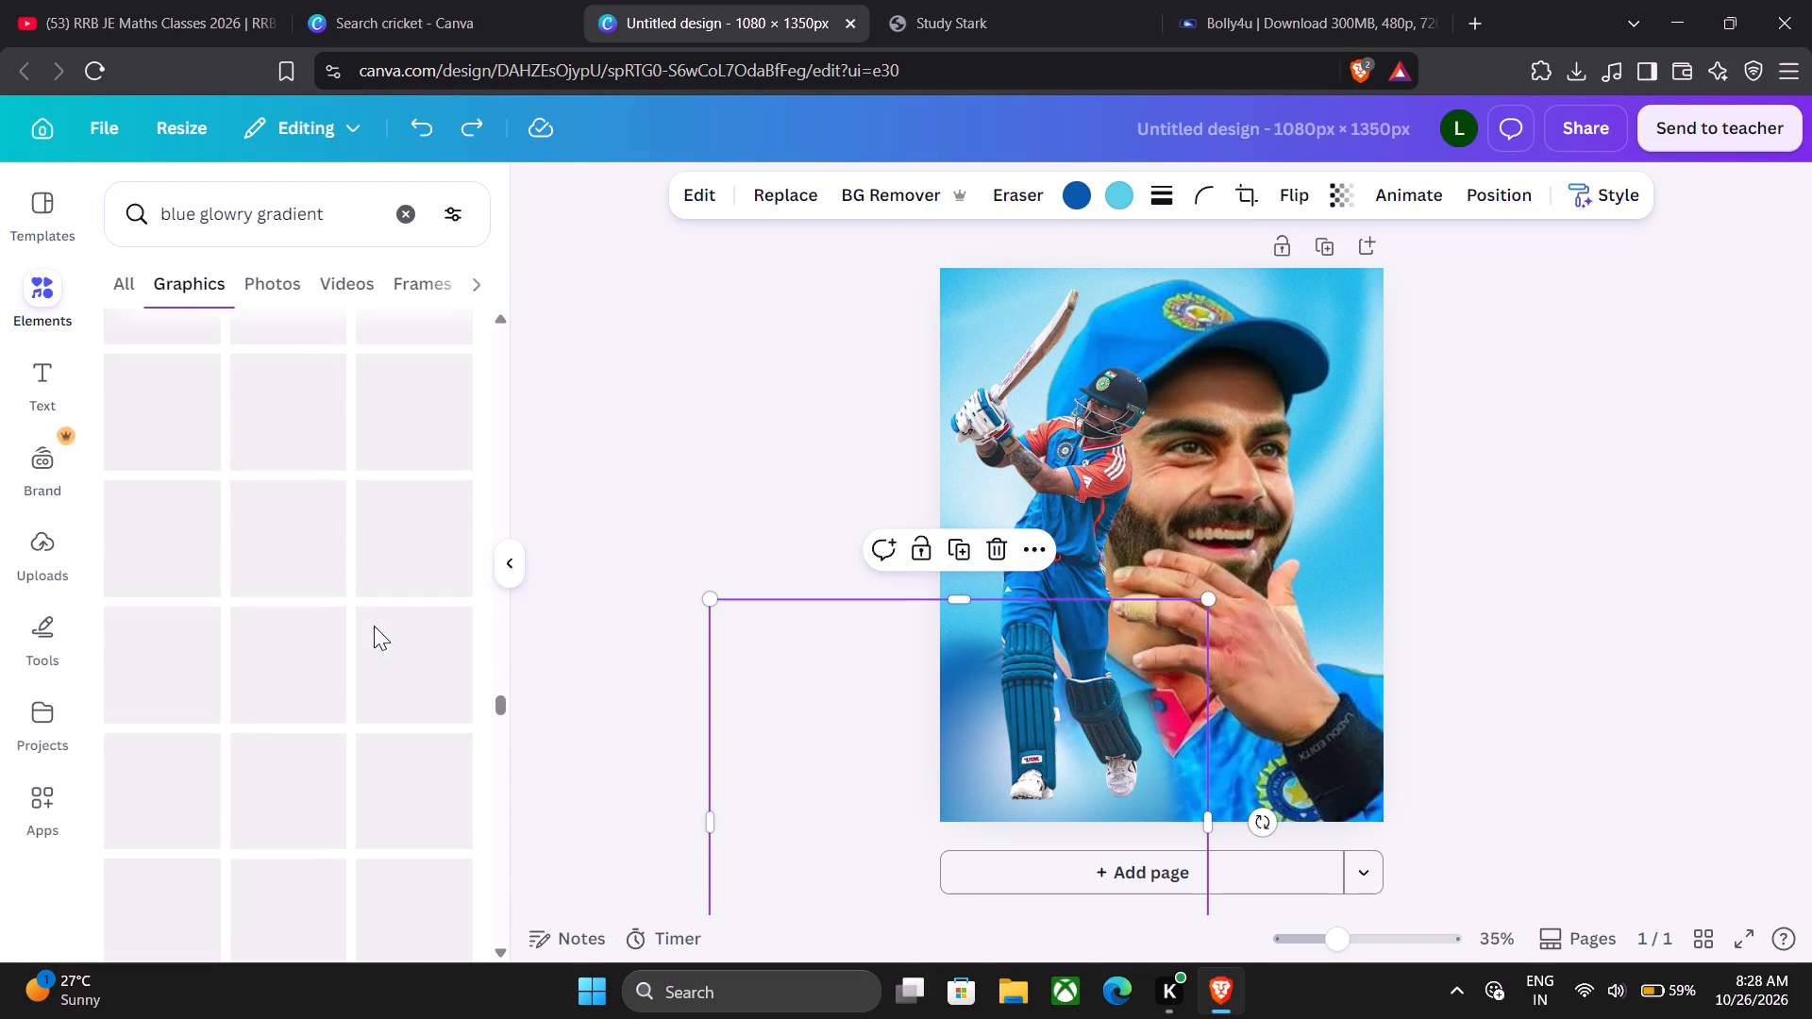
pyautogui.scroll(-3, 376, 626)
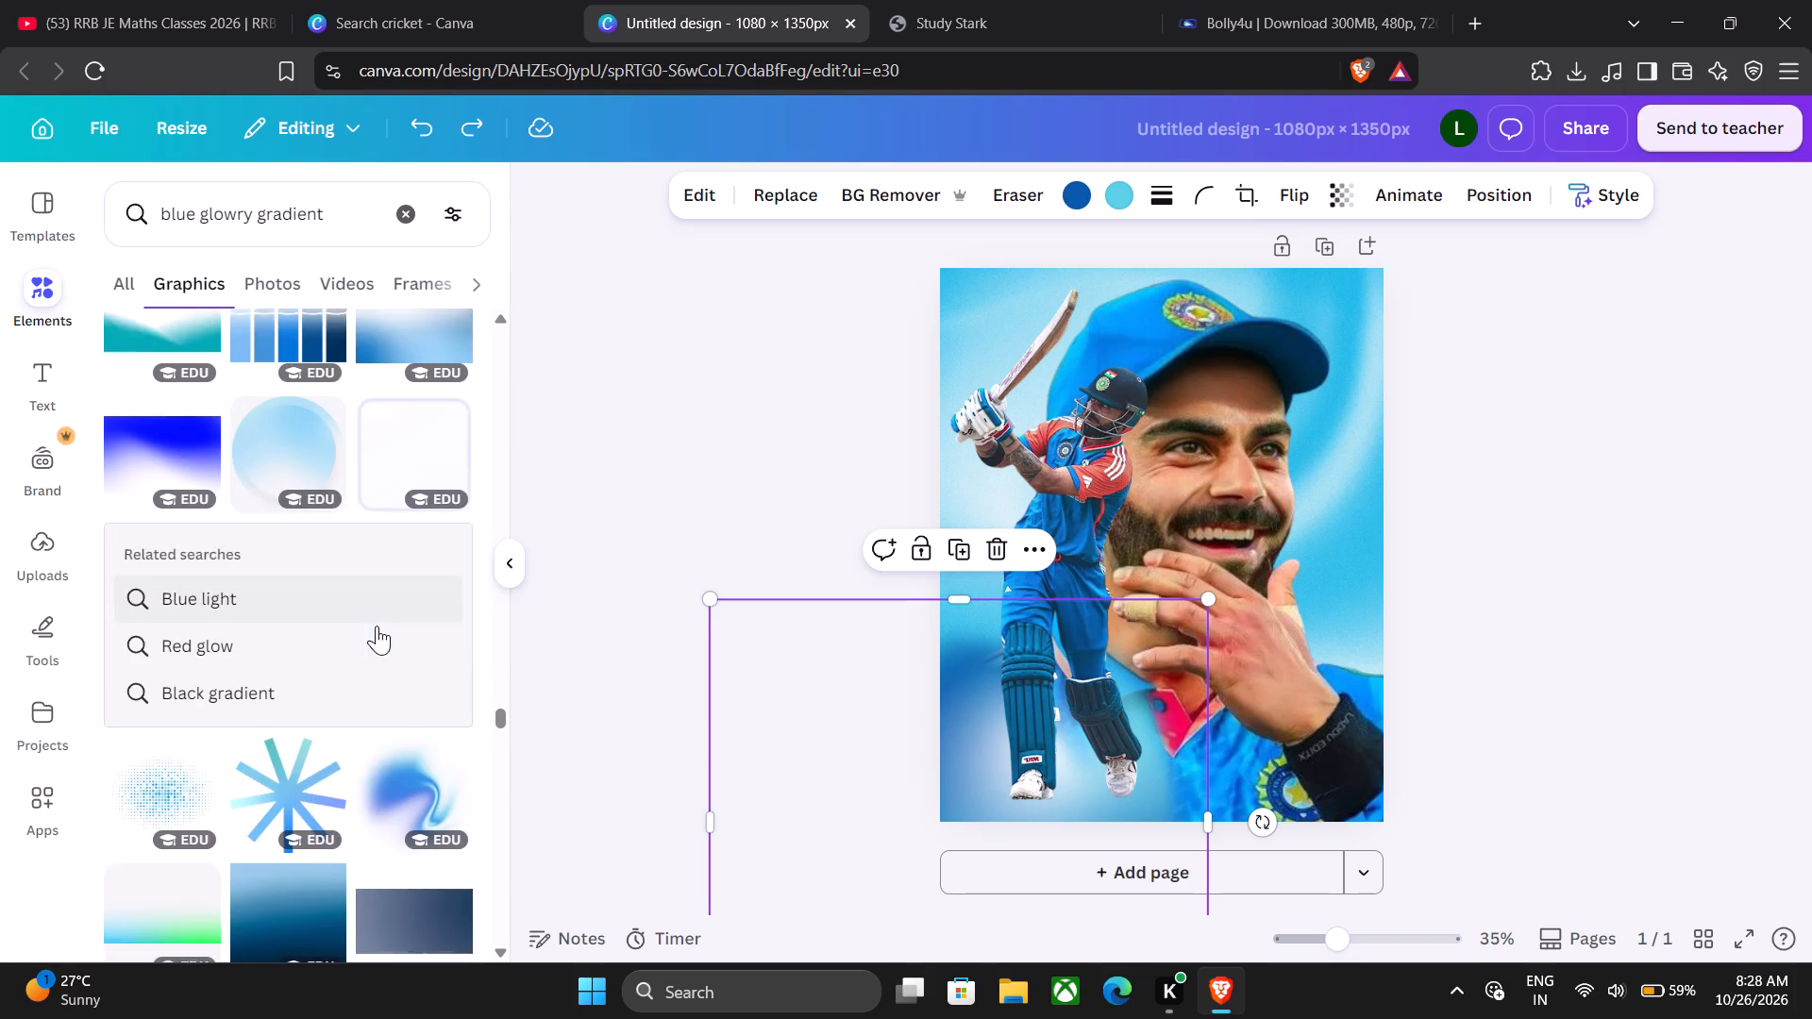
pyautogui.scroll(-9, 377, 626)
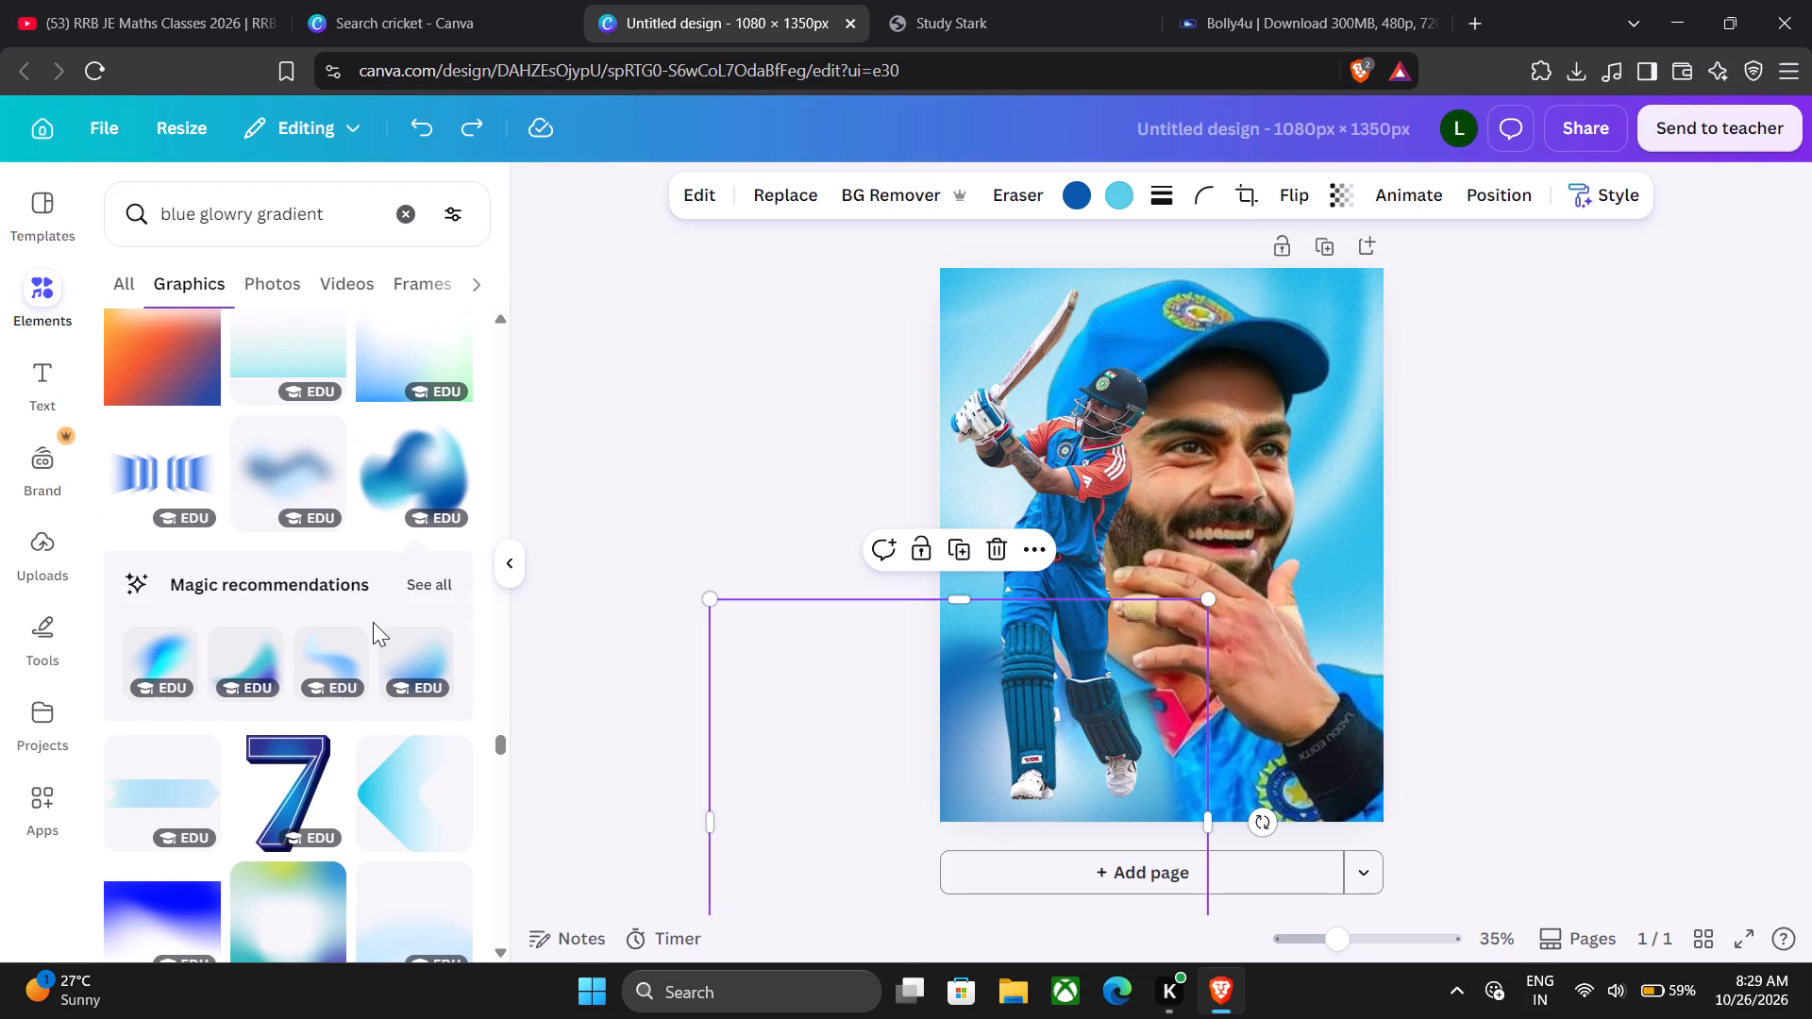
pyautogui.scroll(-7, 373, 622)
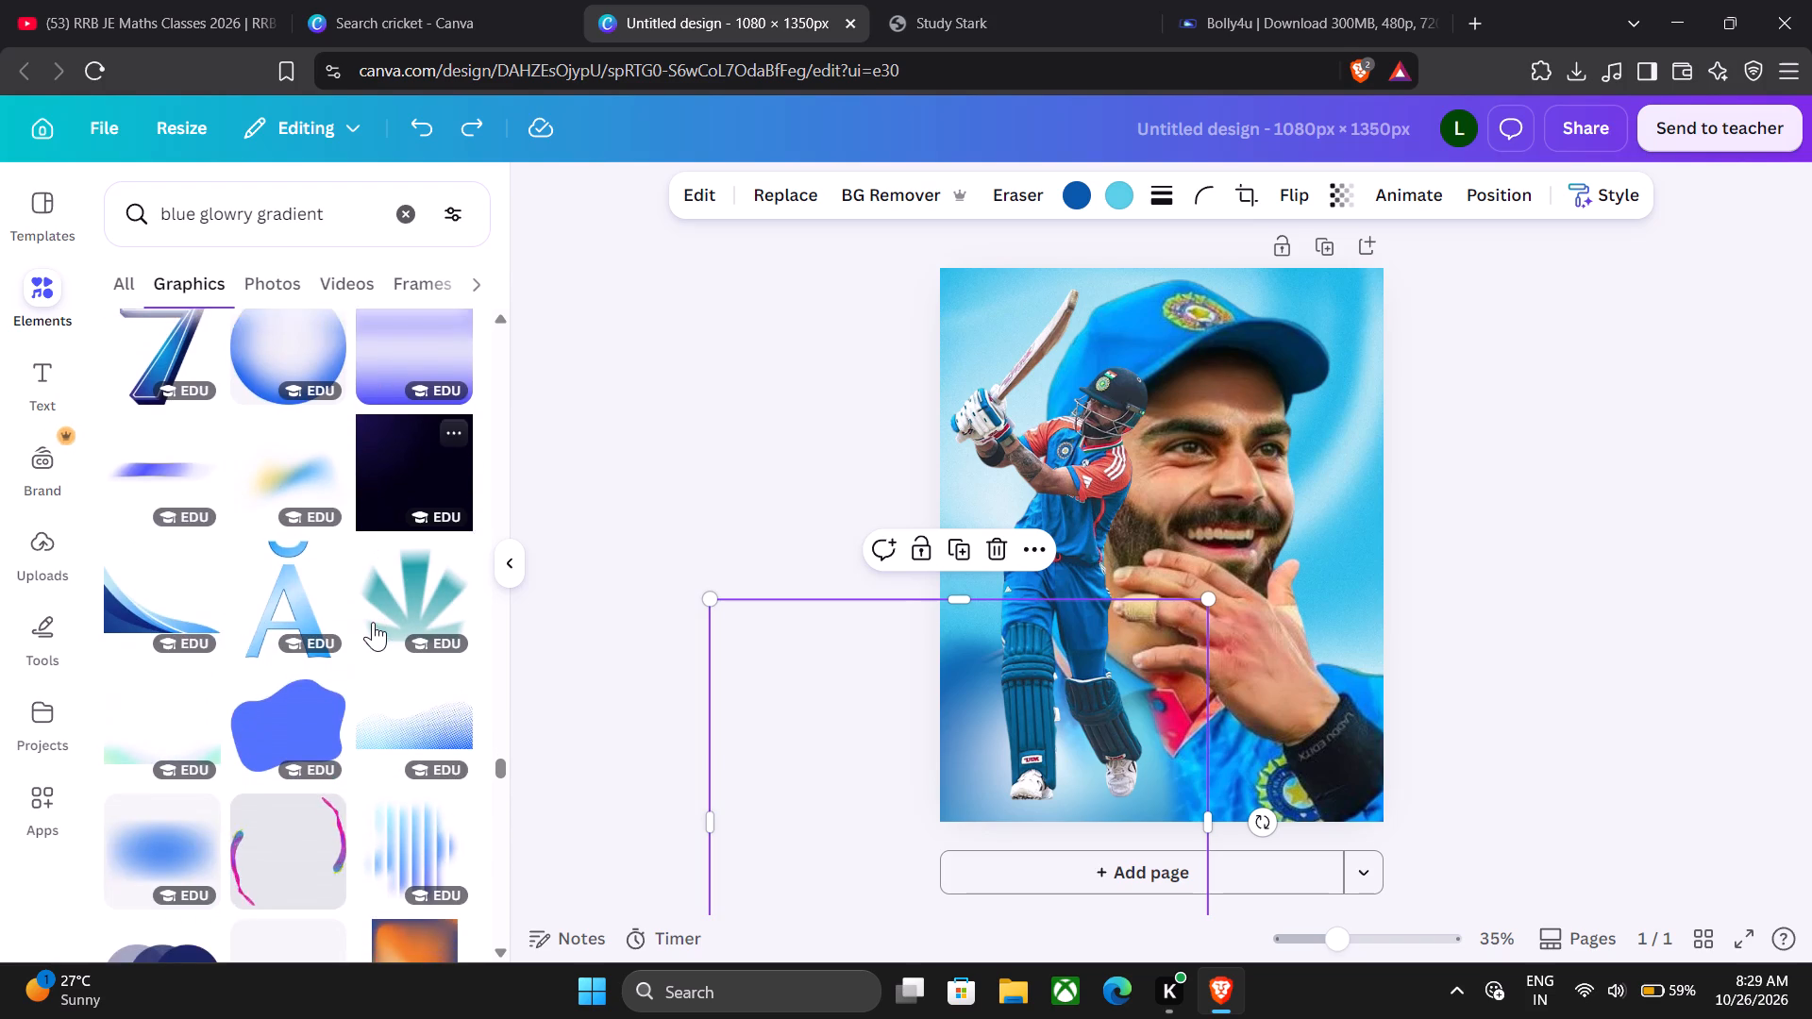
pyautogui.scroll(-7, 373, 622)
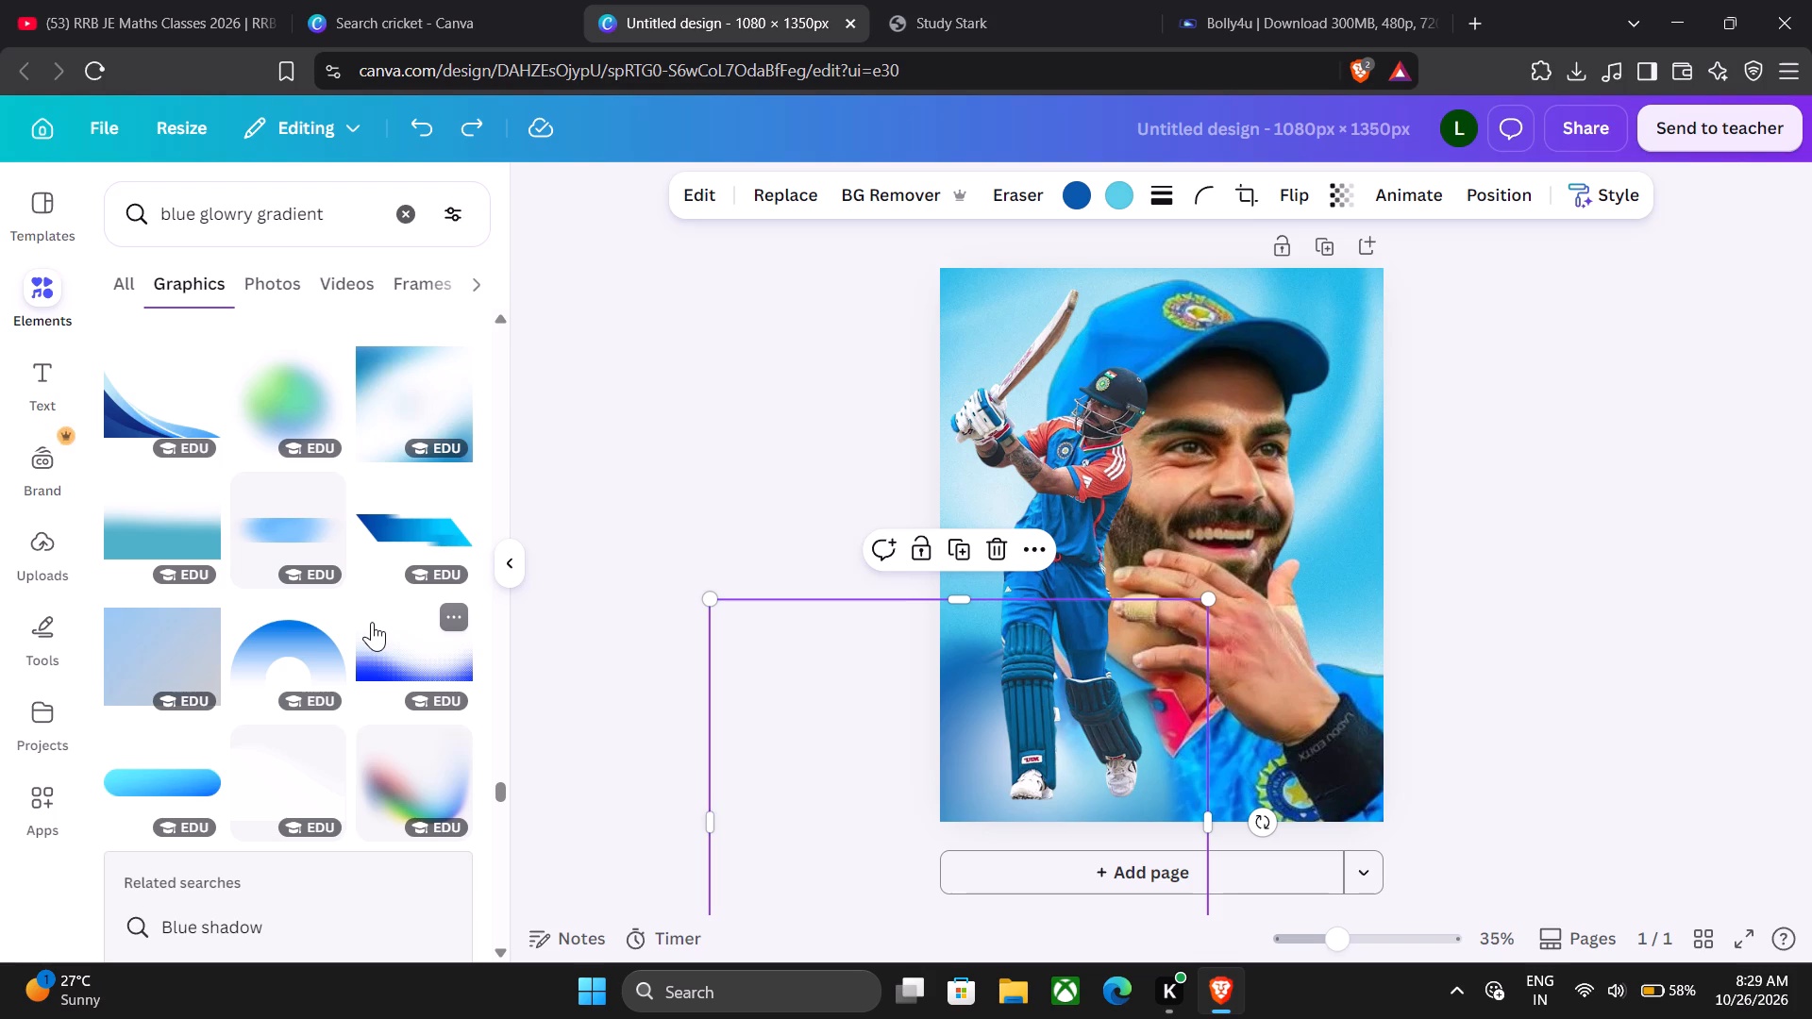
# Search the elements library for "orange gradient" and limit the results to graphics.
pyautogui.click(397, 213)
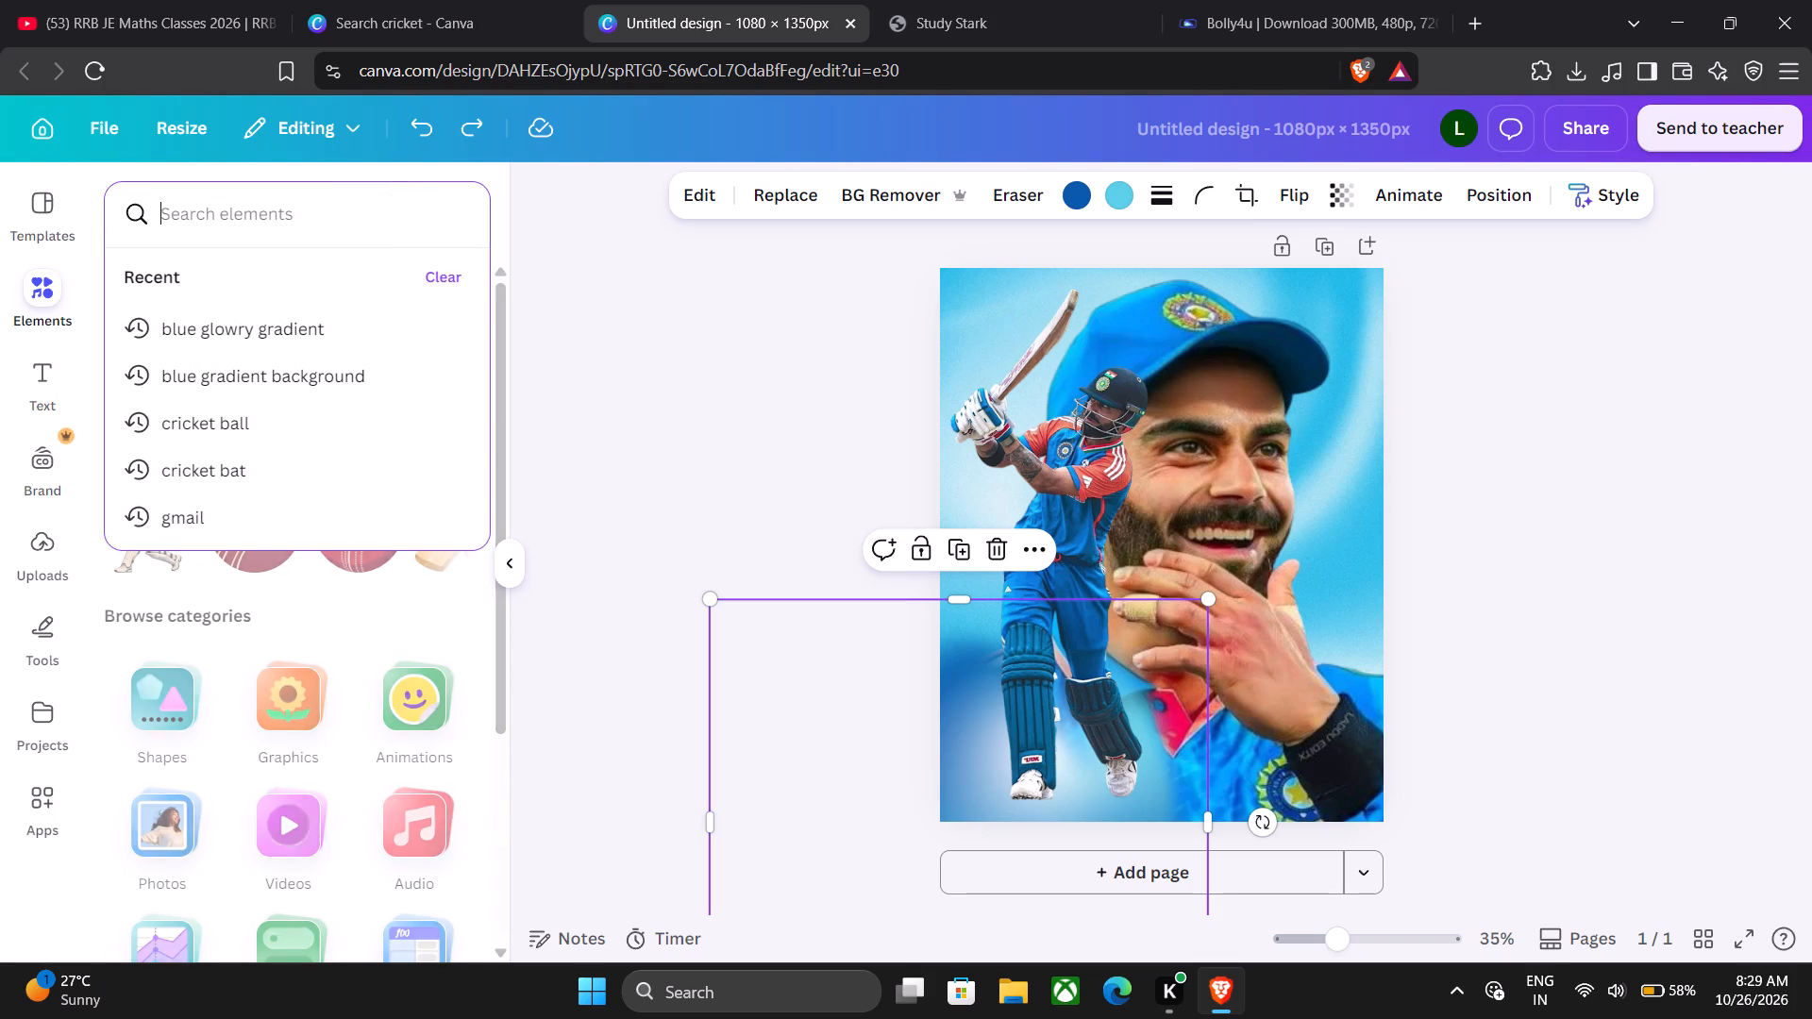
pyautogui.write('orange gradient')
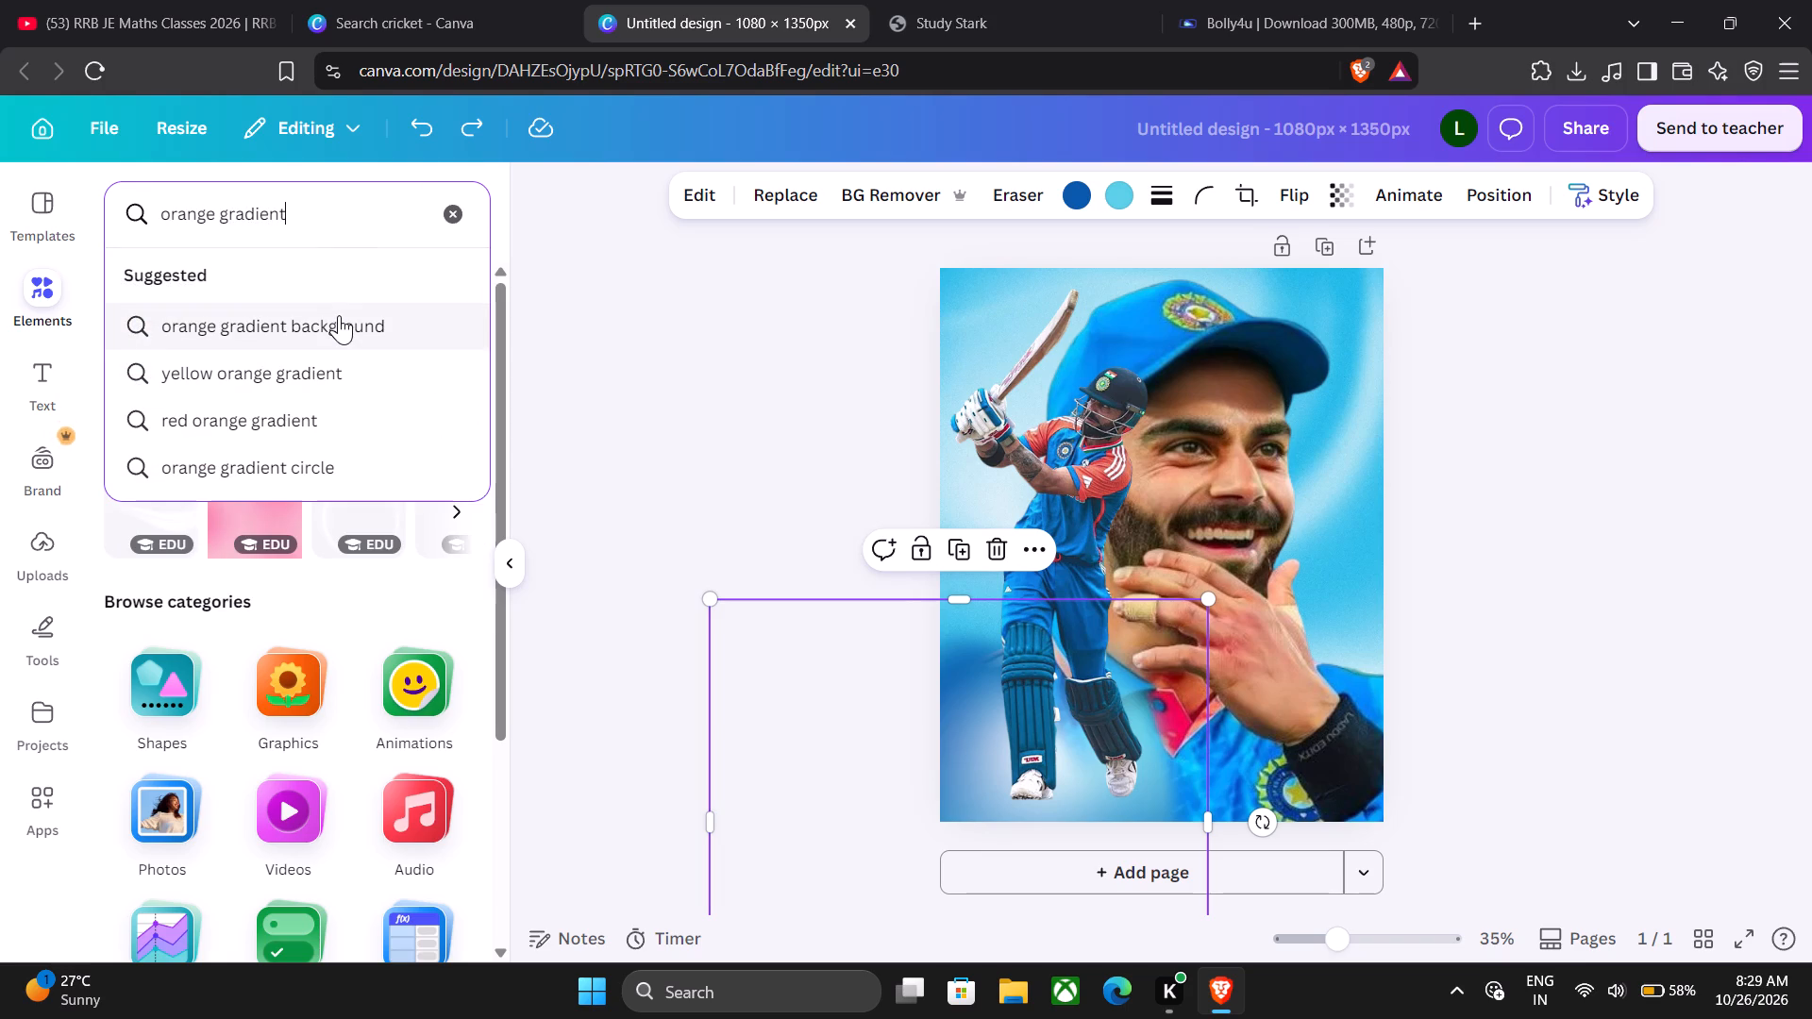
pyautogui.press('Return')
pyautogui.click(183, 286)
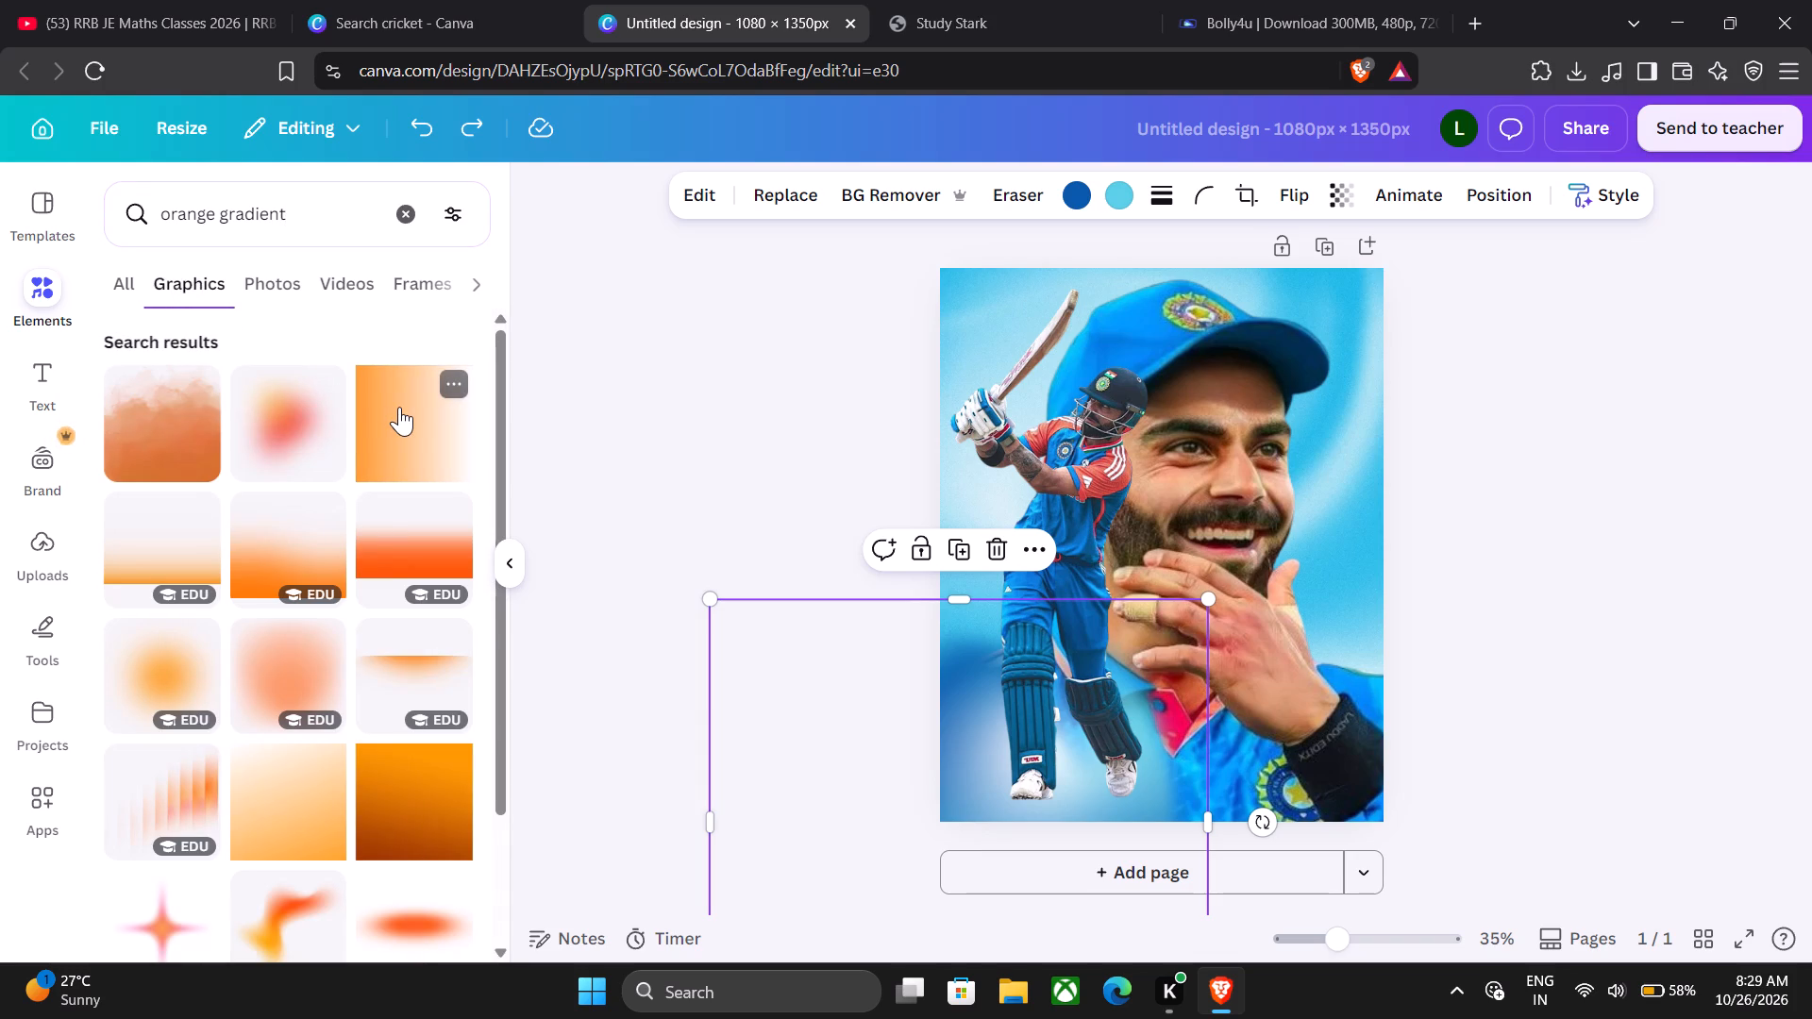
# Browse the "orange gradient" graphics results for a soft orange glow that suits the cricket poster.
pyautogui.scroll(-5, 408, 413)
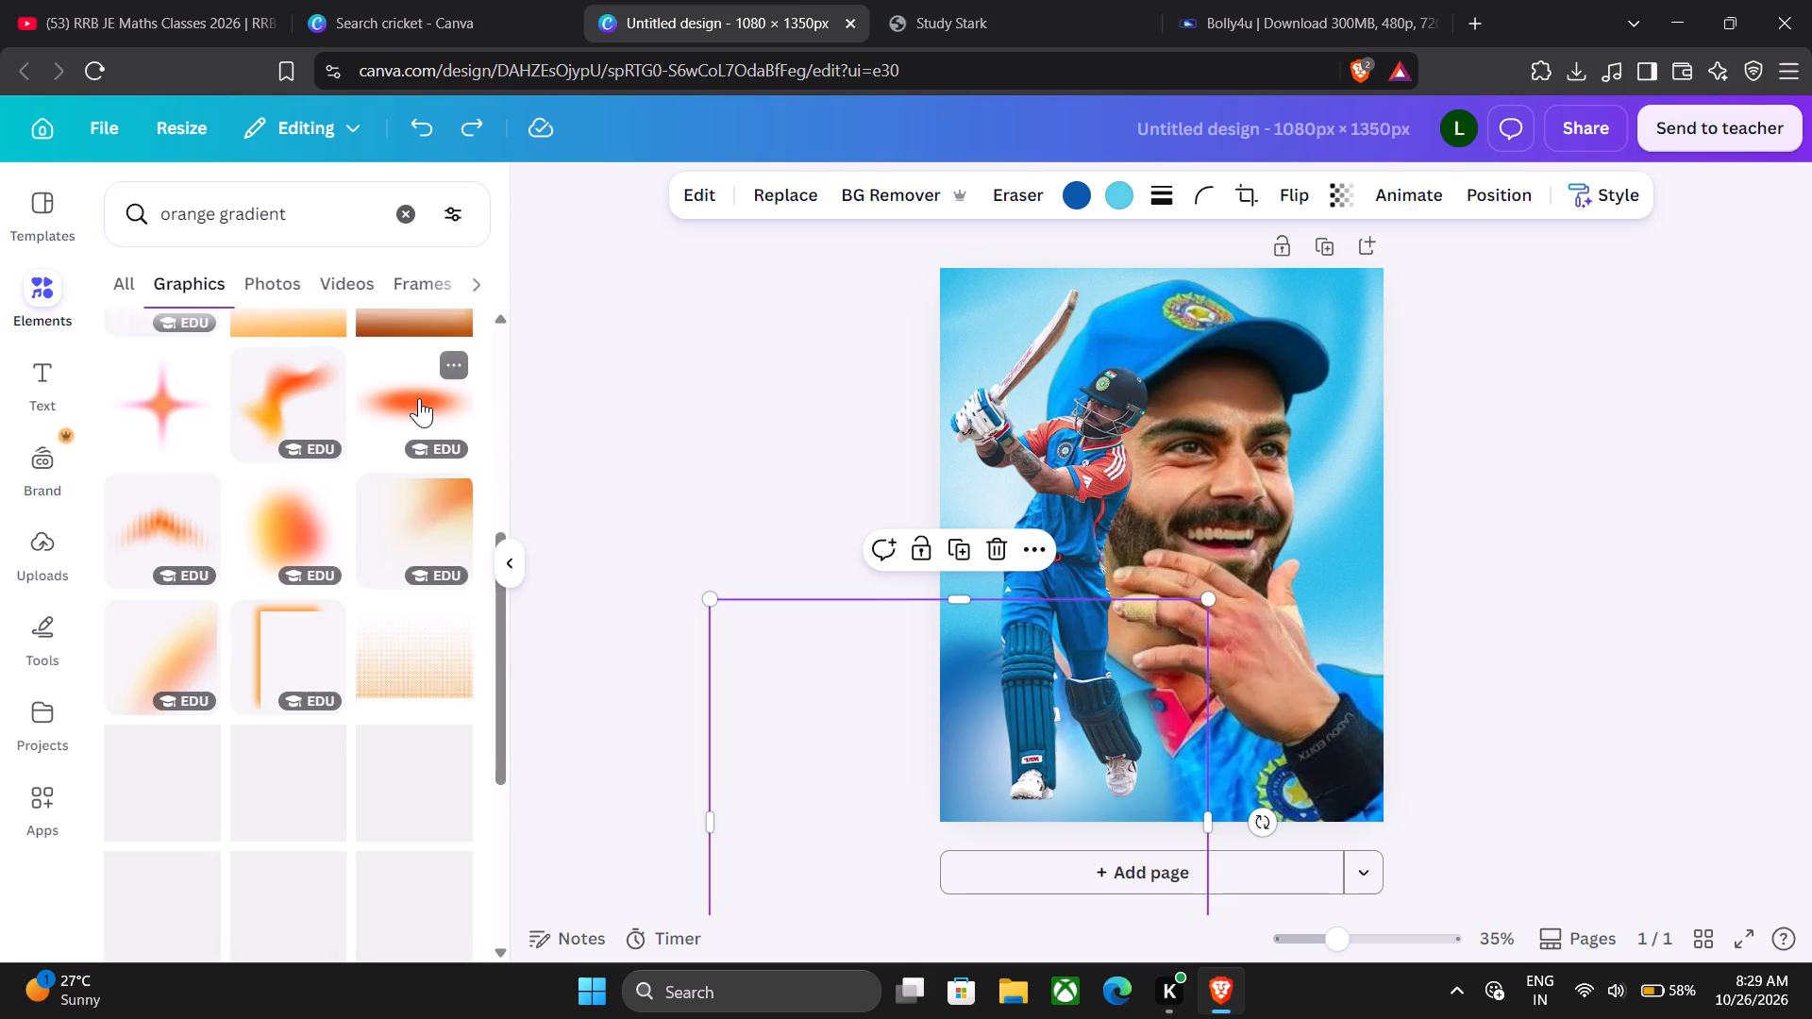
pyautogui.scroll(-3, 419, 397)
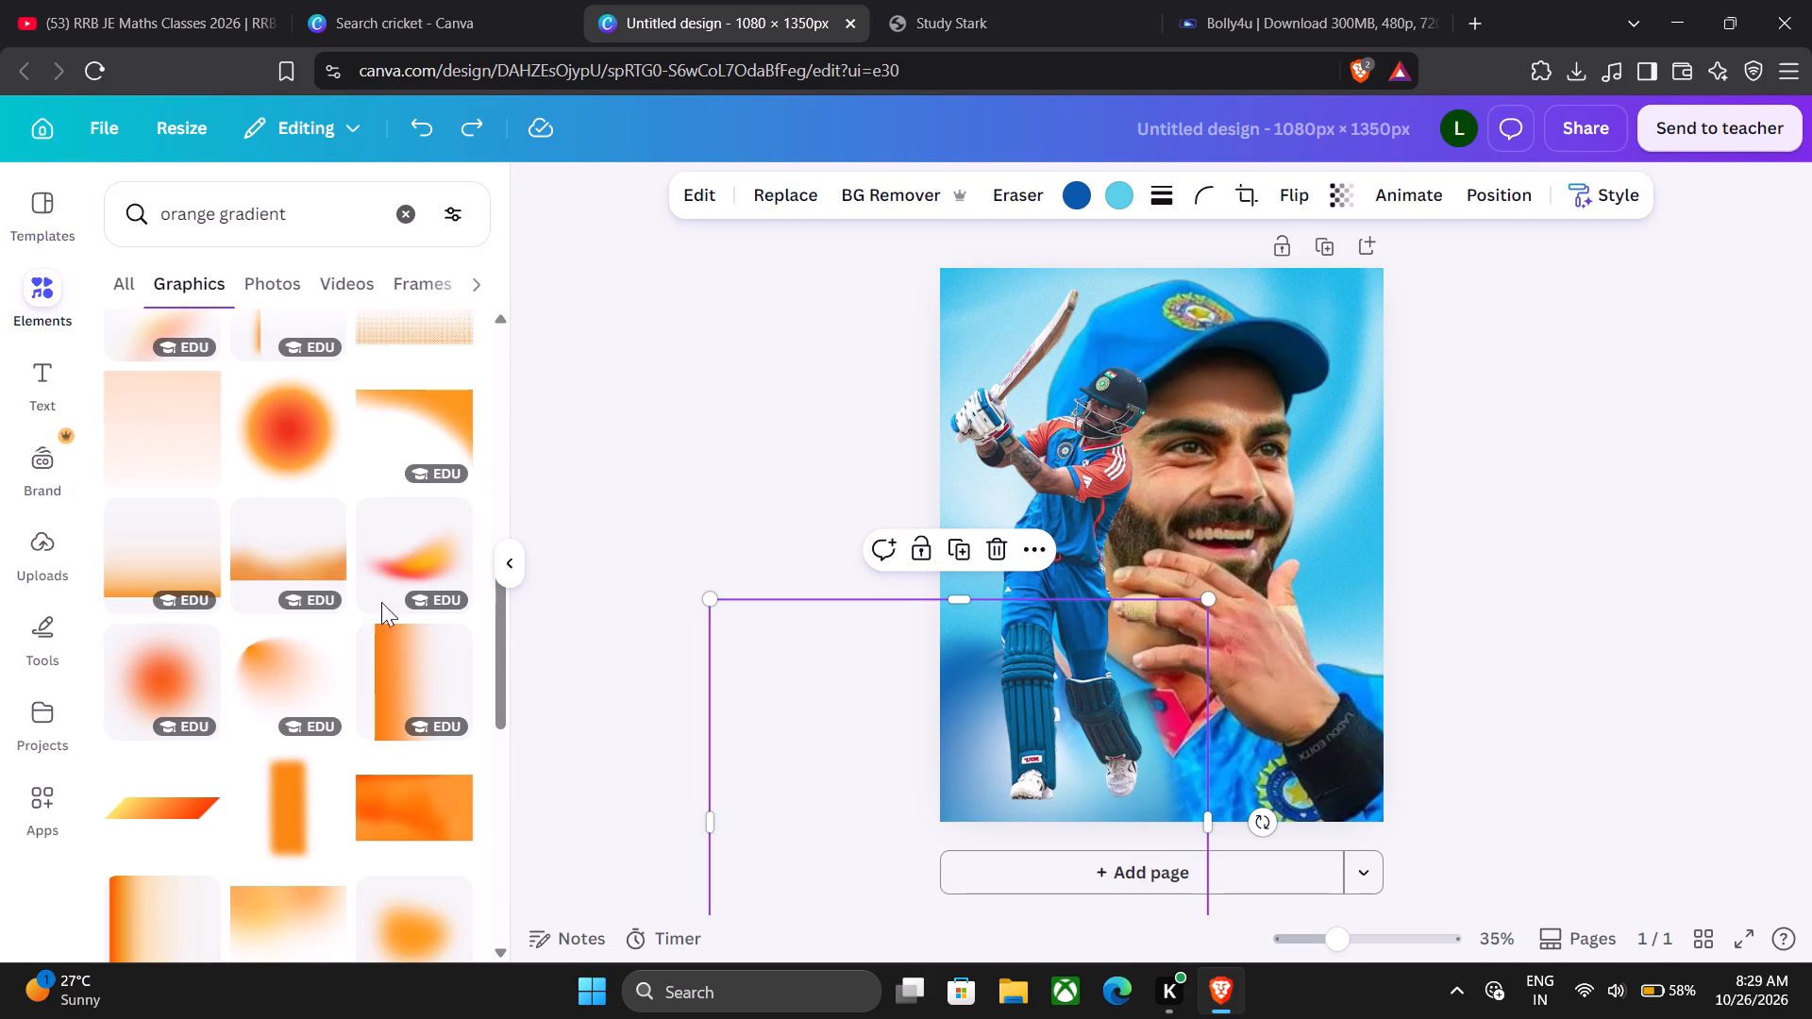
pyautogui.scroll(-7, 260, 524)
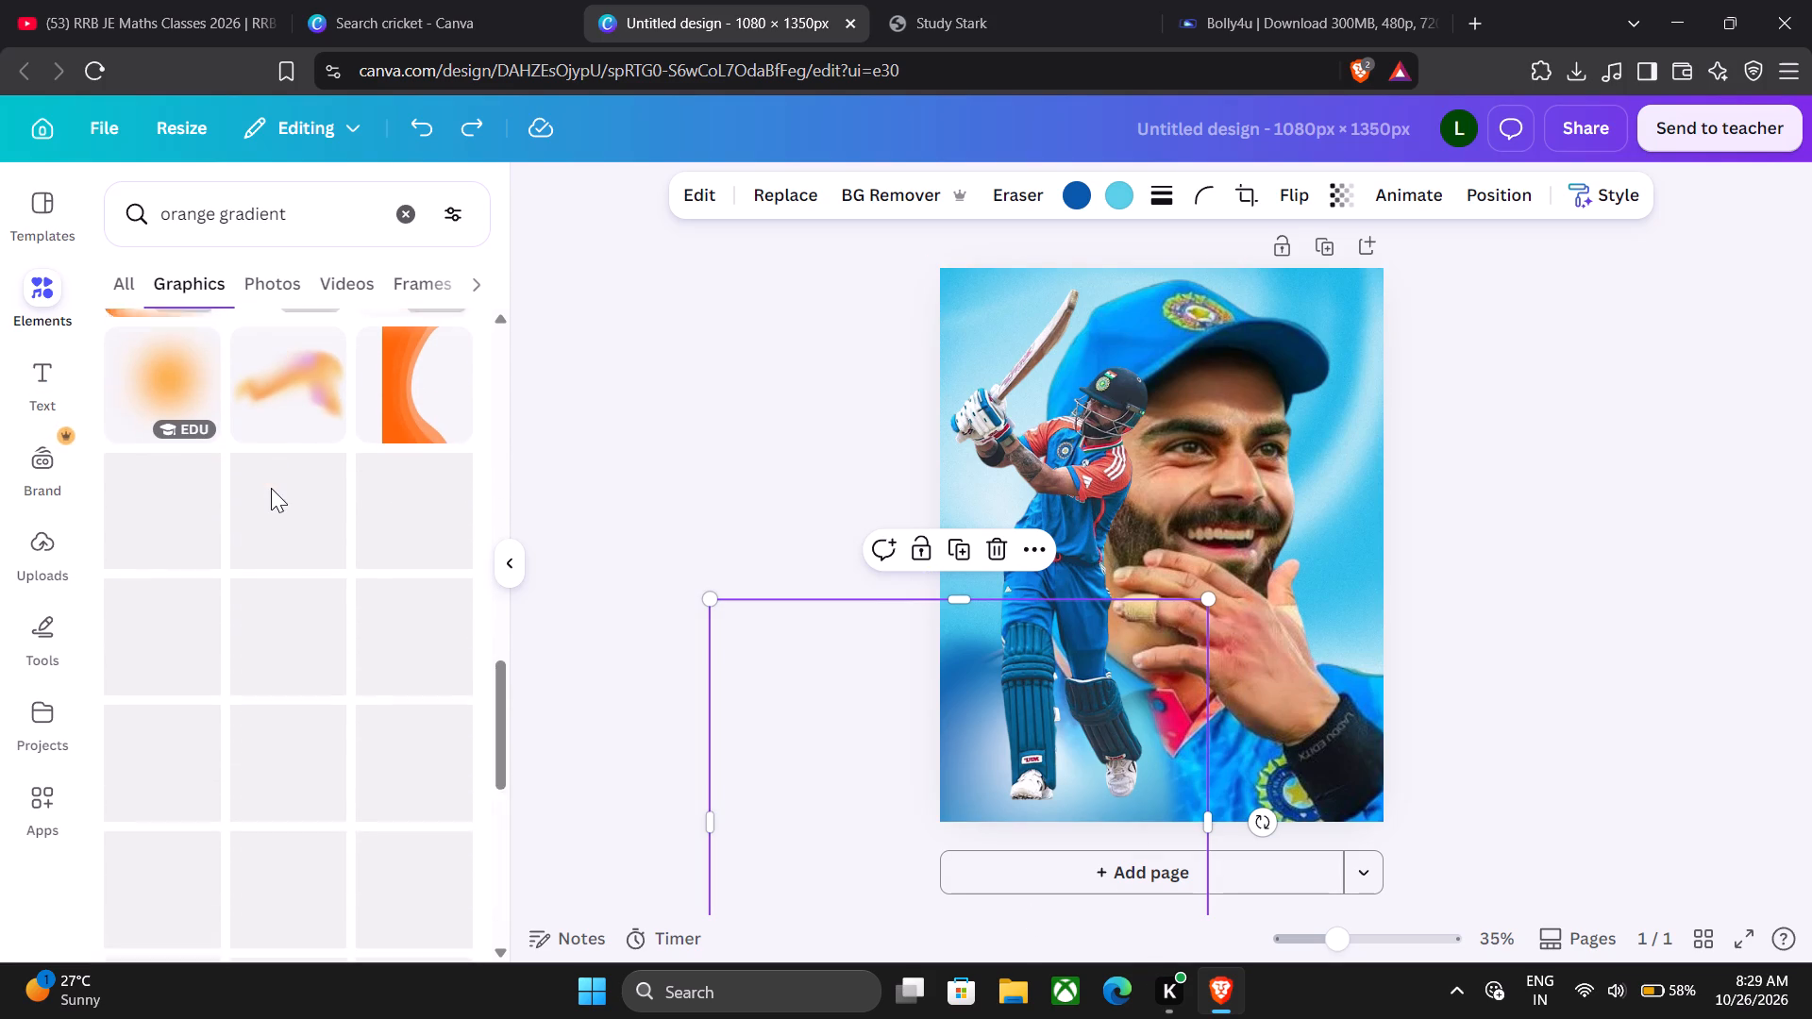
pyautogui.scroll(-3, 276, 483)
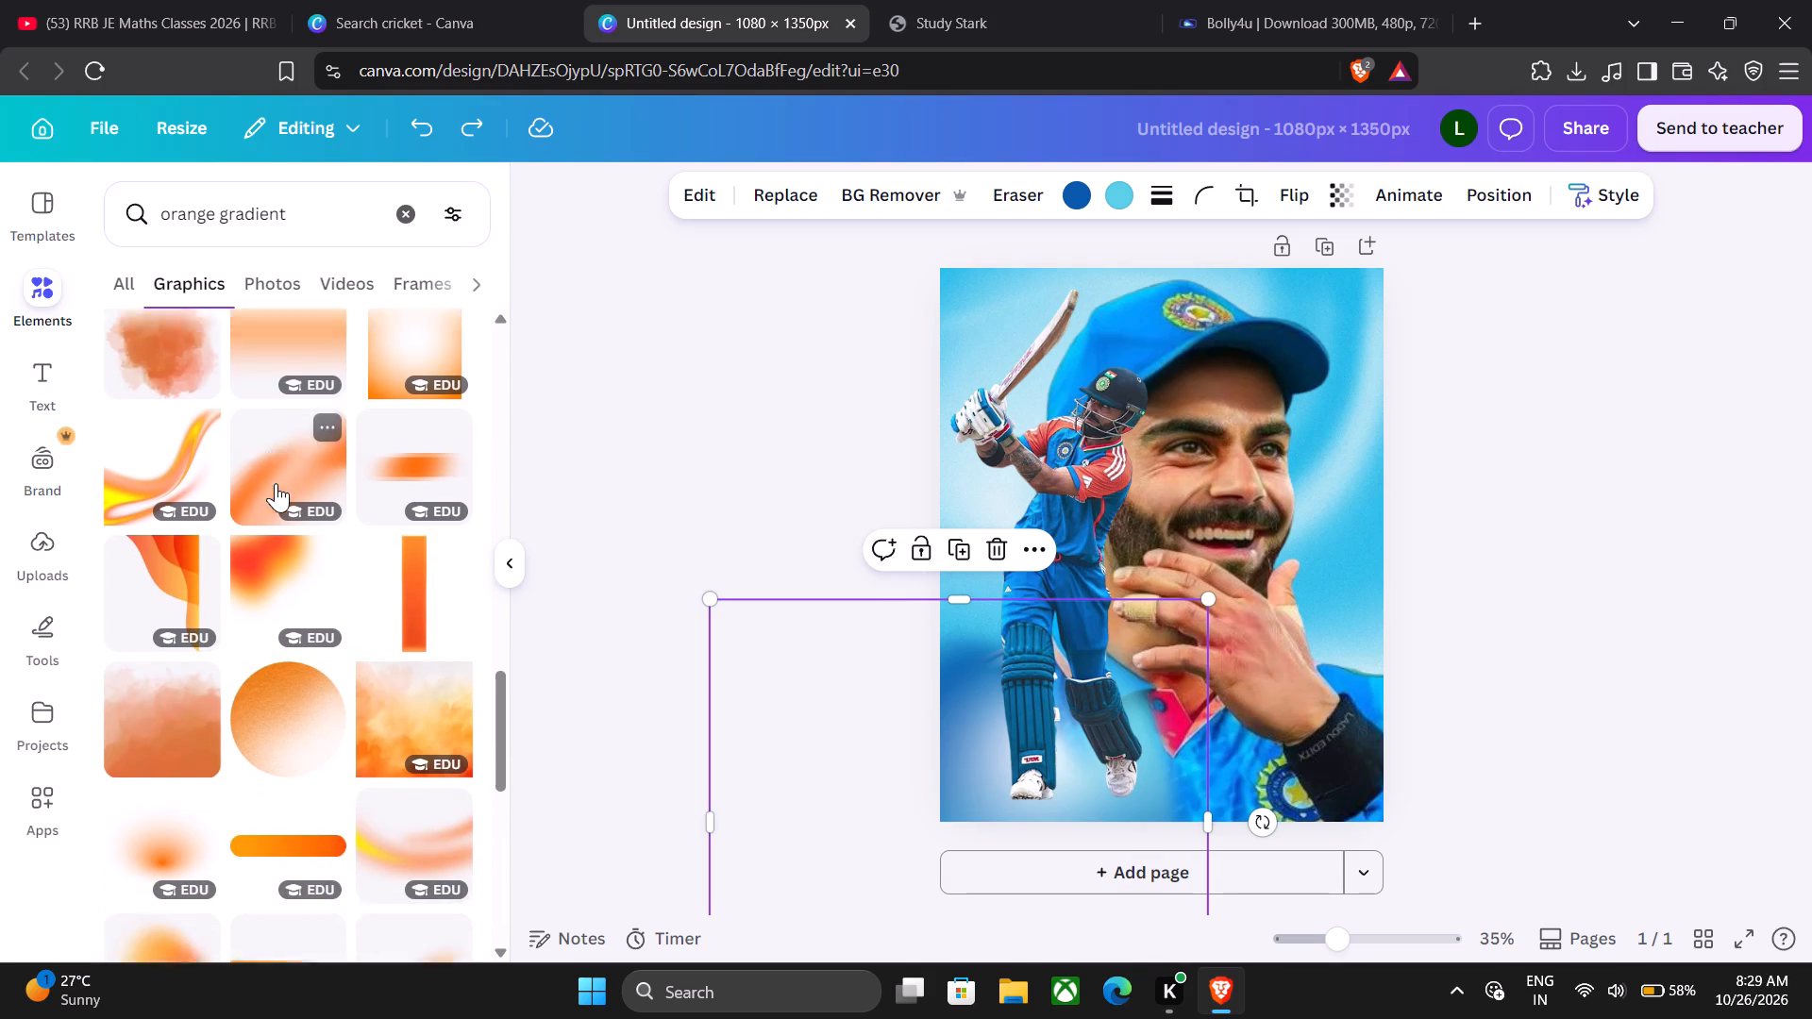
pyautogui.scroll(-5, 276, 483)
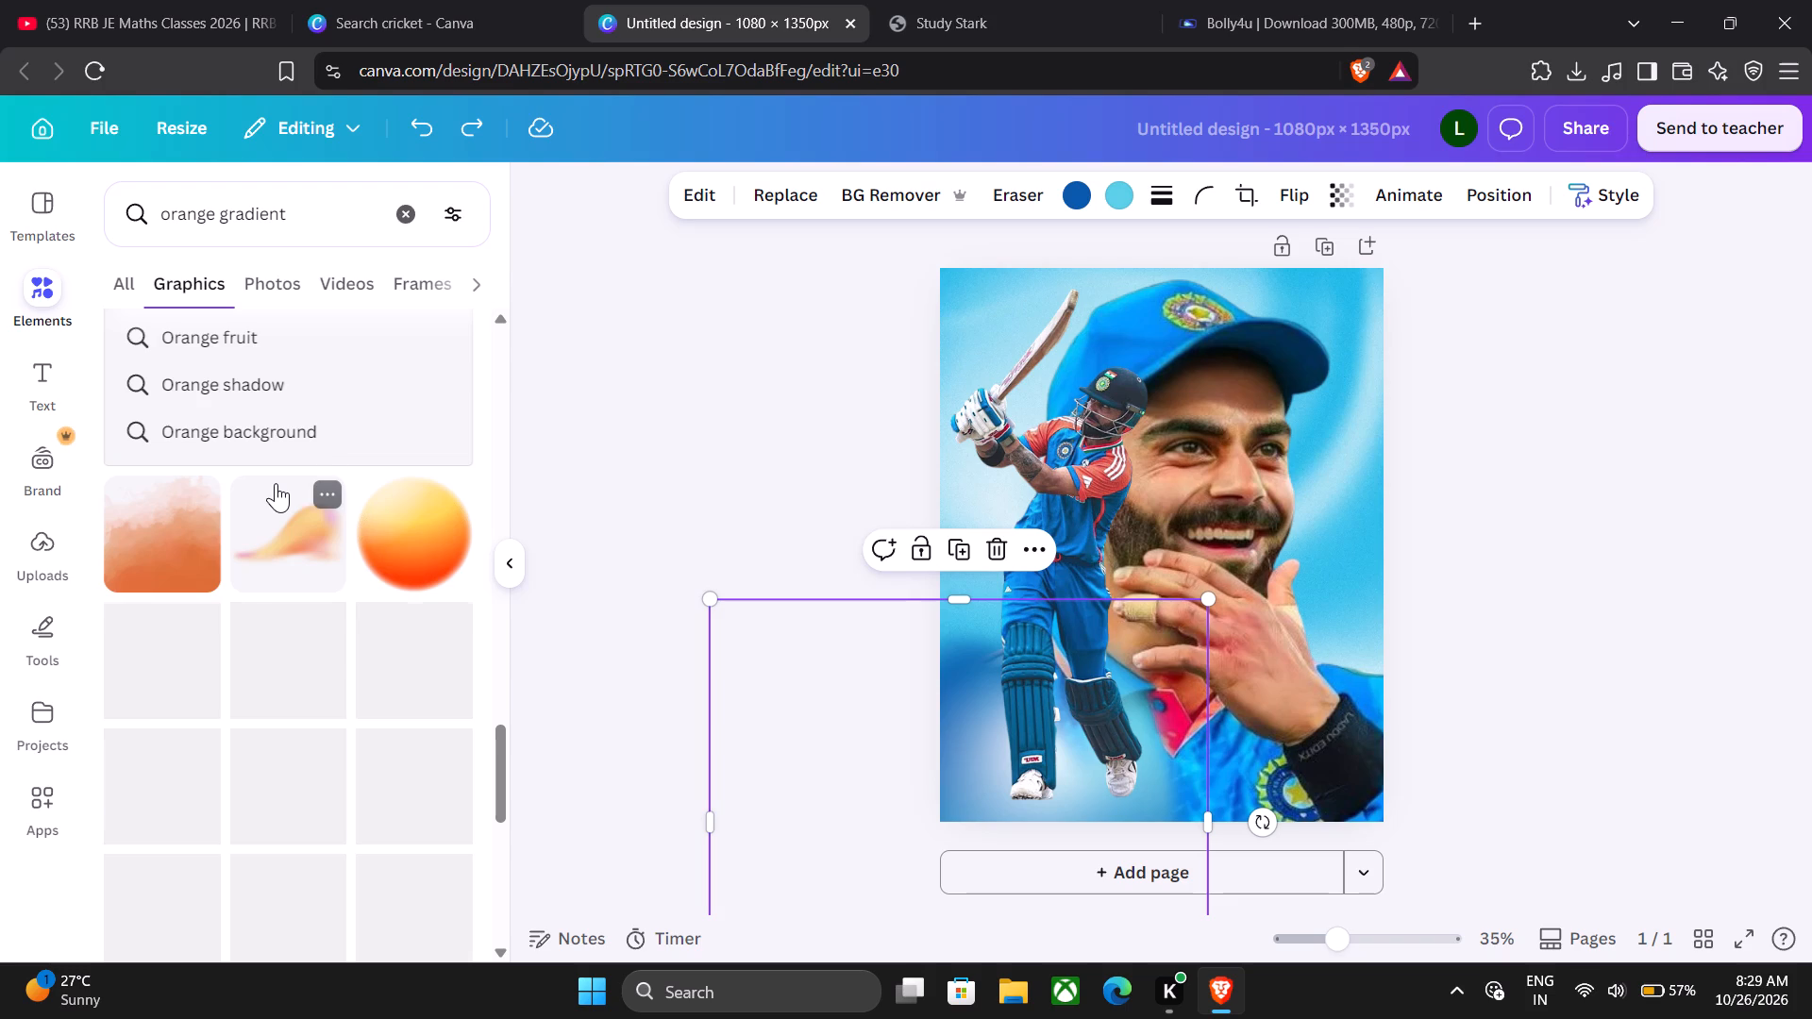
pyautogui.scroll(-7, 276, 483)
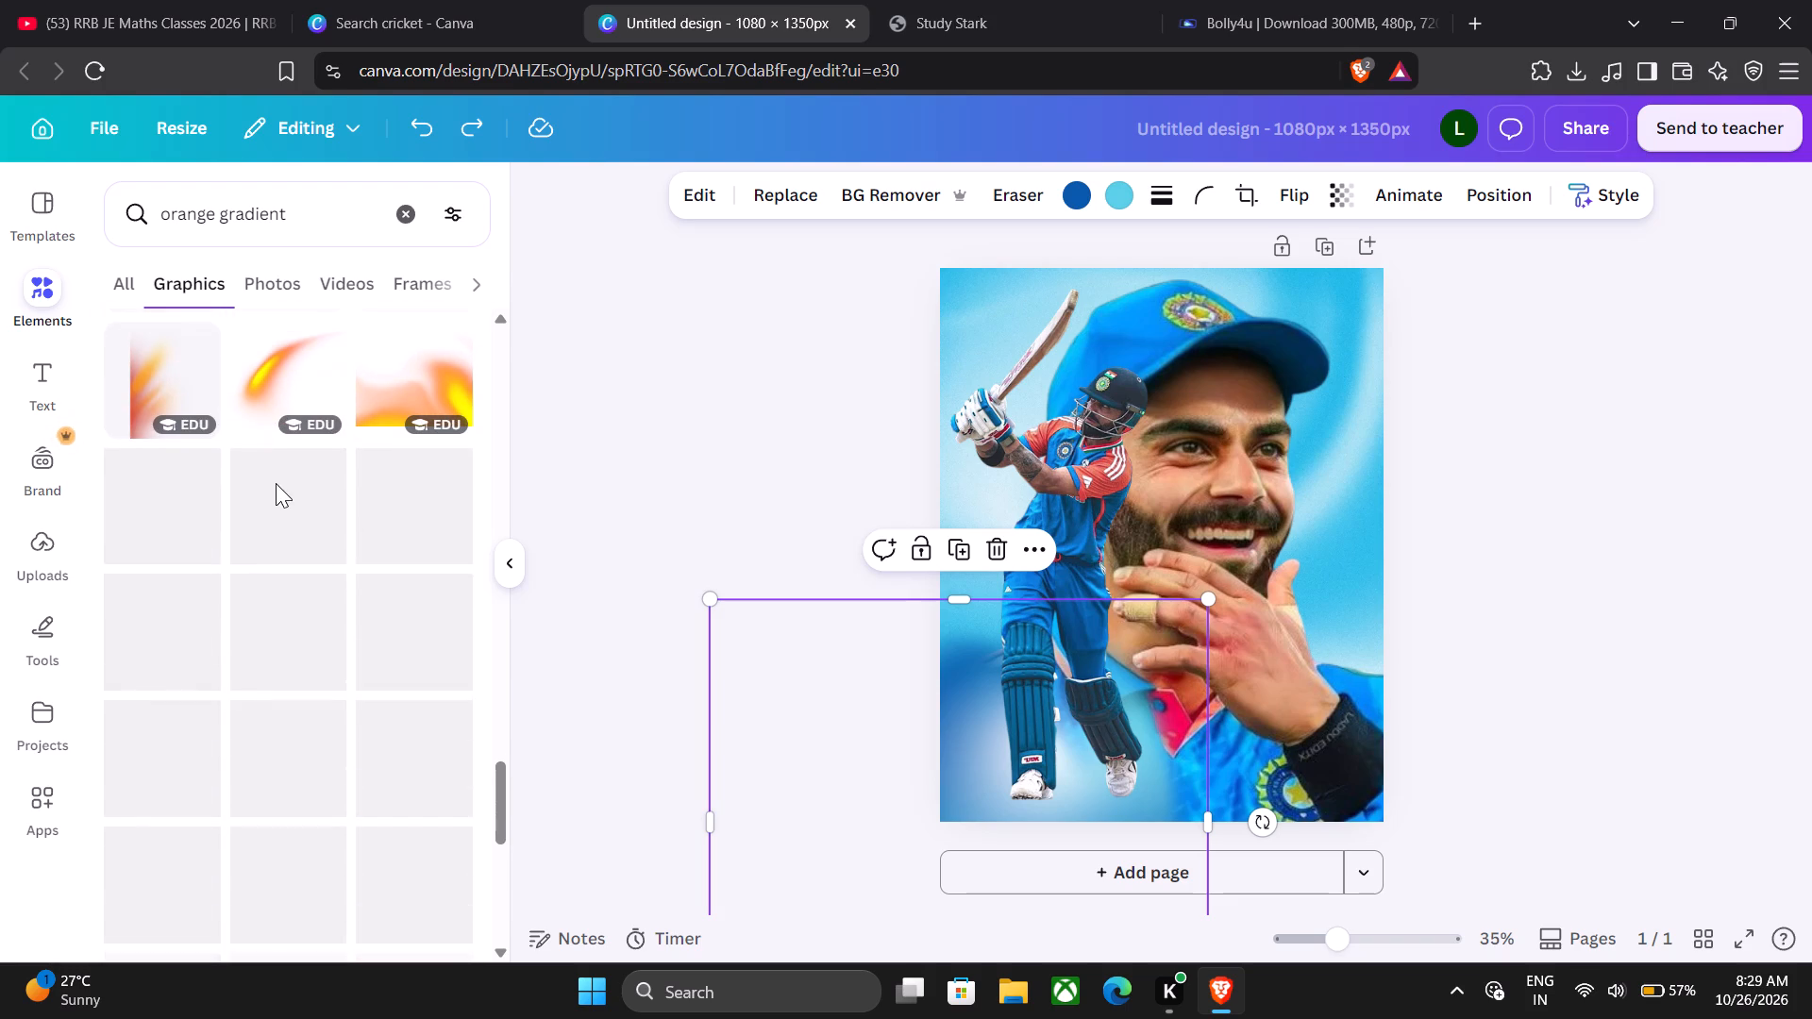
pyautogui.scroll(-6, 283, 518)
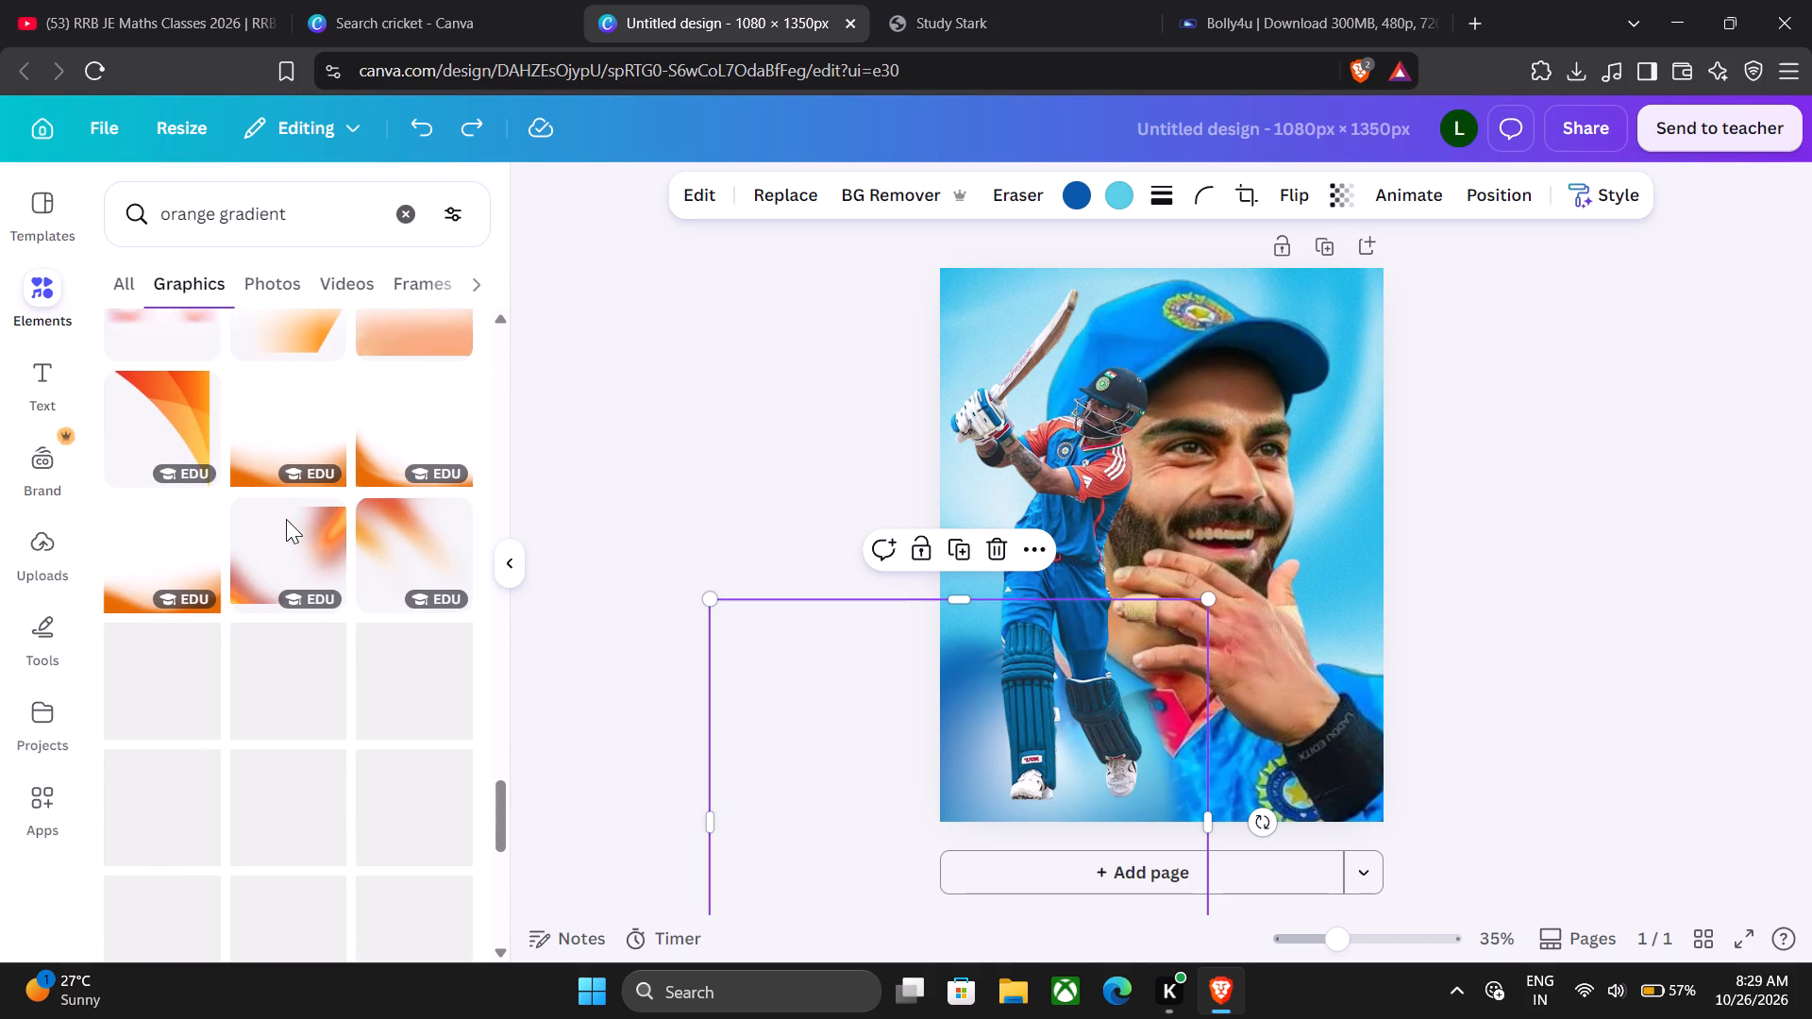
pyautogui.scroll(-6, 290, 511)
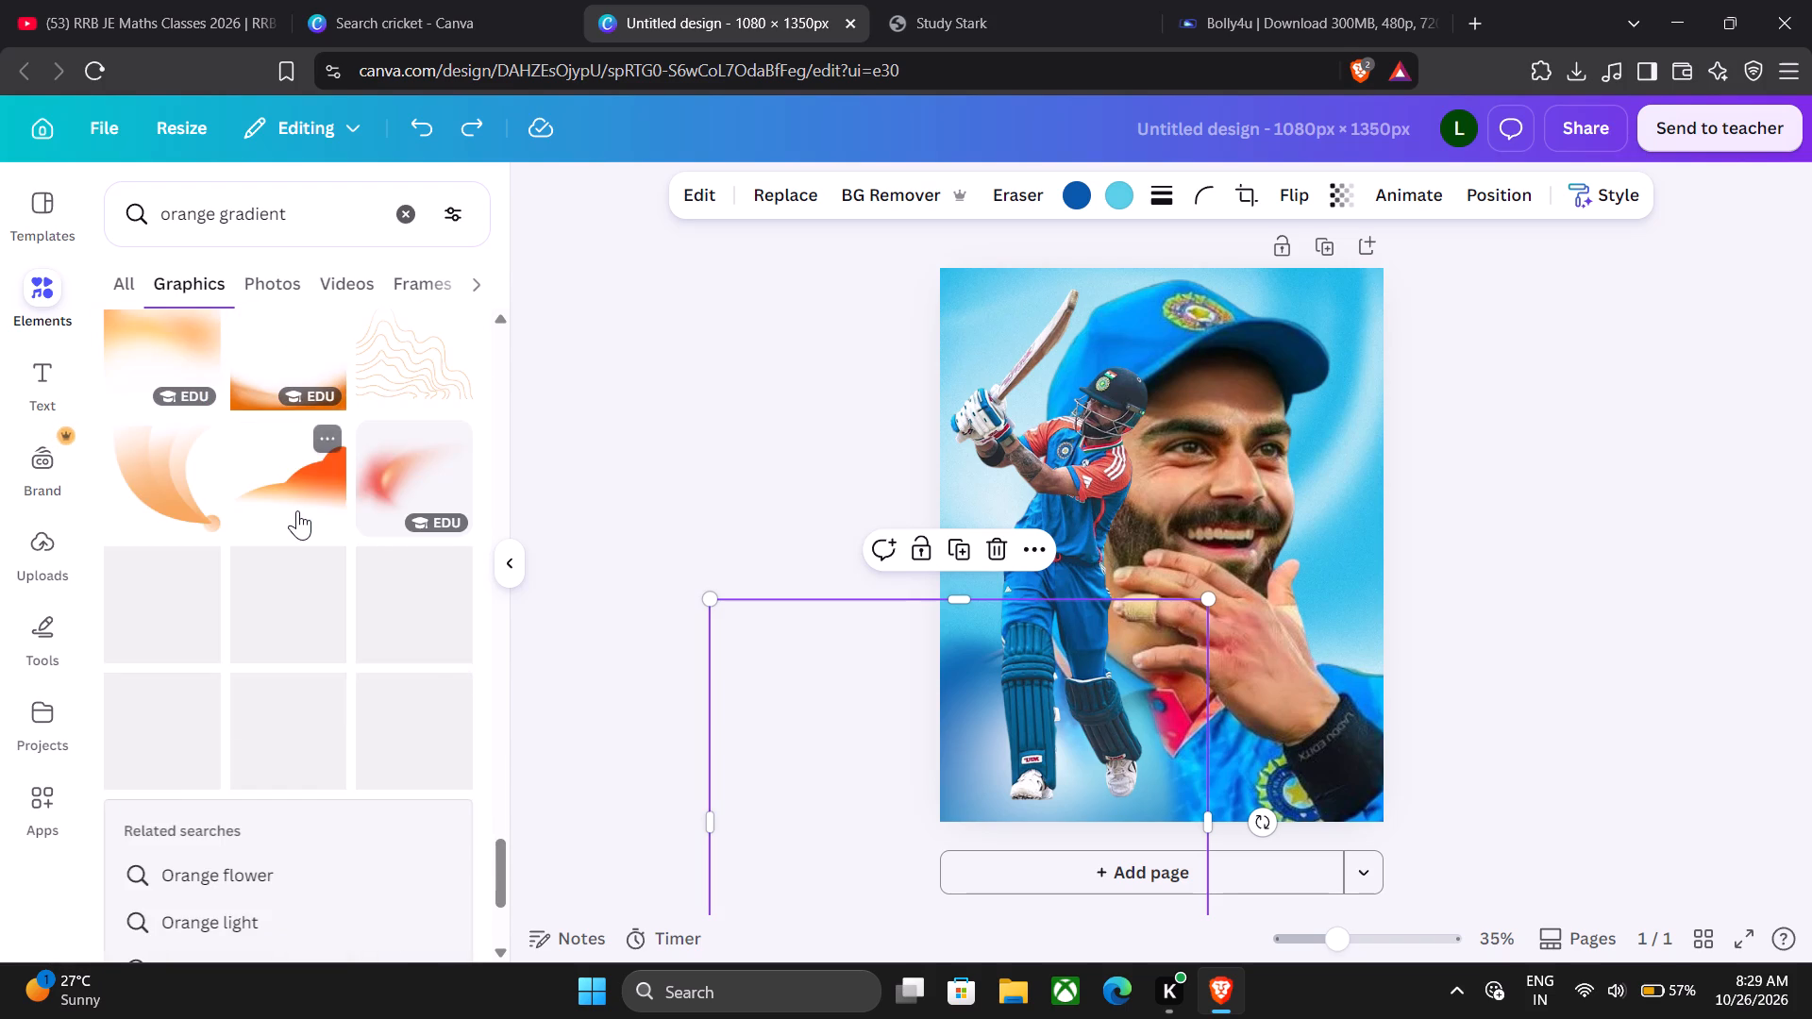
pyautogui.scroll(-6, 297, 510)
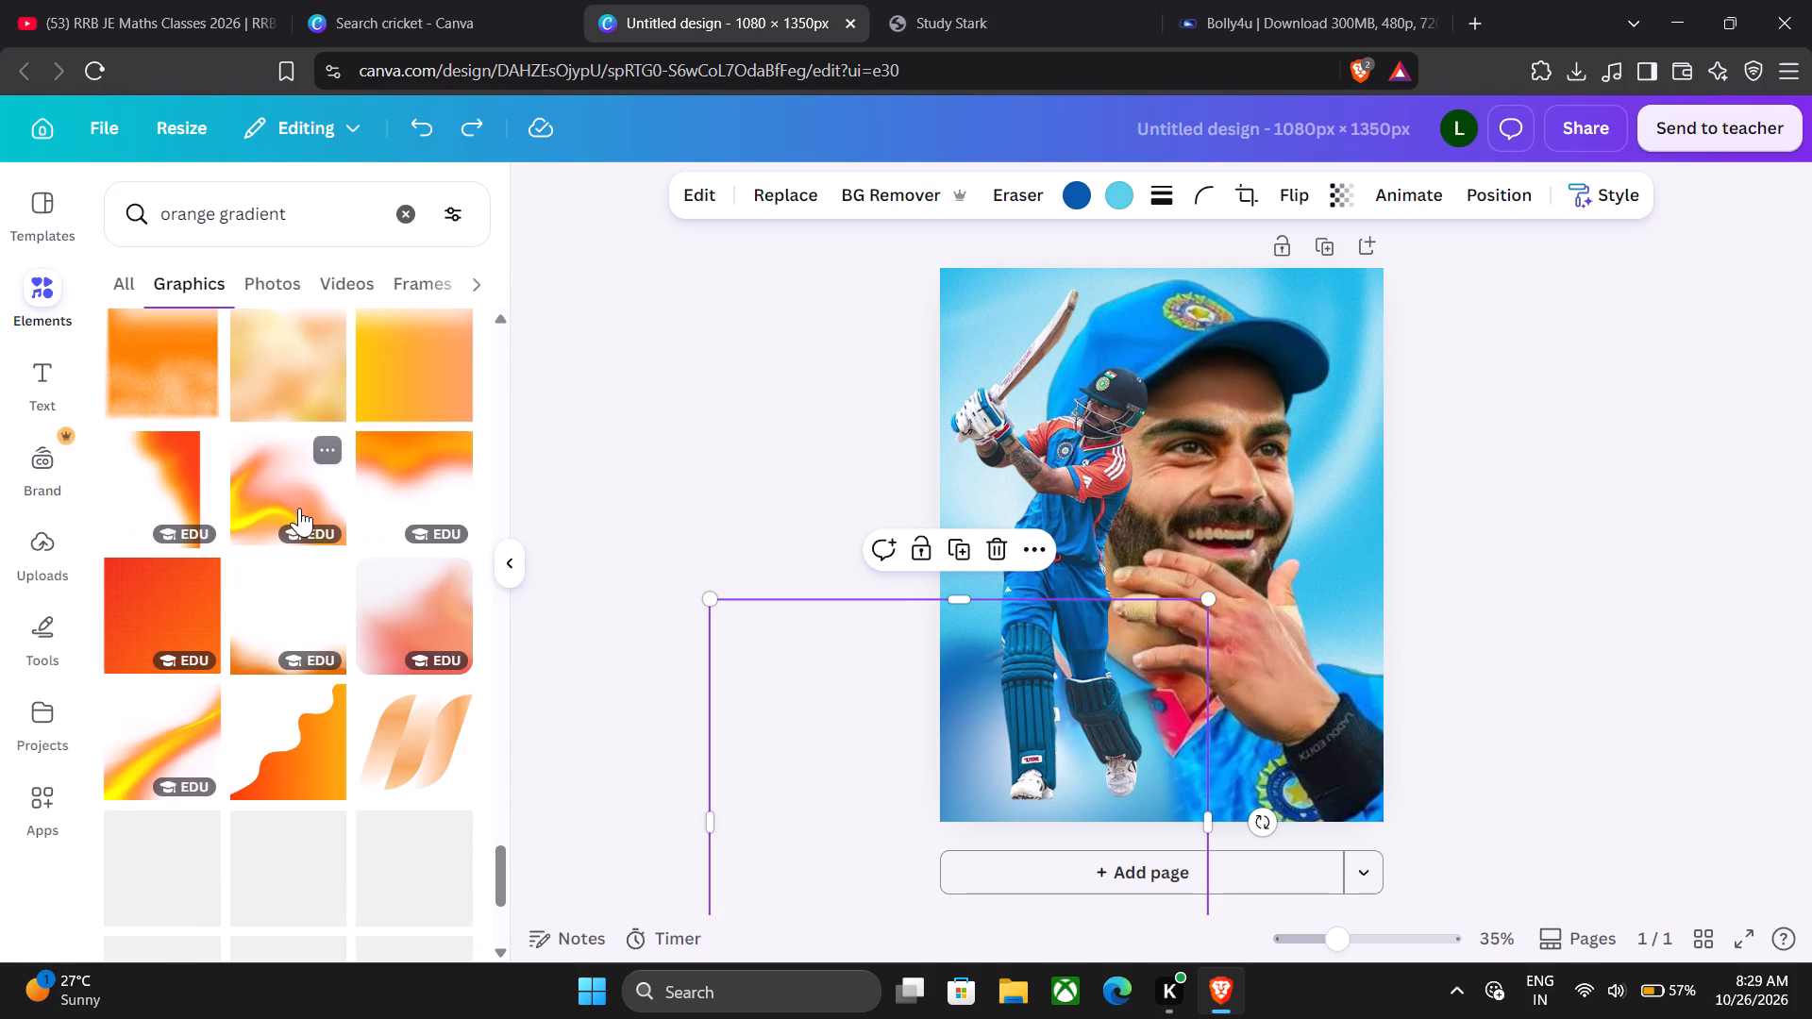
pyautogui.scroll(-7, 299, 508)
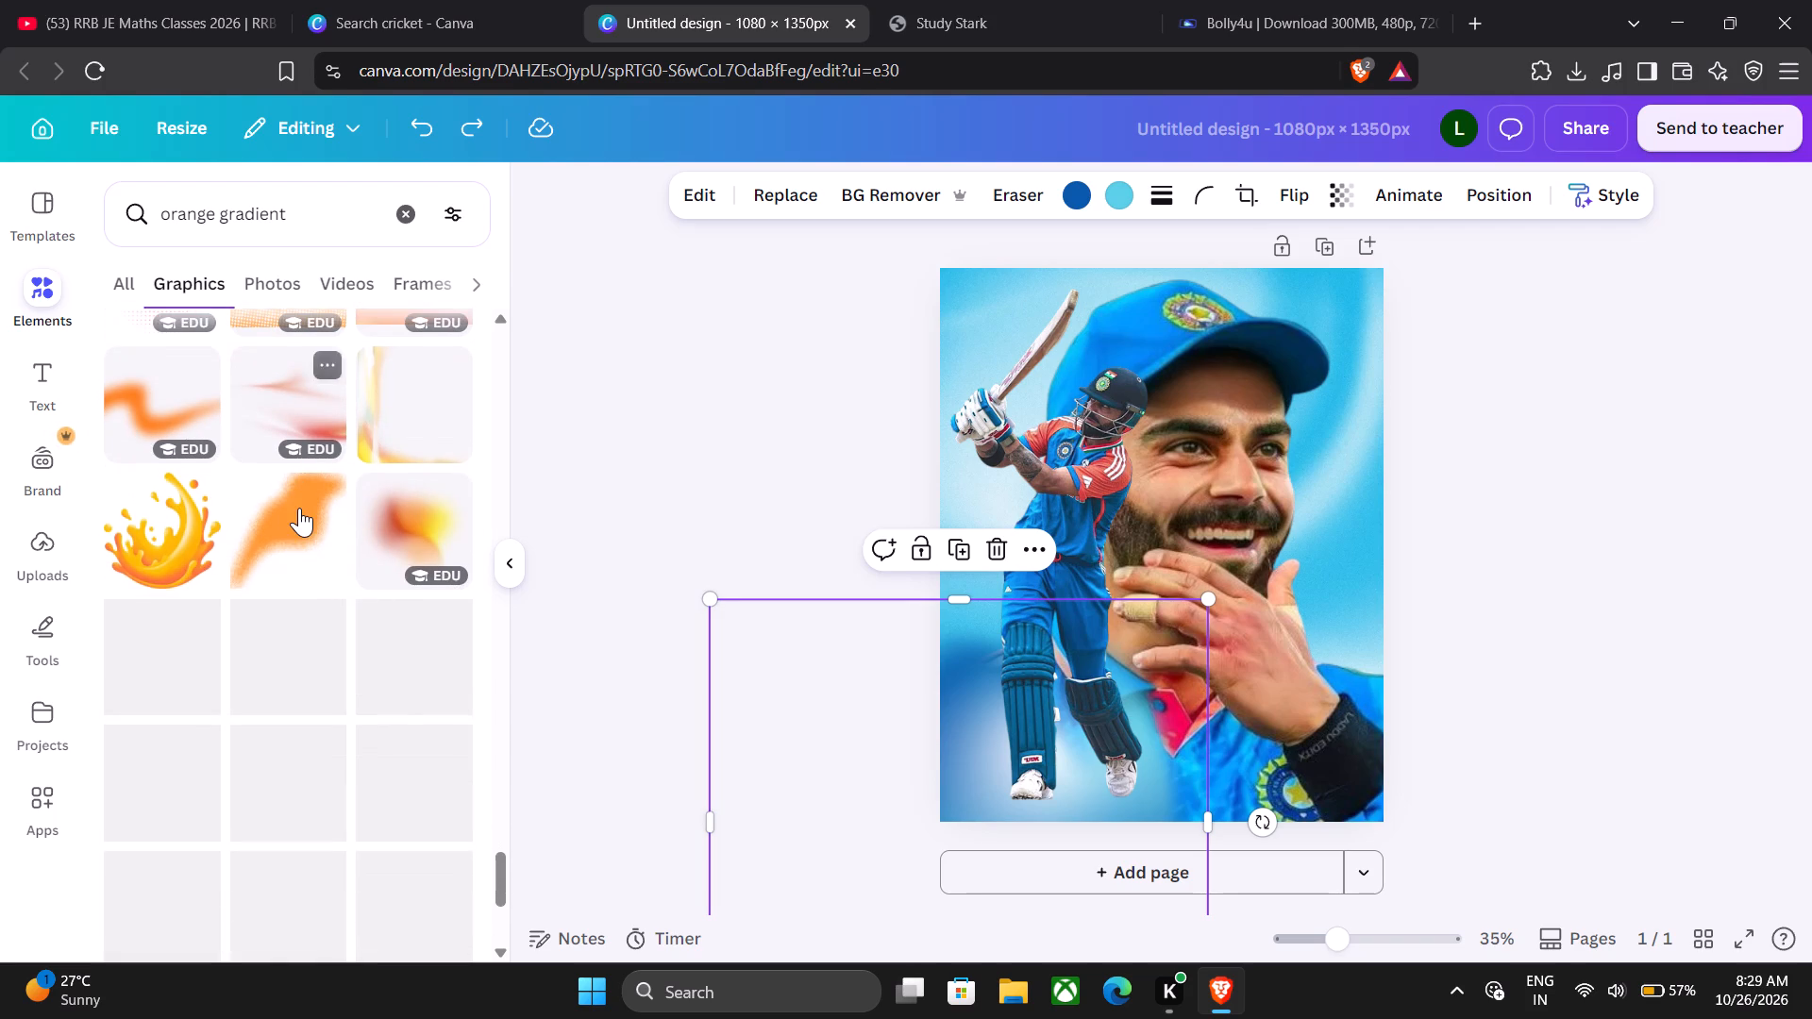
pyautogui.scroll(-8, 299, 508)
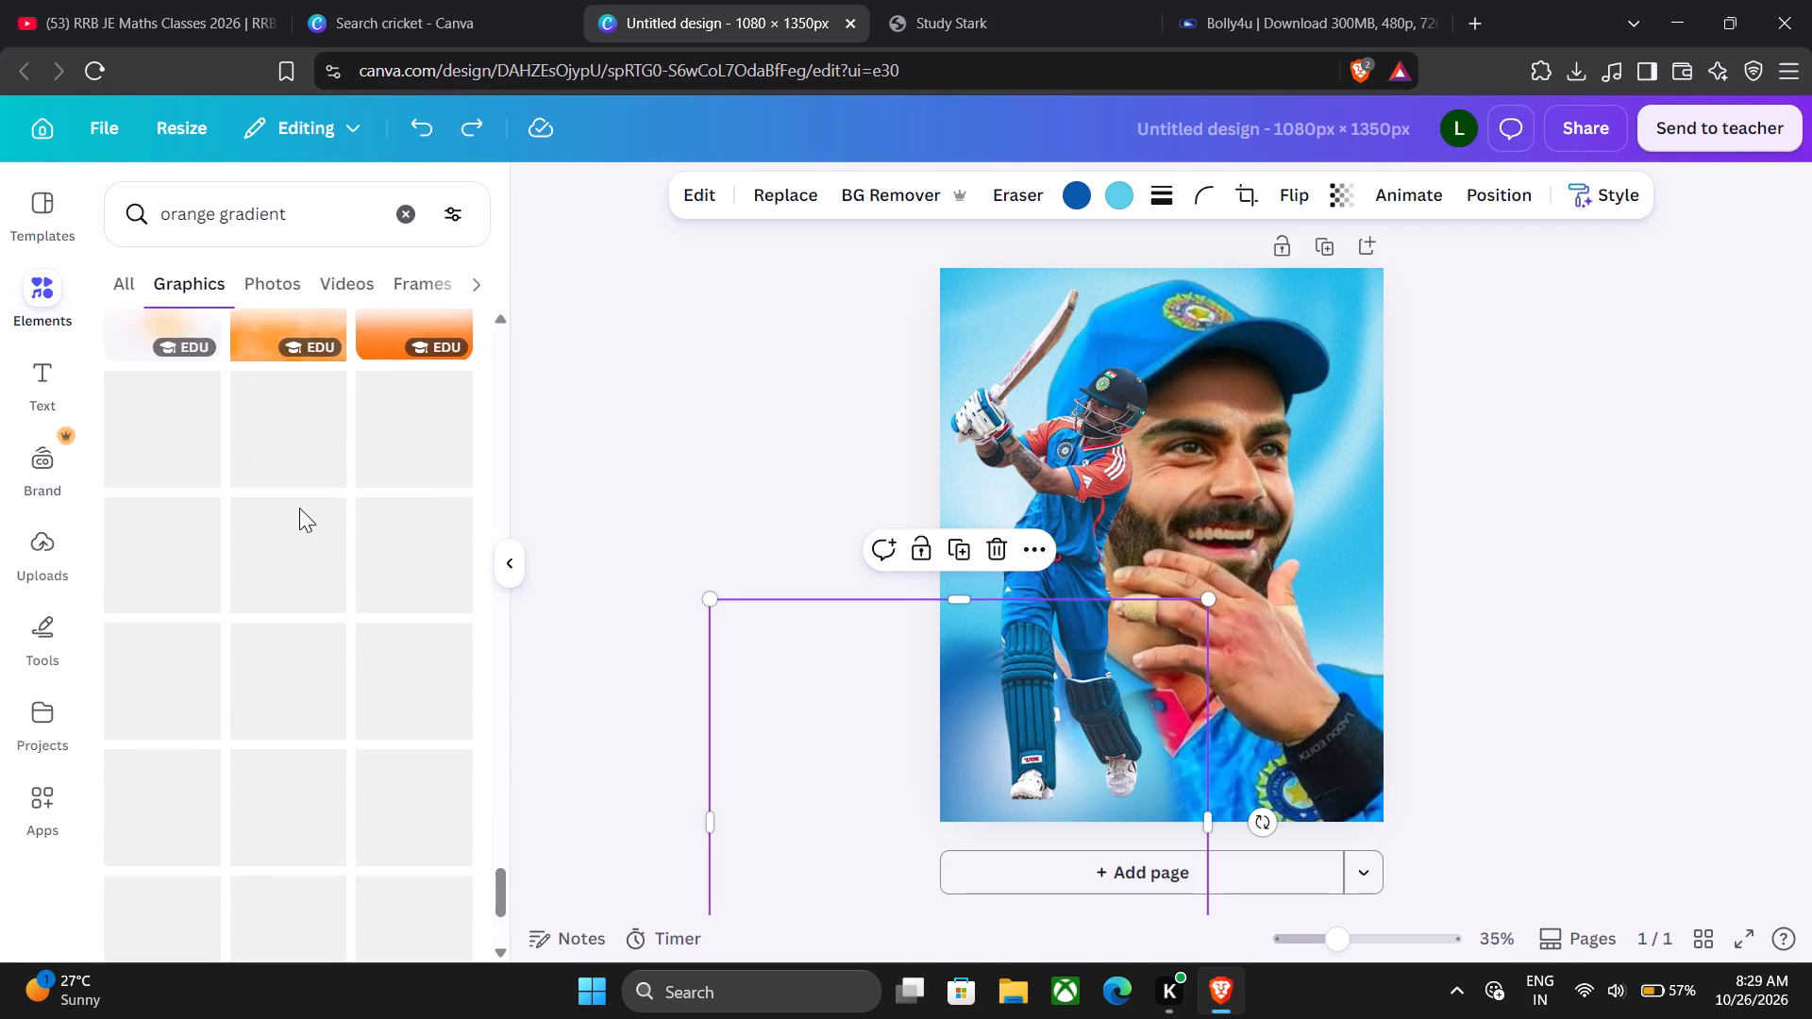
pyautogui.scroll(-4, 292, 498)
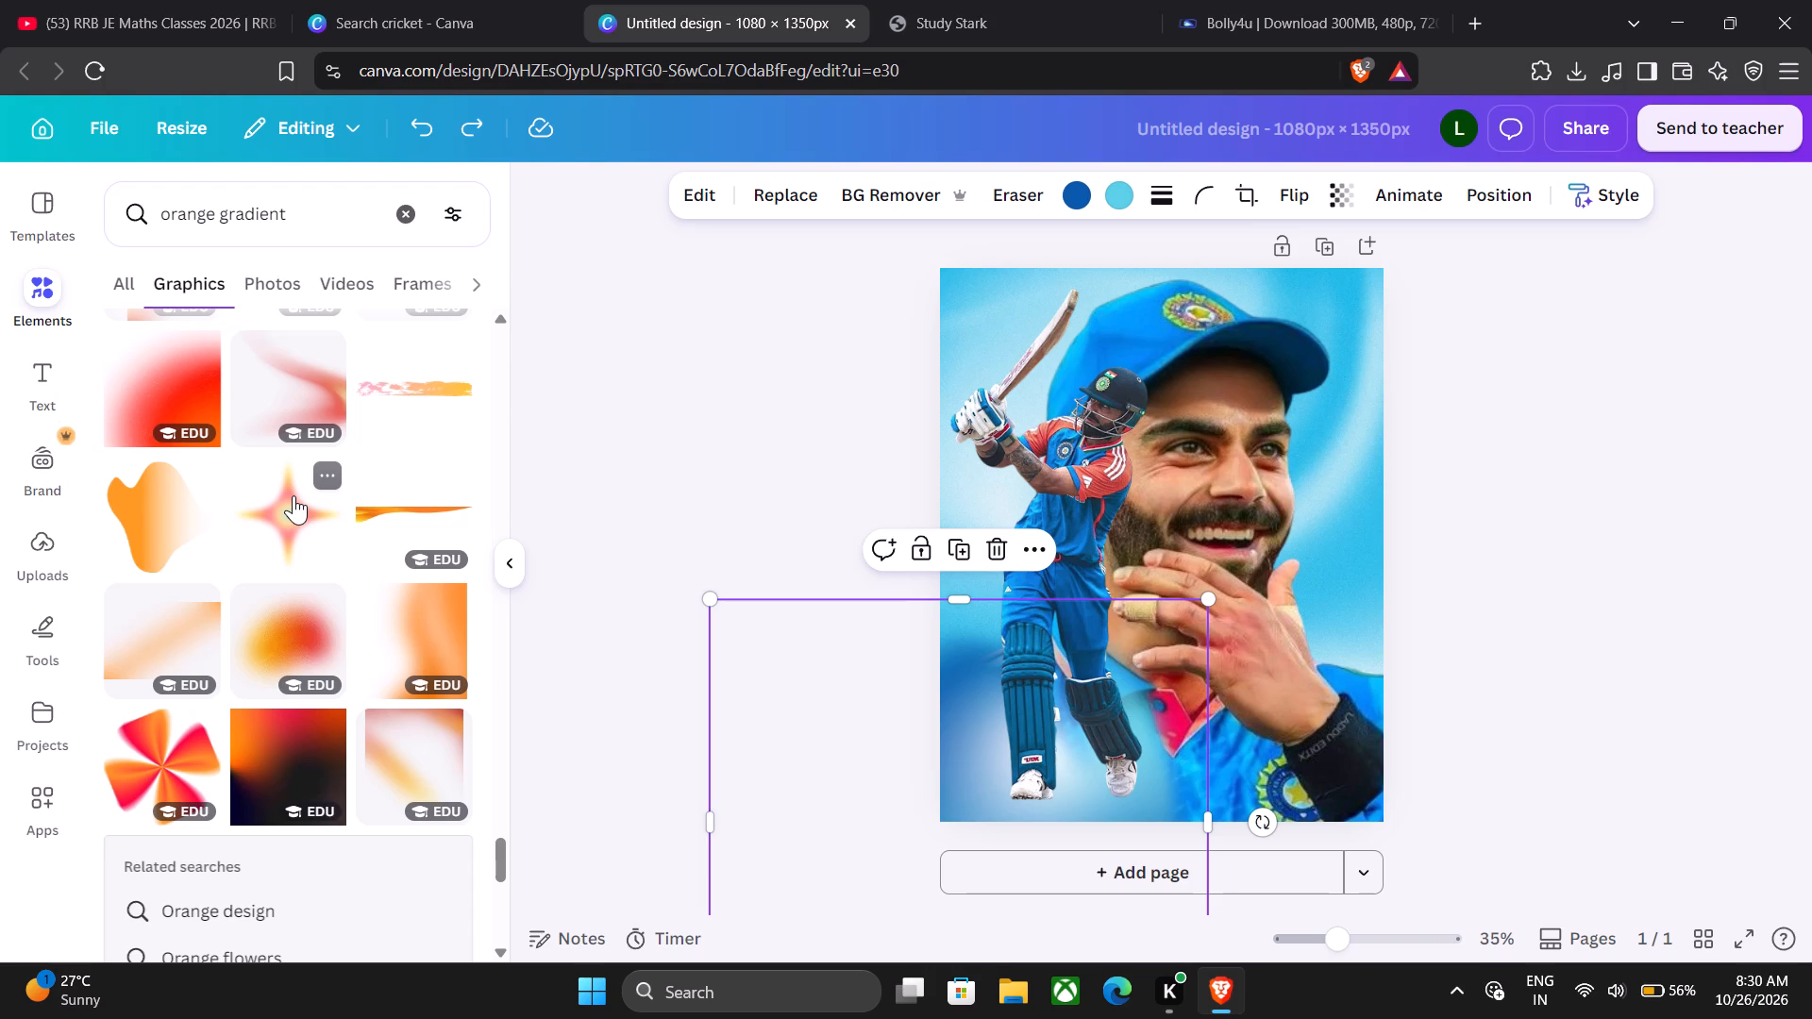
pyautogui.scroll(-6, 294, 495)
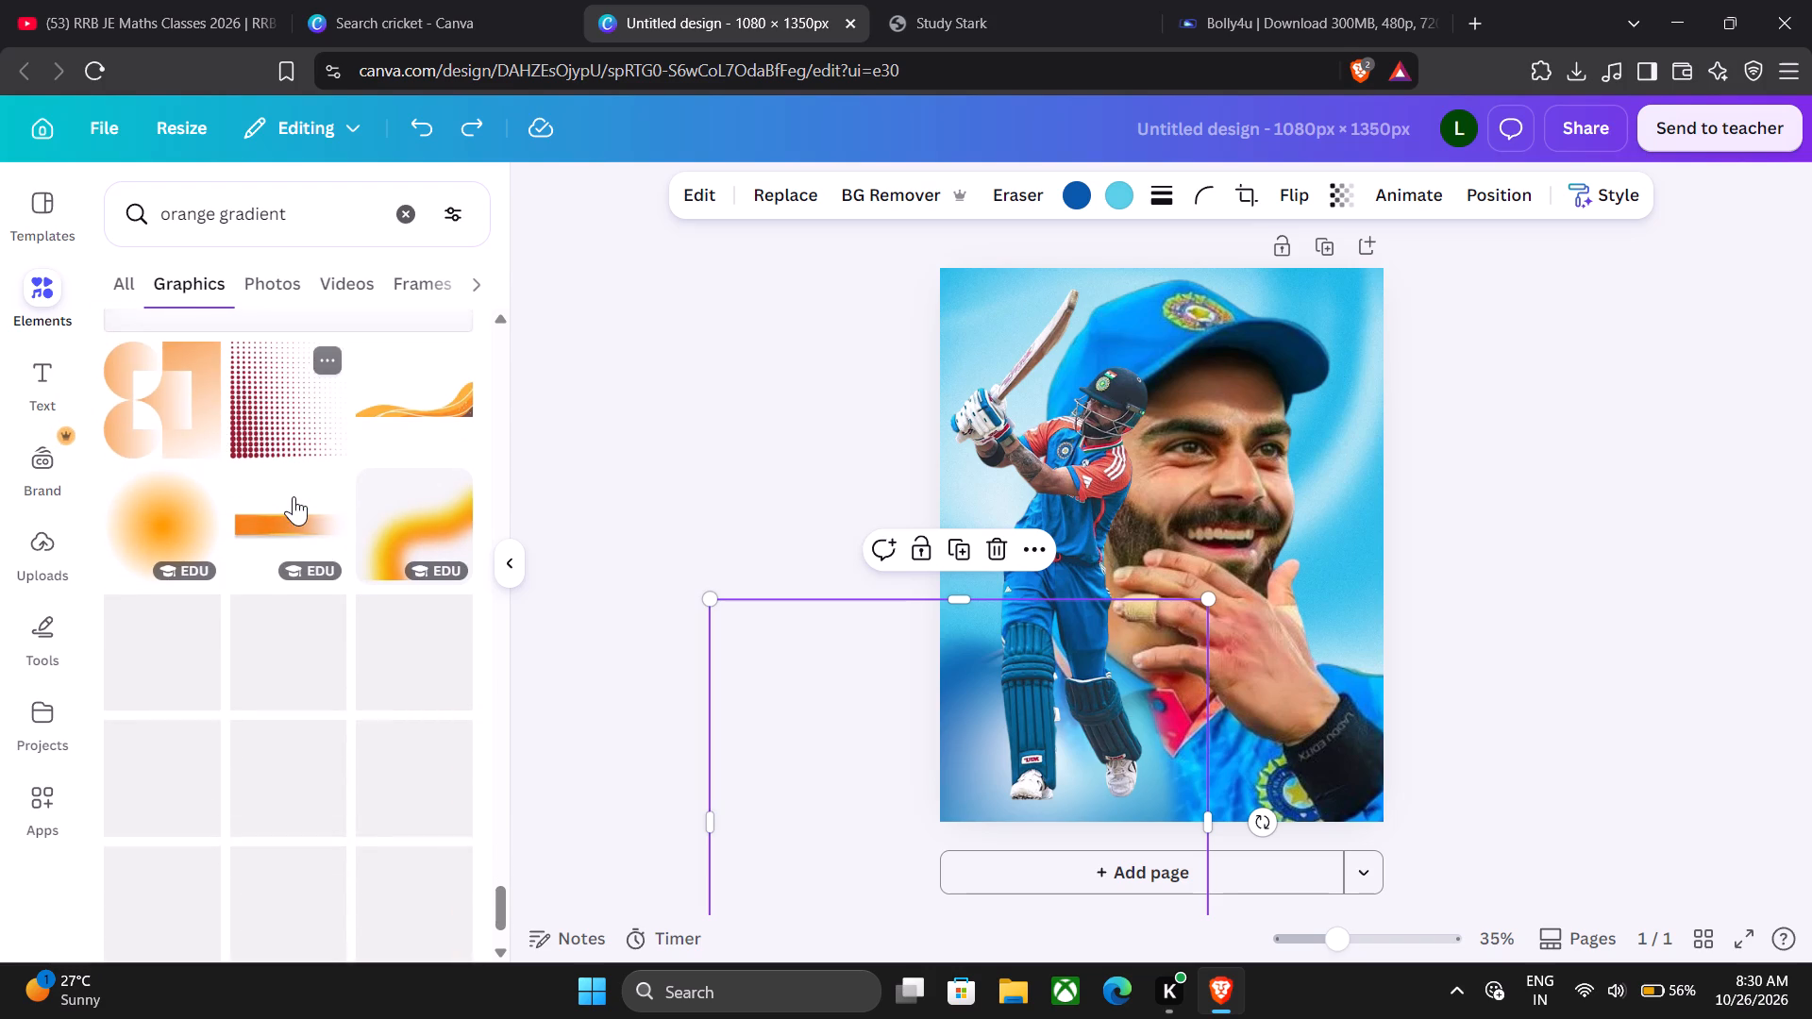
pyautogui.scroll(-2, 294, 496)
# Return to the start of the "orange gradient" graphics results and look through them again for a suitable glow graphic.
pyautogui.scroll(20, 294, 496)
pyautogui.scroll(3, 294, 496)
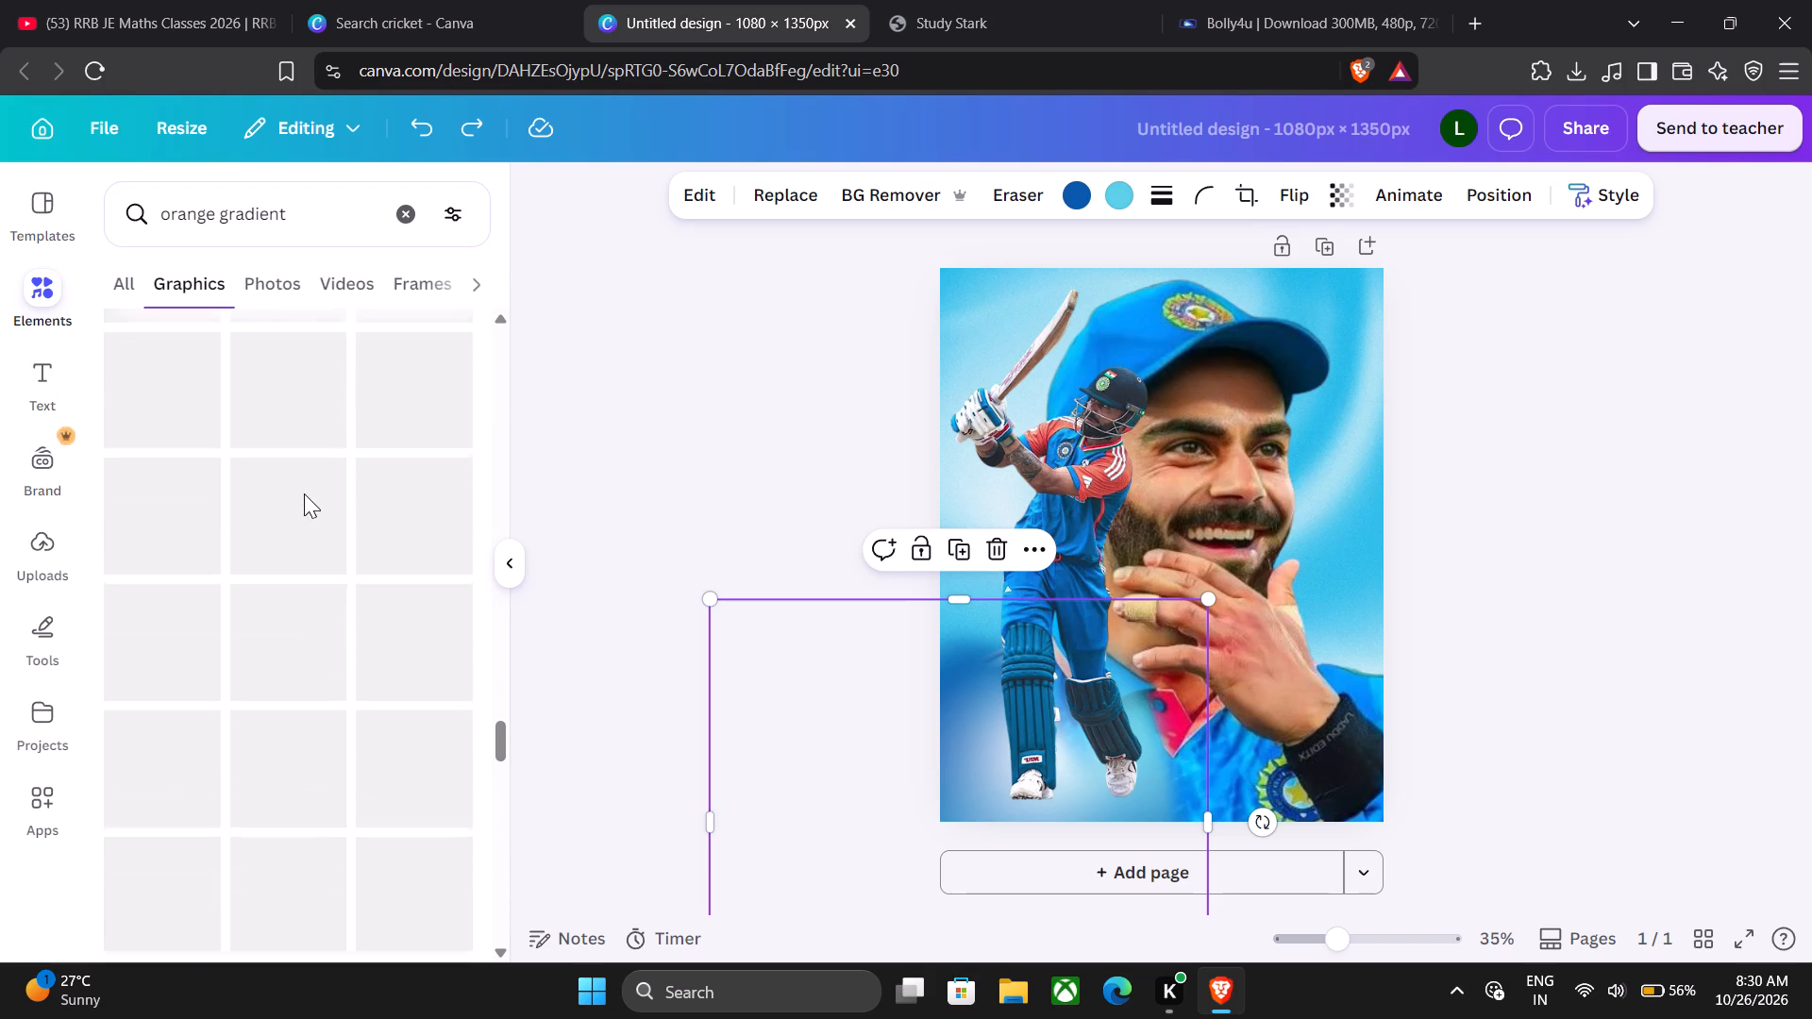
pyautogui.scroll(20, 304, 493)
pyautogui.scroll(20, 304, 493)
pyautogui.scroll(20, 304, 493)
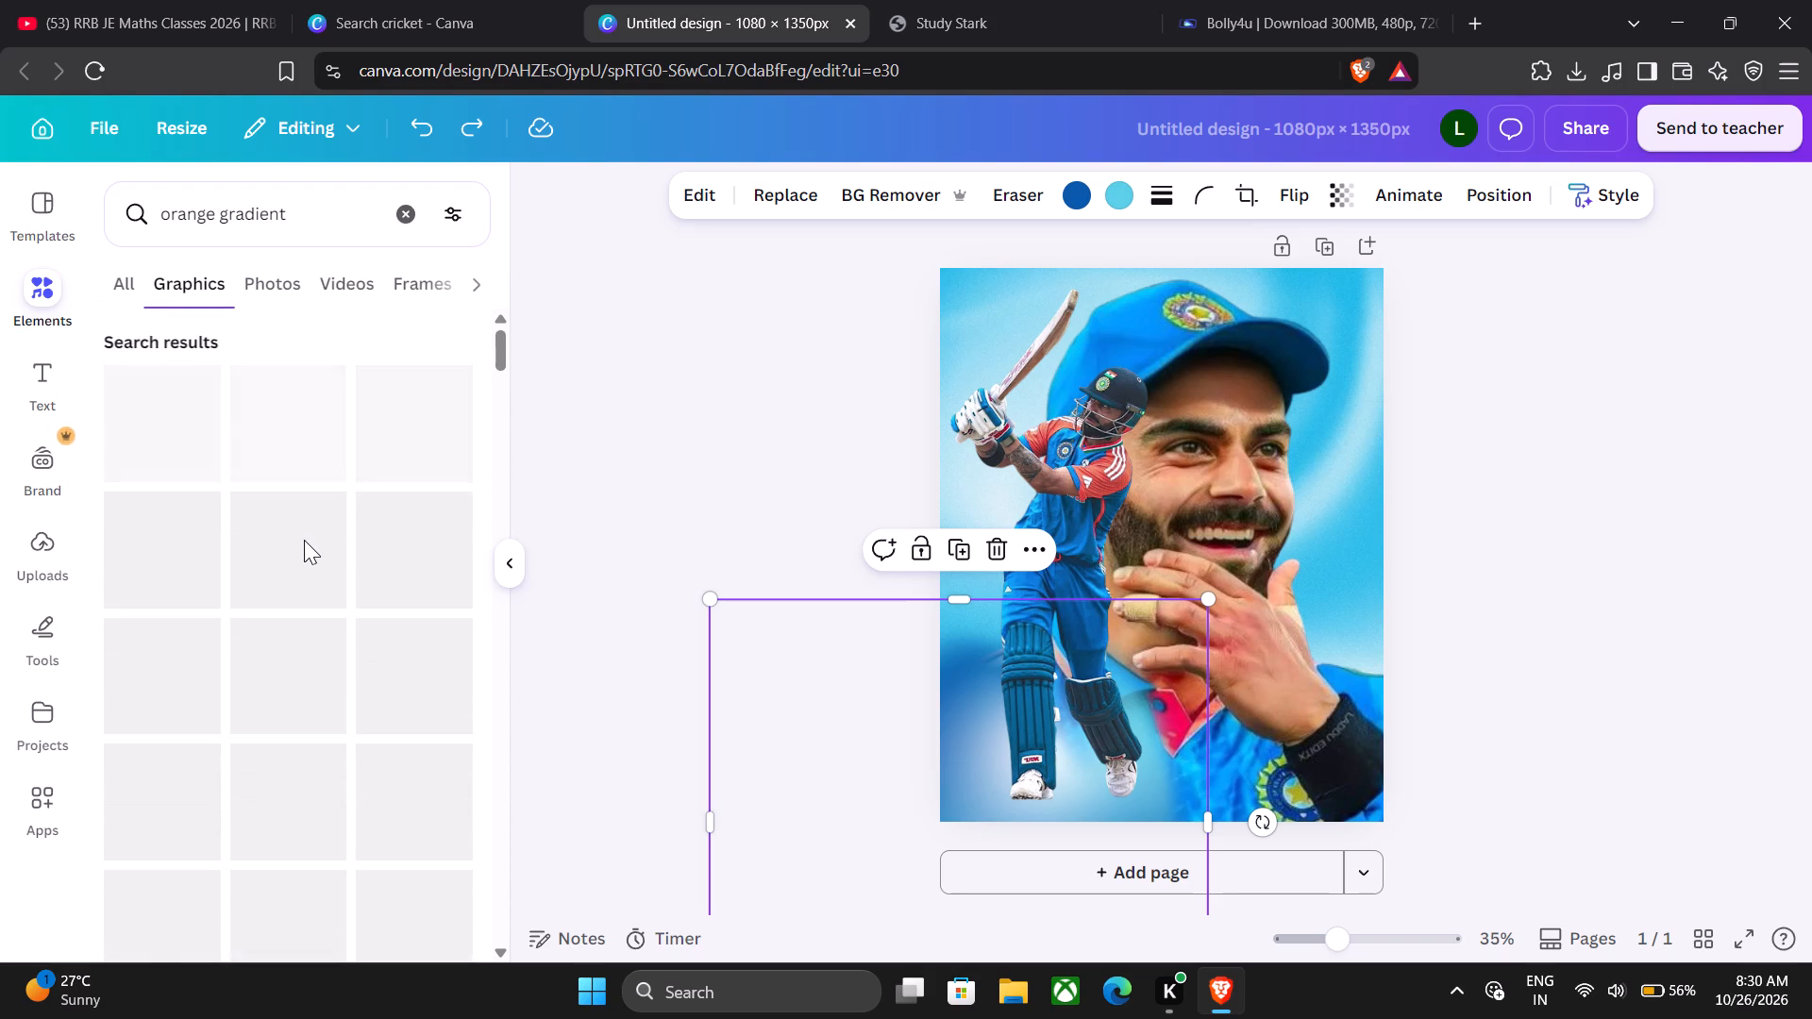
pyautogui.scroll(7, 304, 540)
pyautogui.scroll(-1, 319, 460)
pyautogui.scroll(2, 316, 451)
pyautogui.scroll(-1, 344, 460)
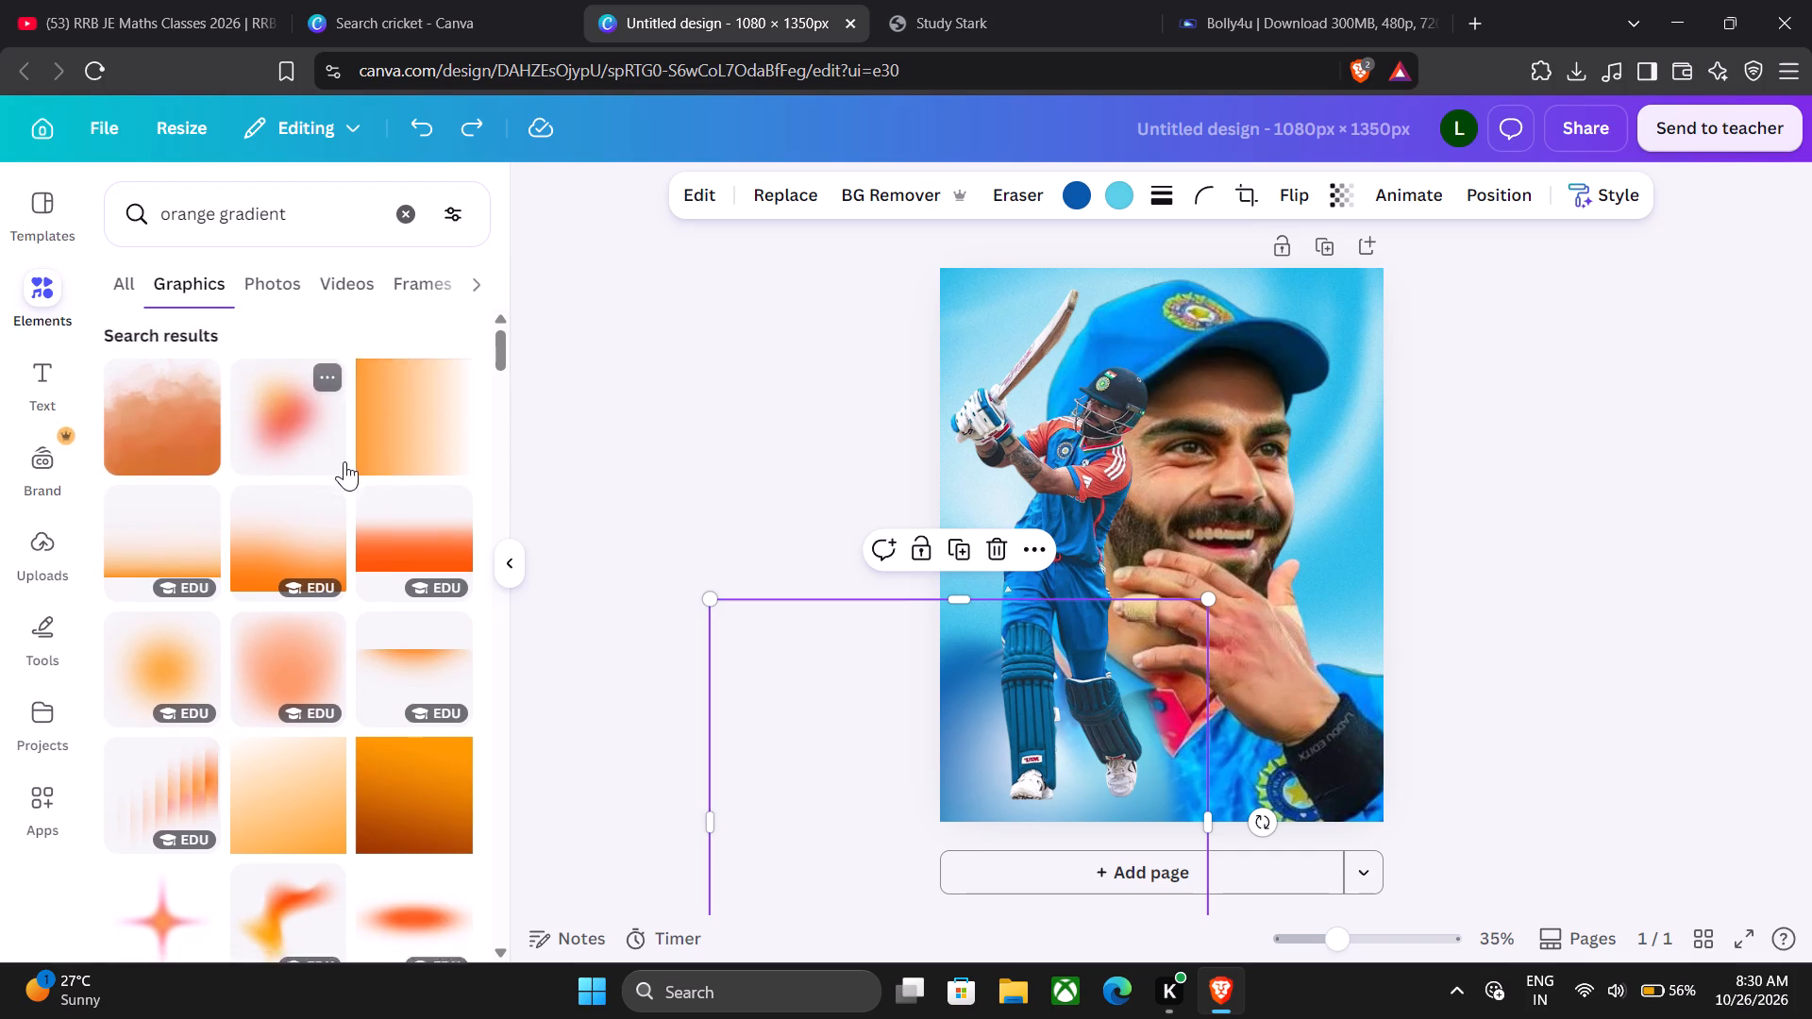
pyautogui.scroll(-6, 344, 461)
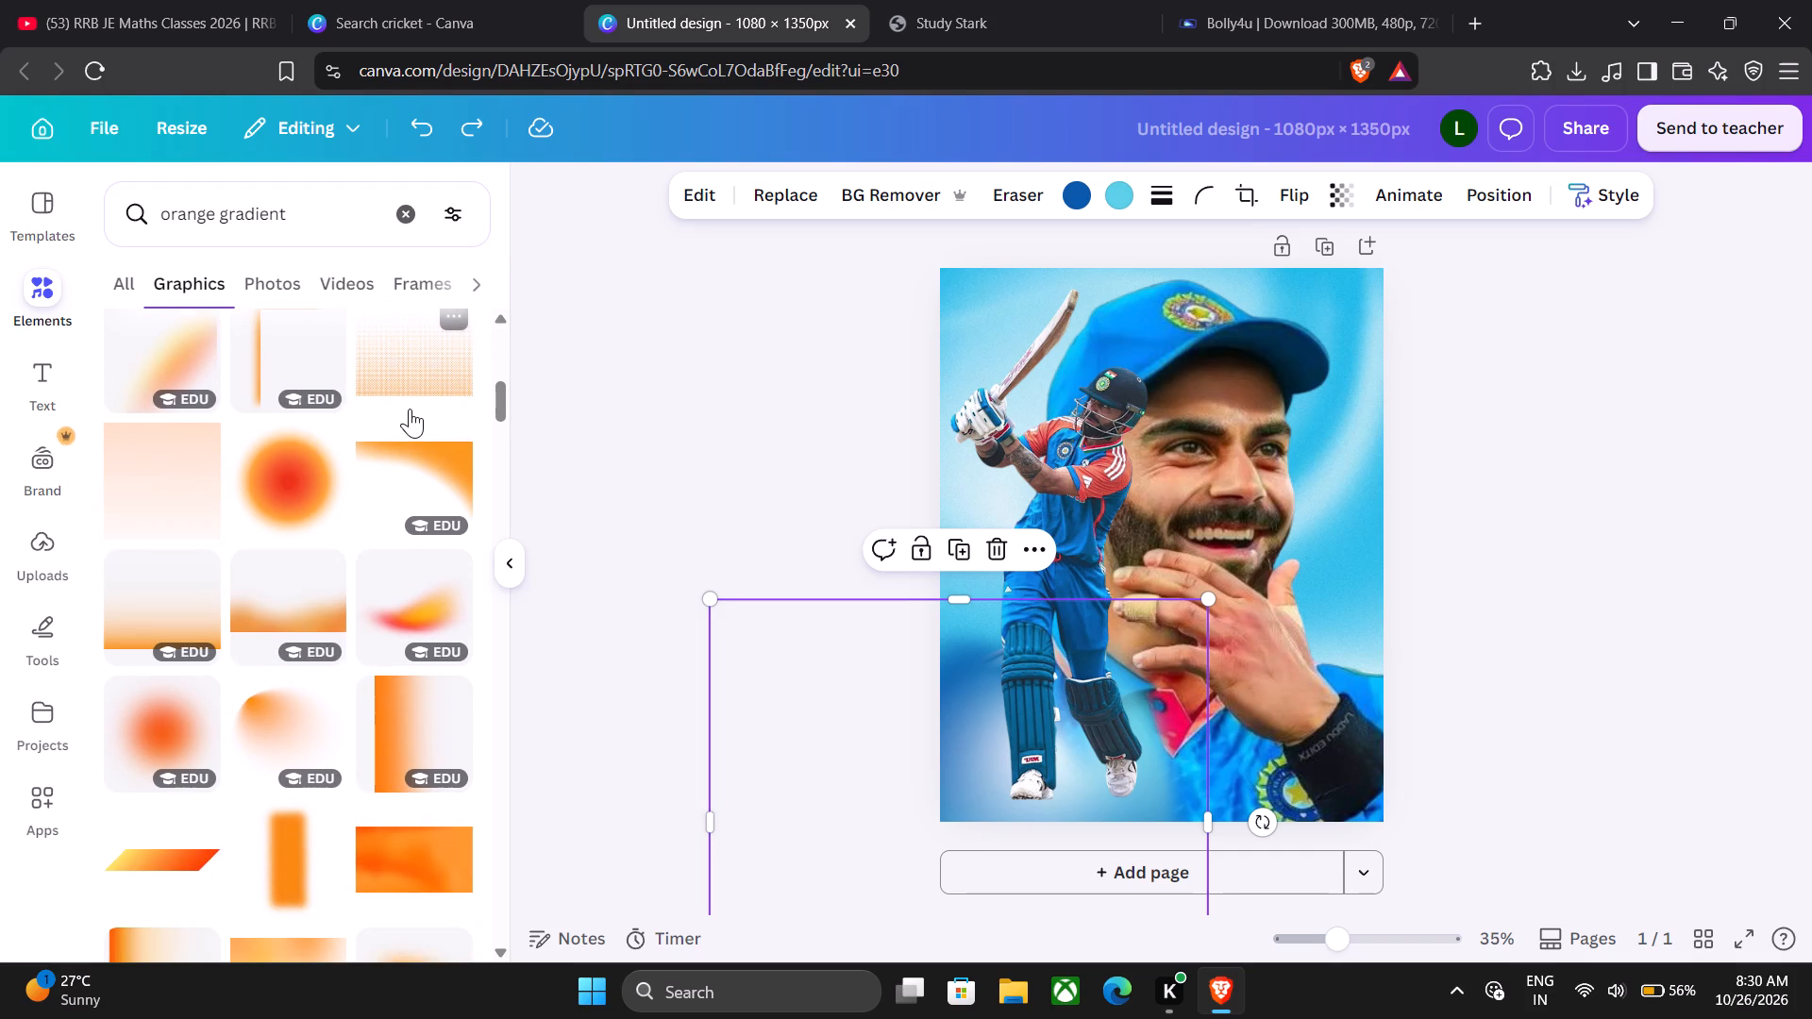
pyautogui.scroll(-9, 410, 409)
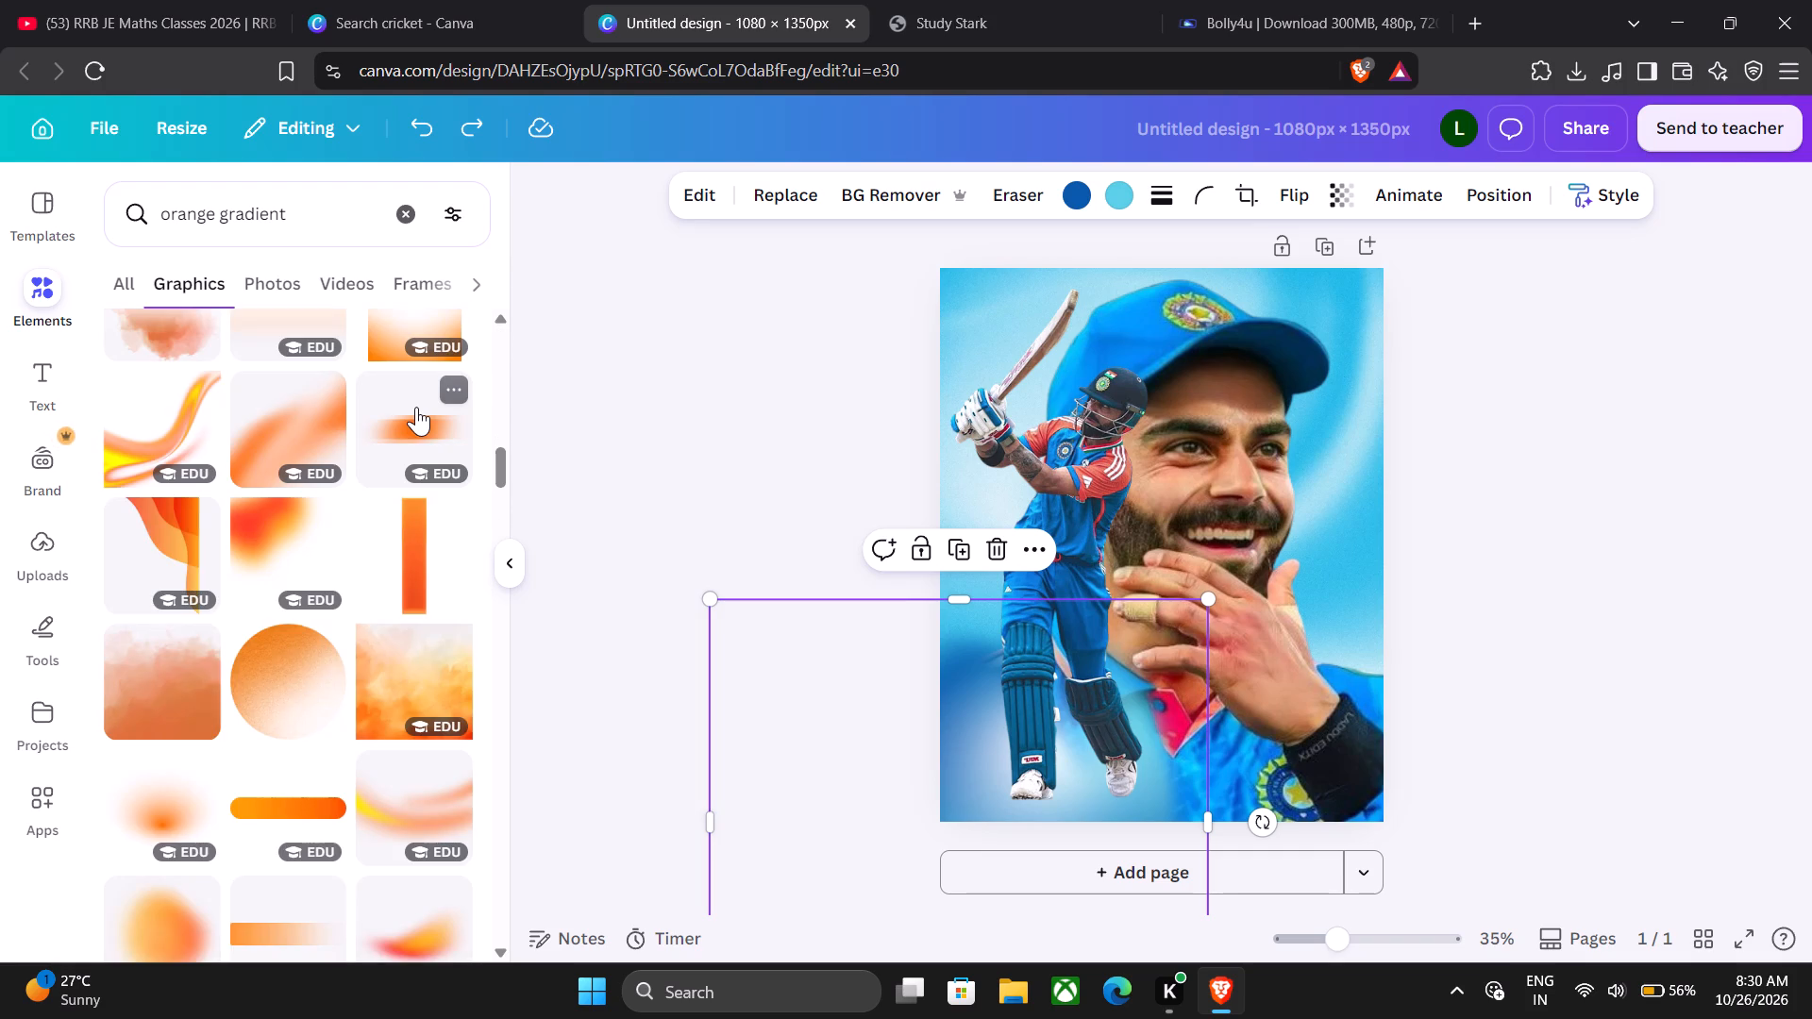
pyautogui.scroll(-12, 416, 407)
pyautogui.scroll(1, 426, 407)
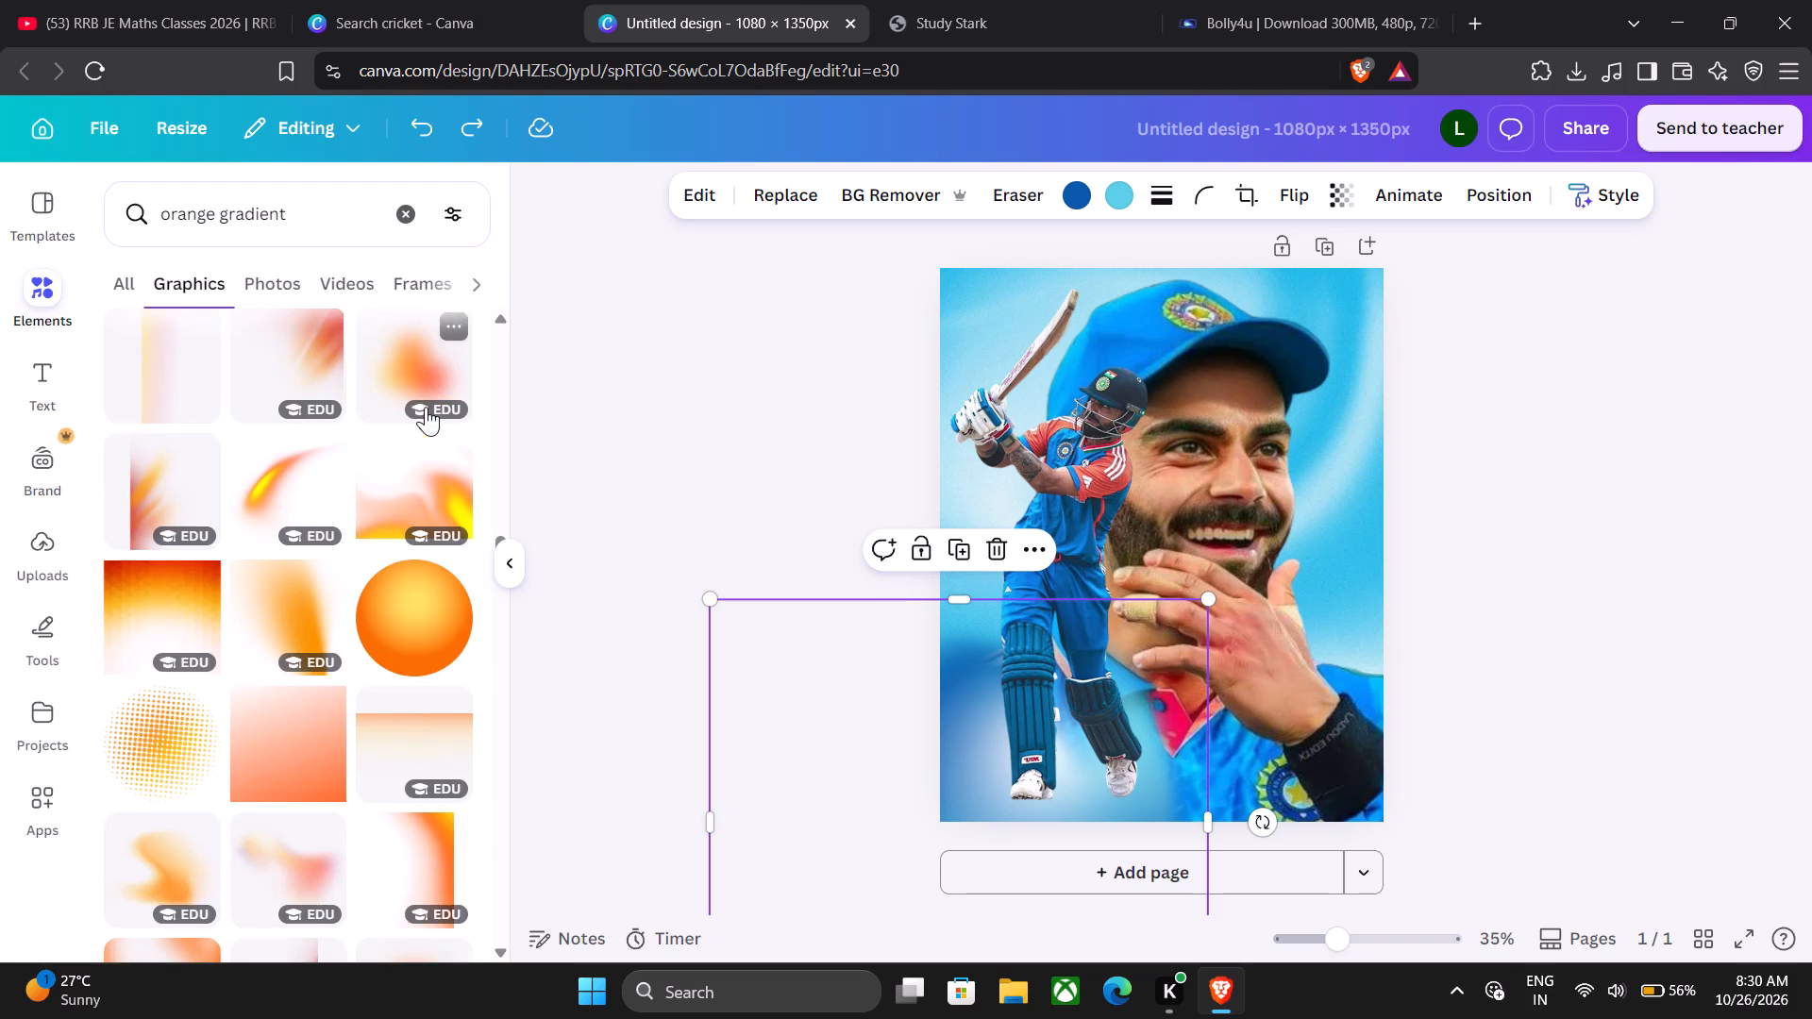
pyautogui.scroll(6, 426, 407)
pyautogui.scroll(-14, 426, 407)
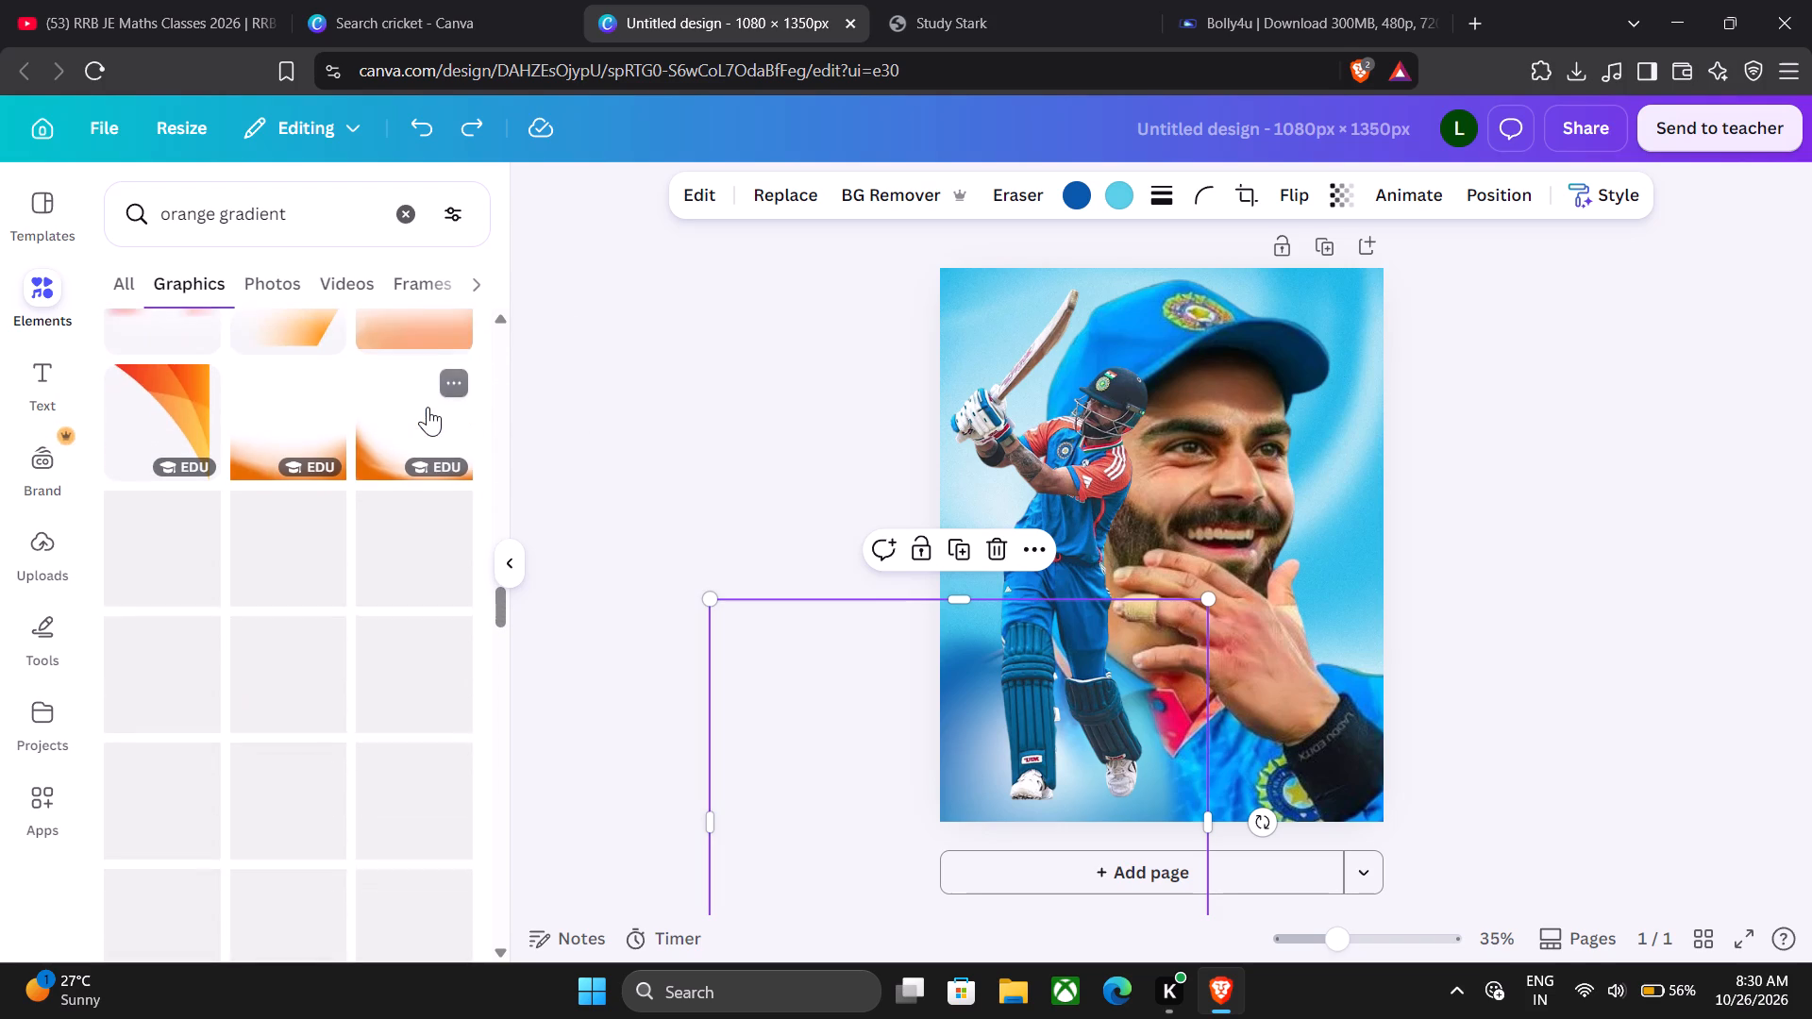
pyautogui.scroll(-5, 428, 407)
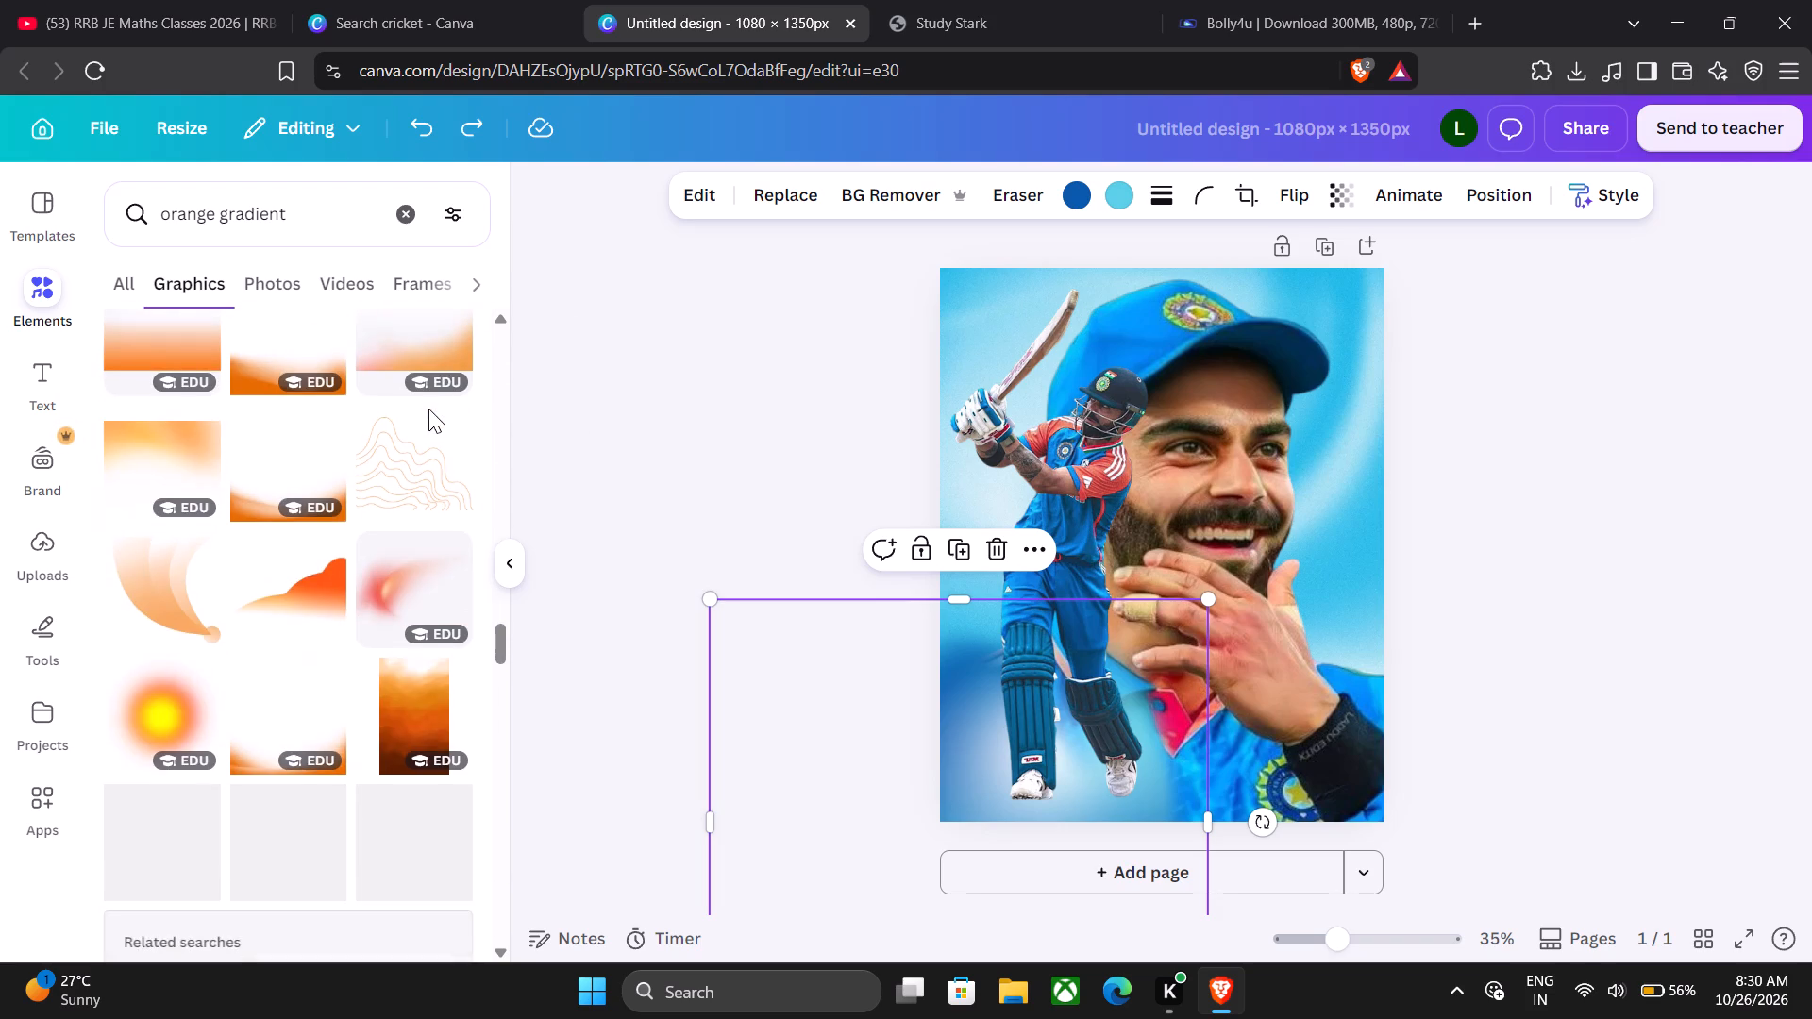
pyautogui.scroll(-8, 428, 409)
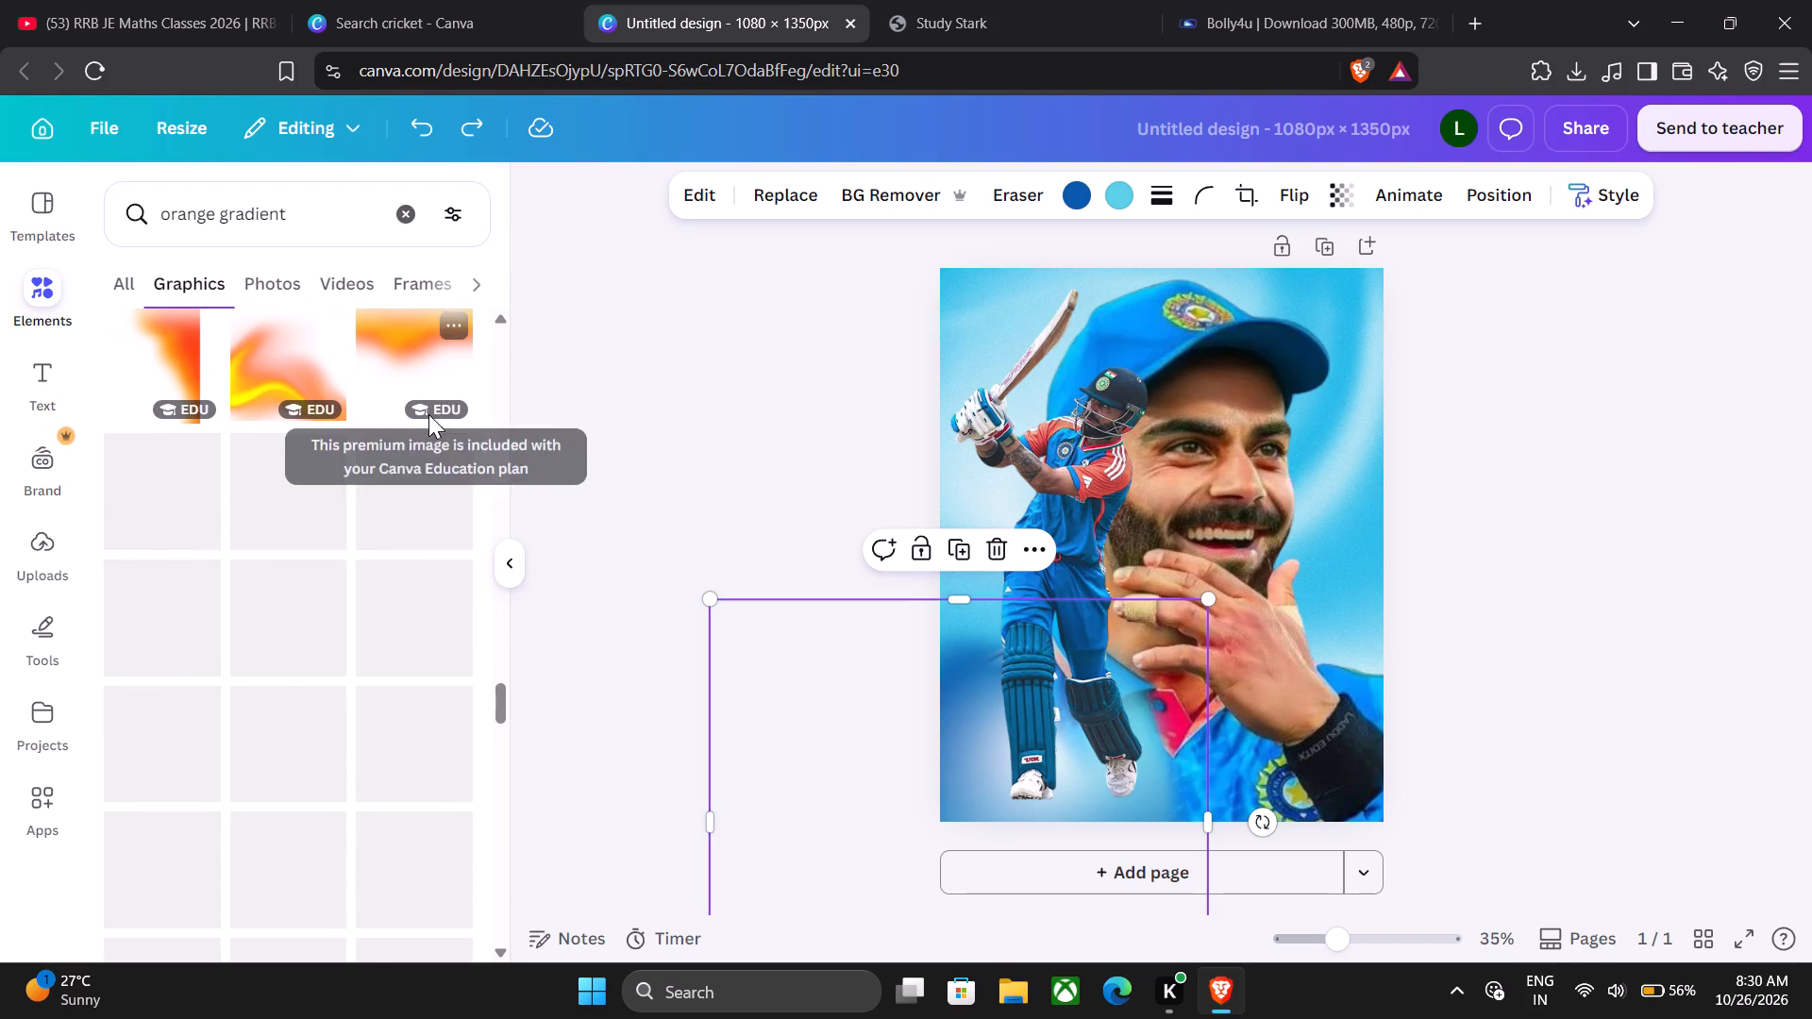